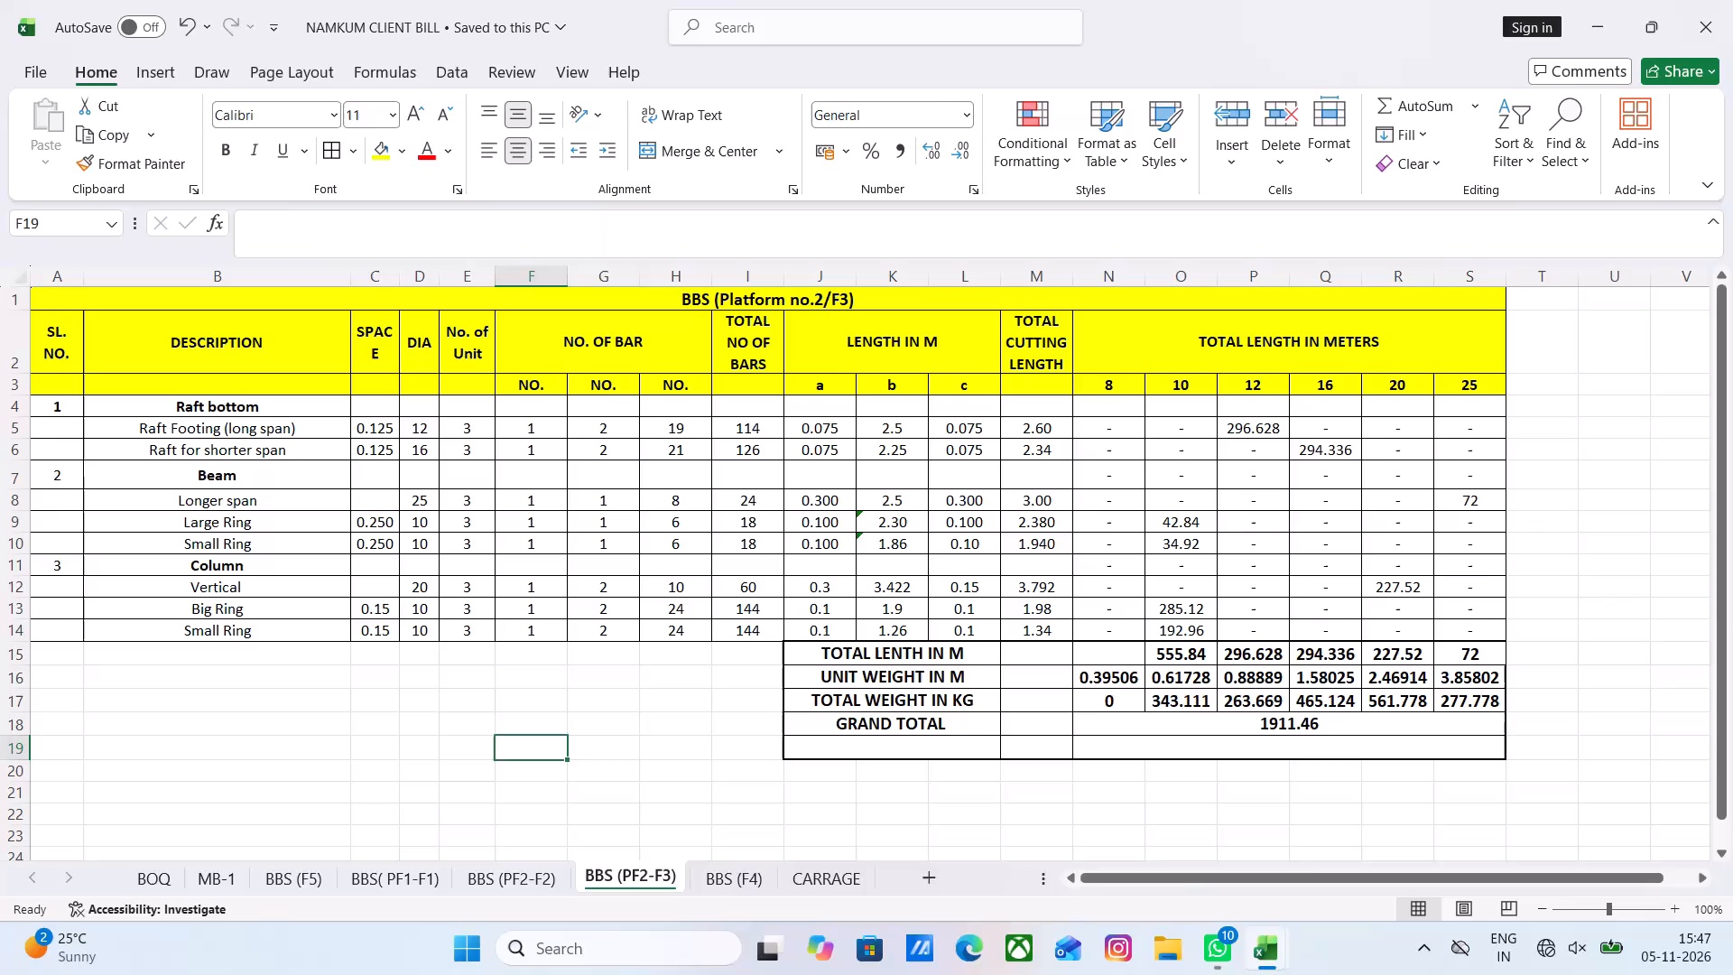
Switch to the Book1 workbook and examine its concrete and shuttering quantity table from the header row down.
click(1265, 949)
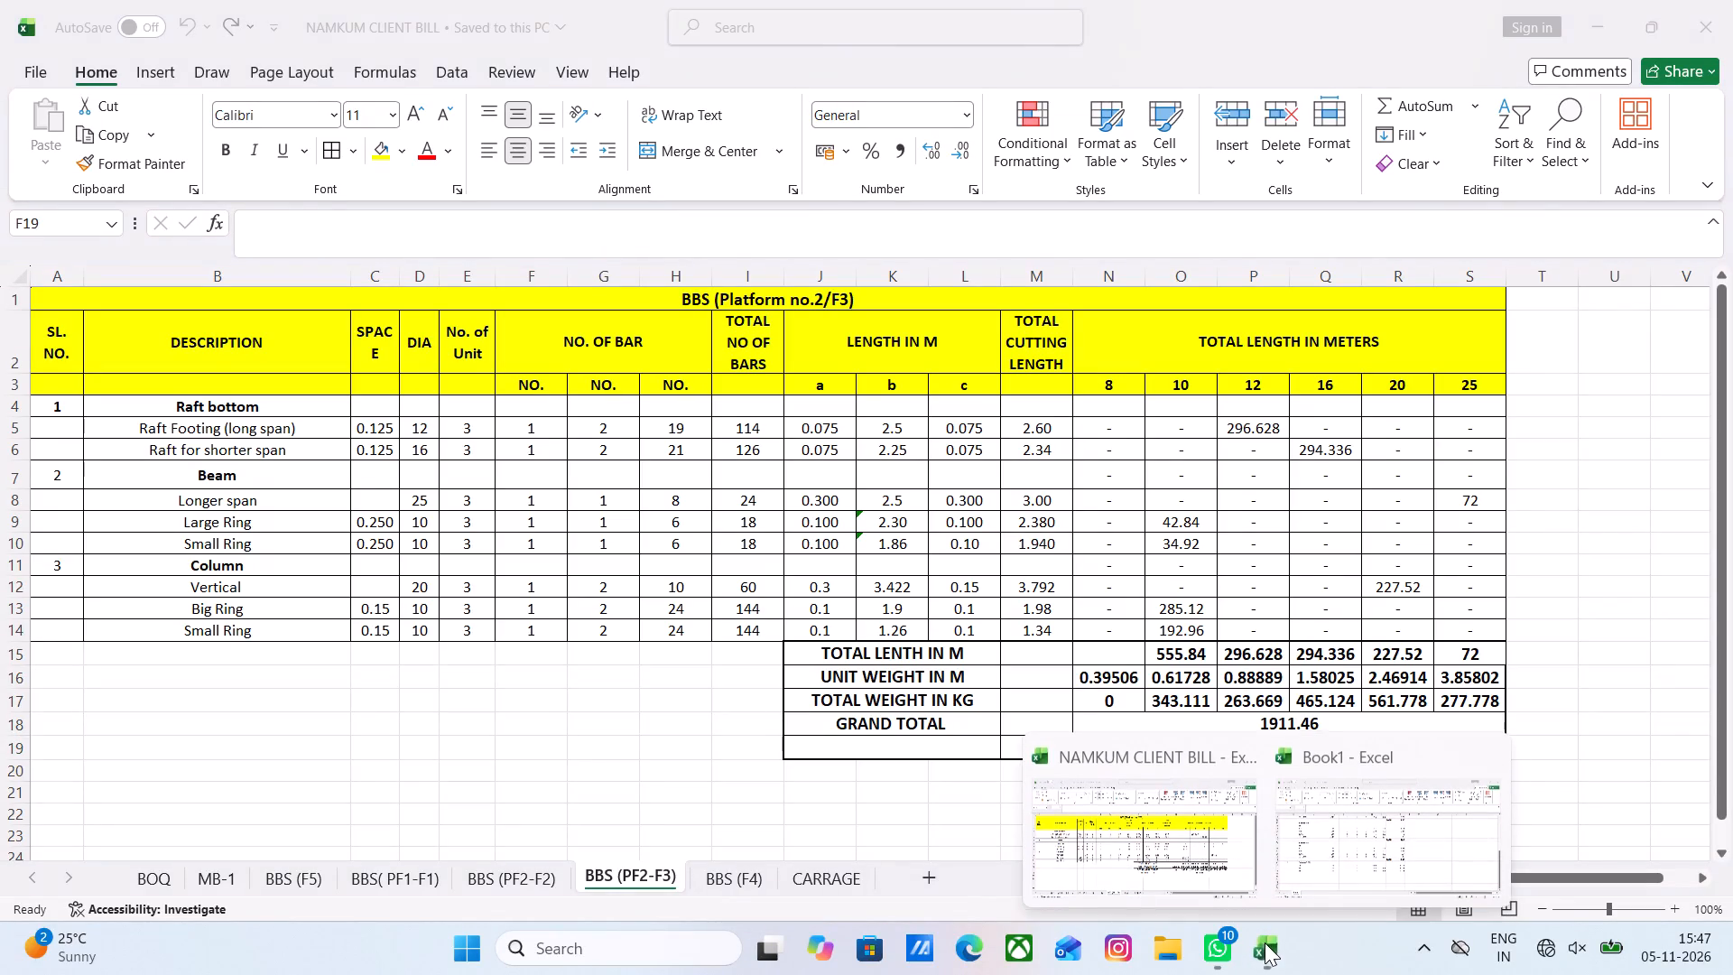
click(1382, 847)
scroll(1006, 724, up, 7)
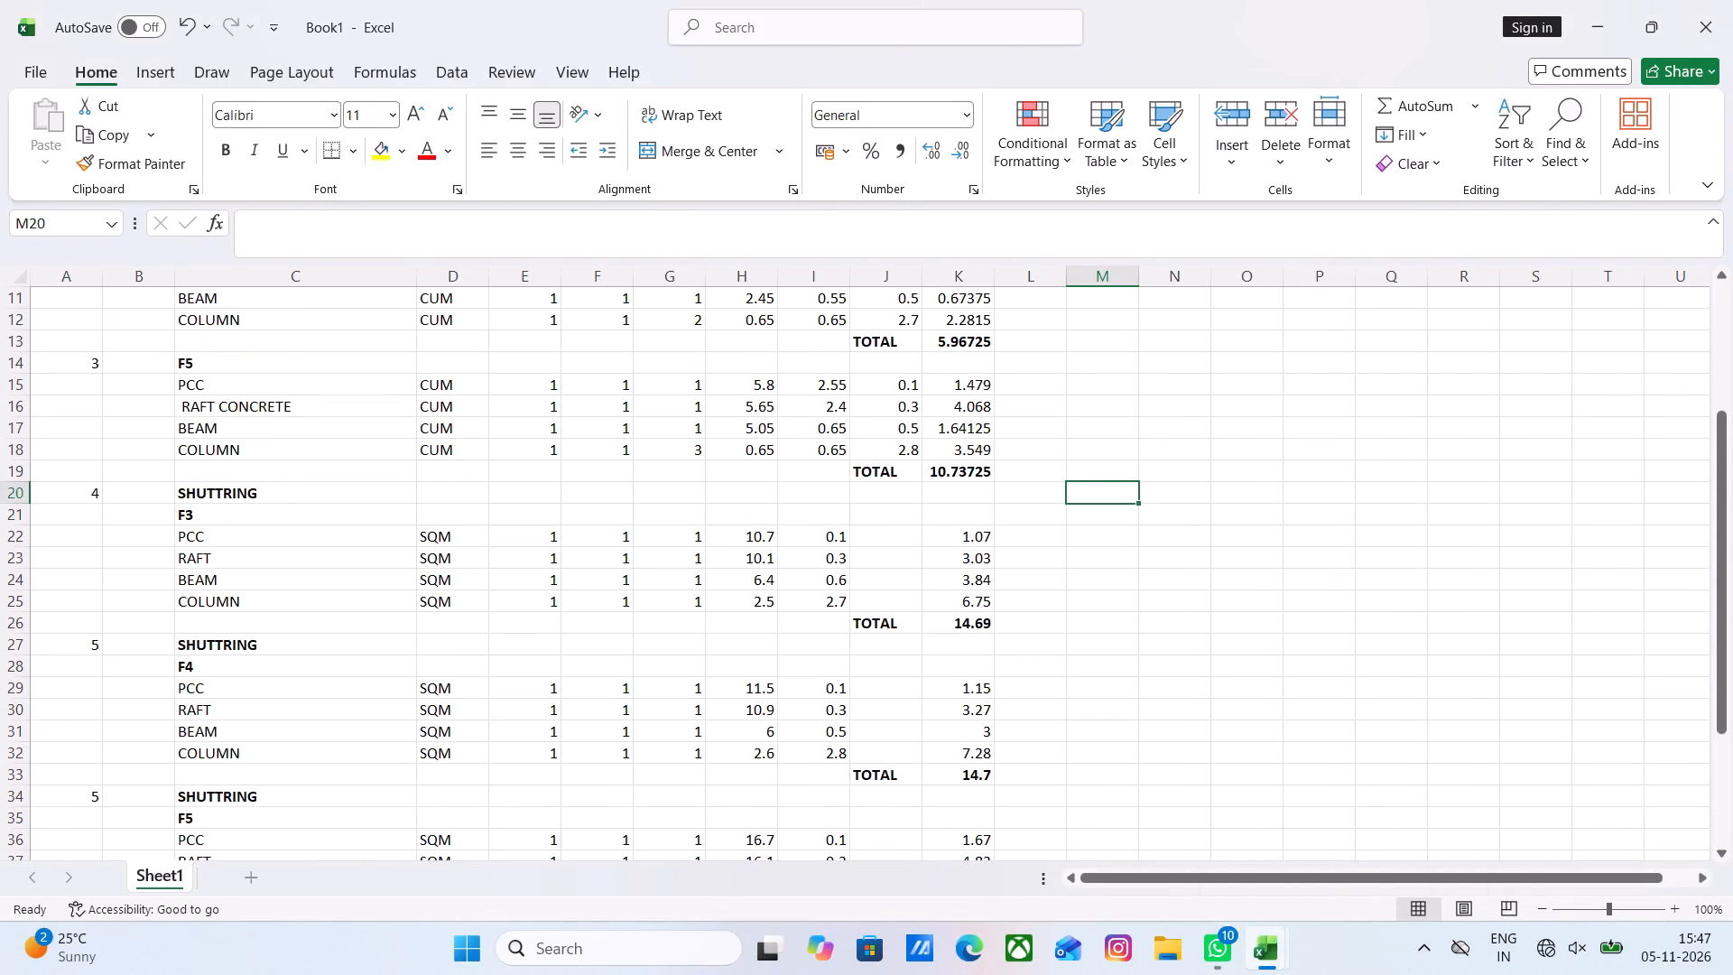
scroll(993, 721, up, 14)
scroll(993, 721, down, 2)
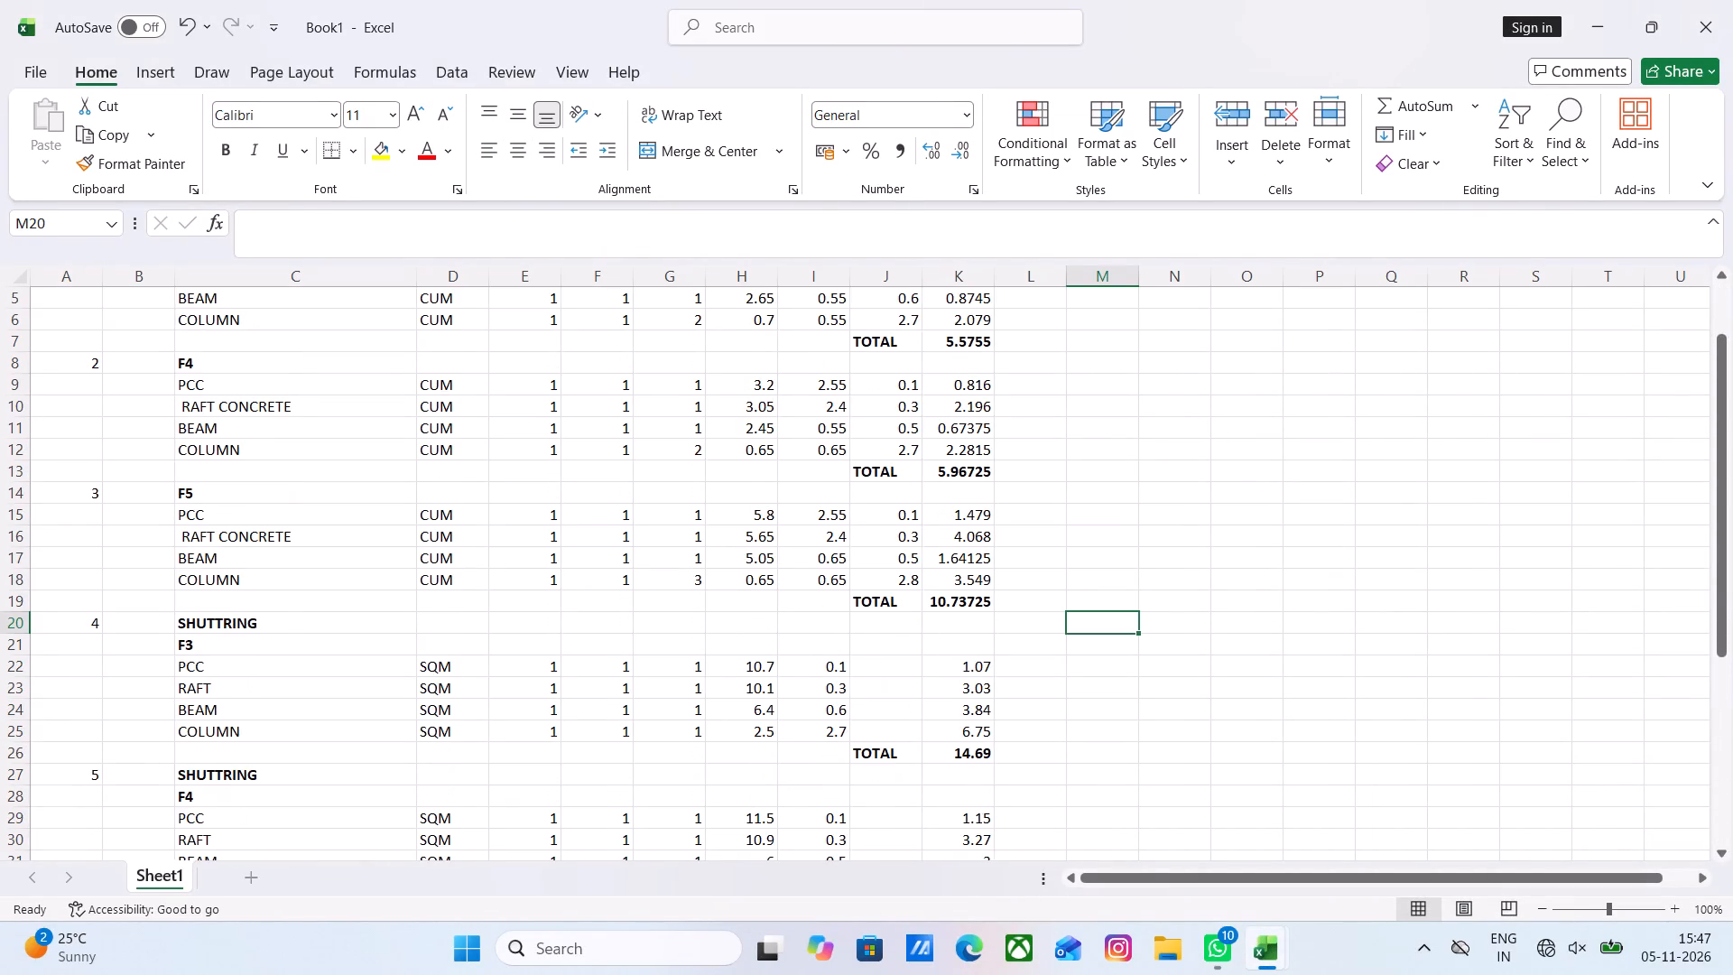
scroll(993, 721, up, 4)
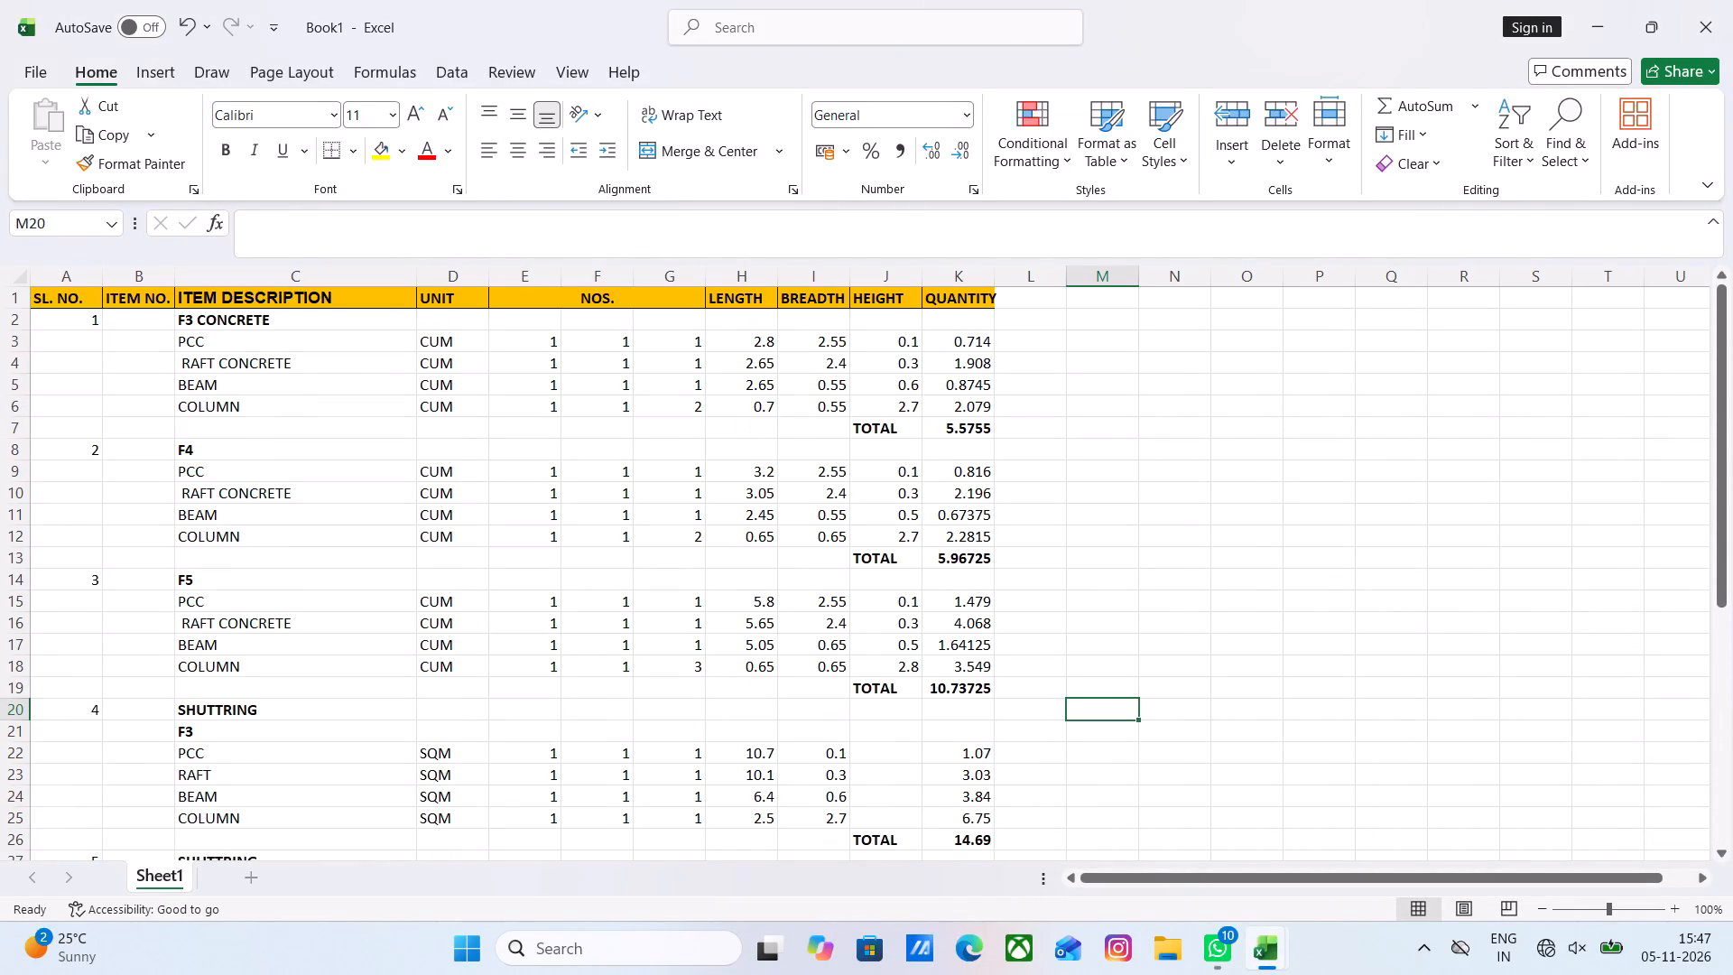
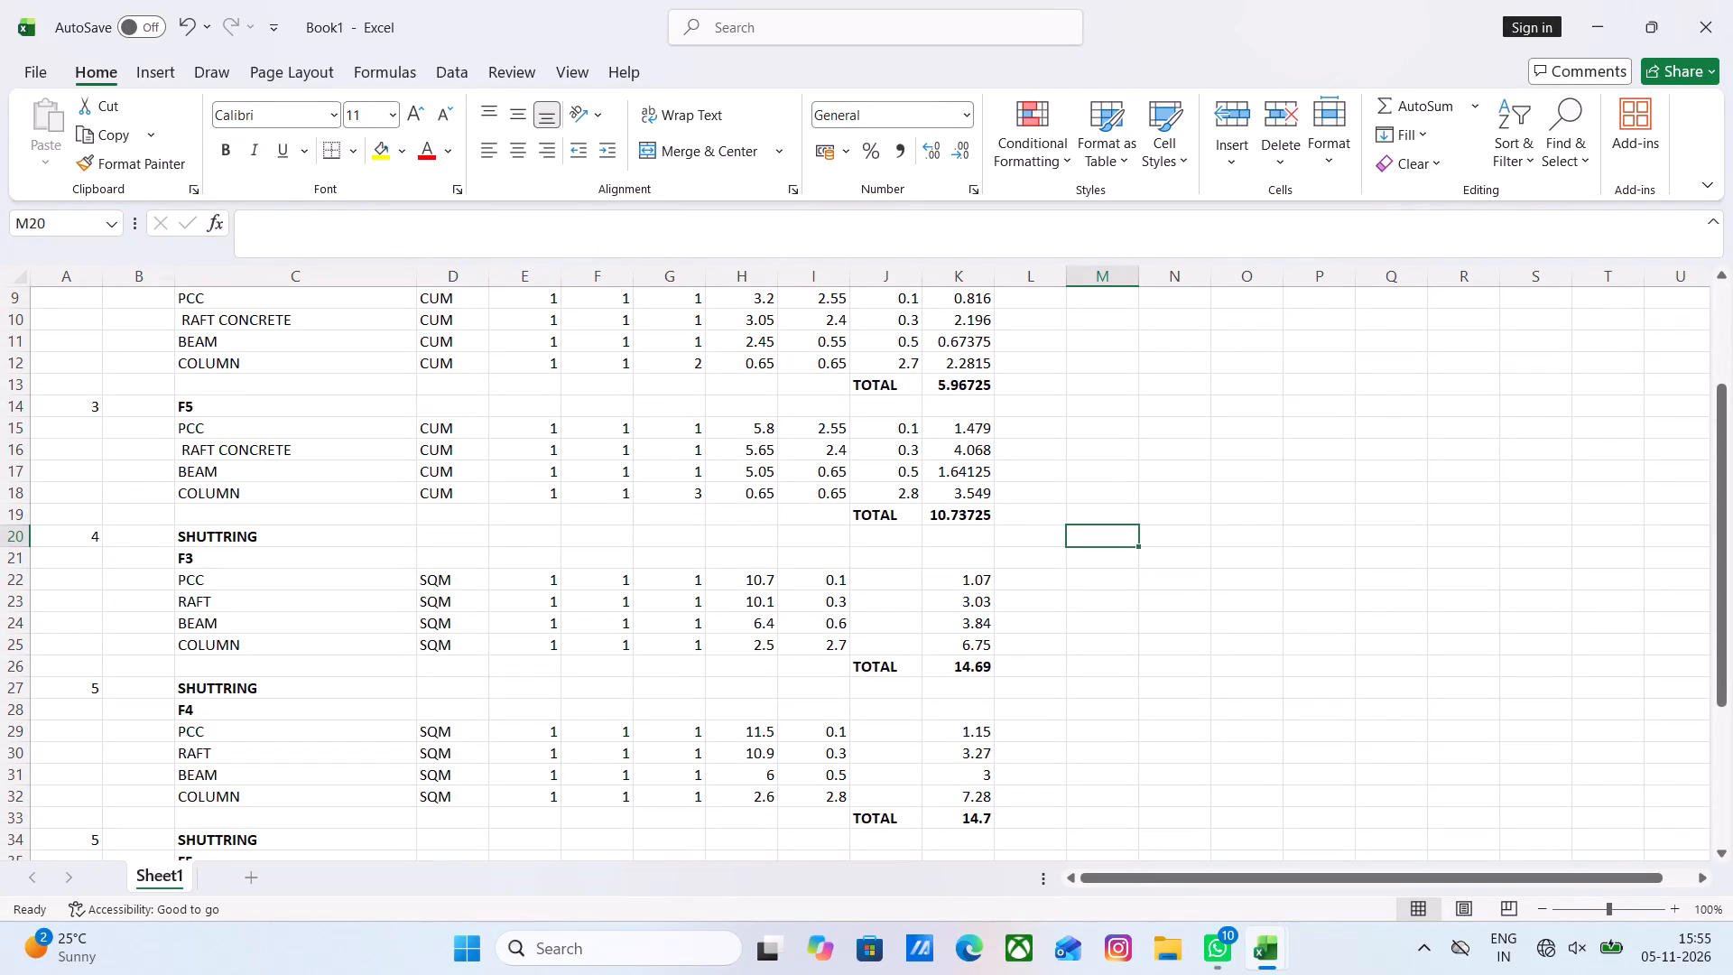
Set the COLUMN number to 2 in the third NOS. column of the F3 shuttering block.
scroll(742, 575, up, 1)
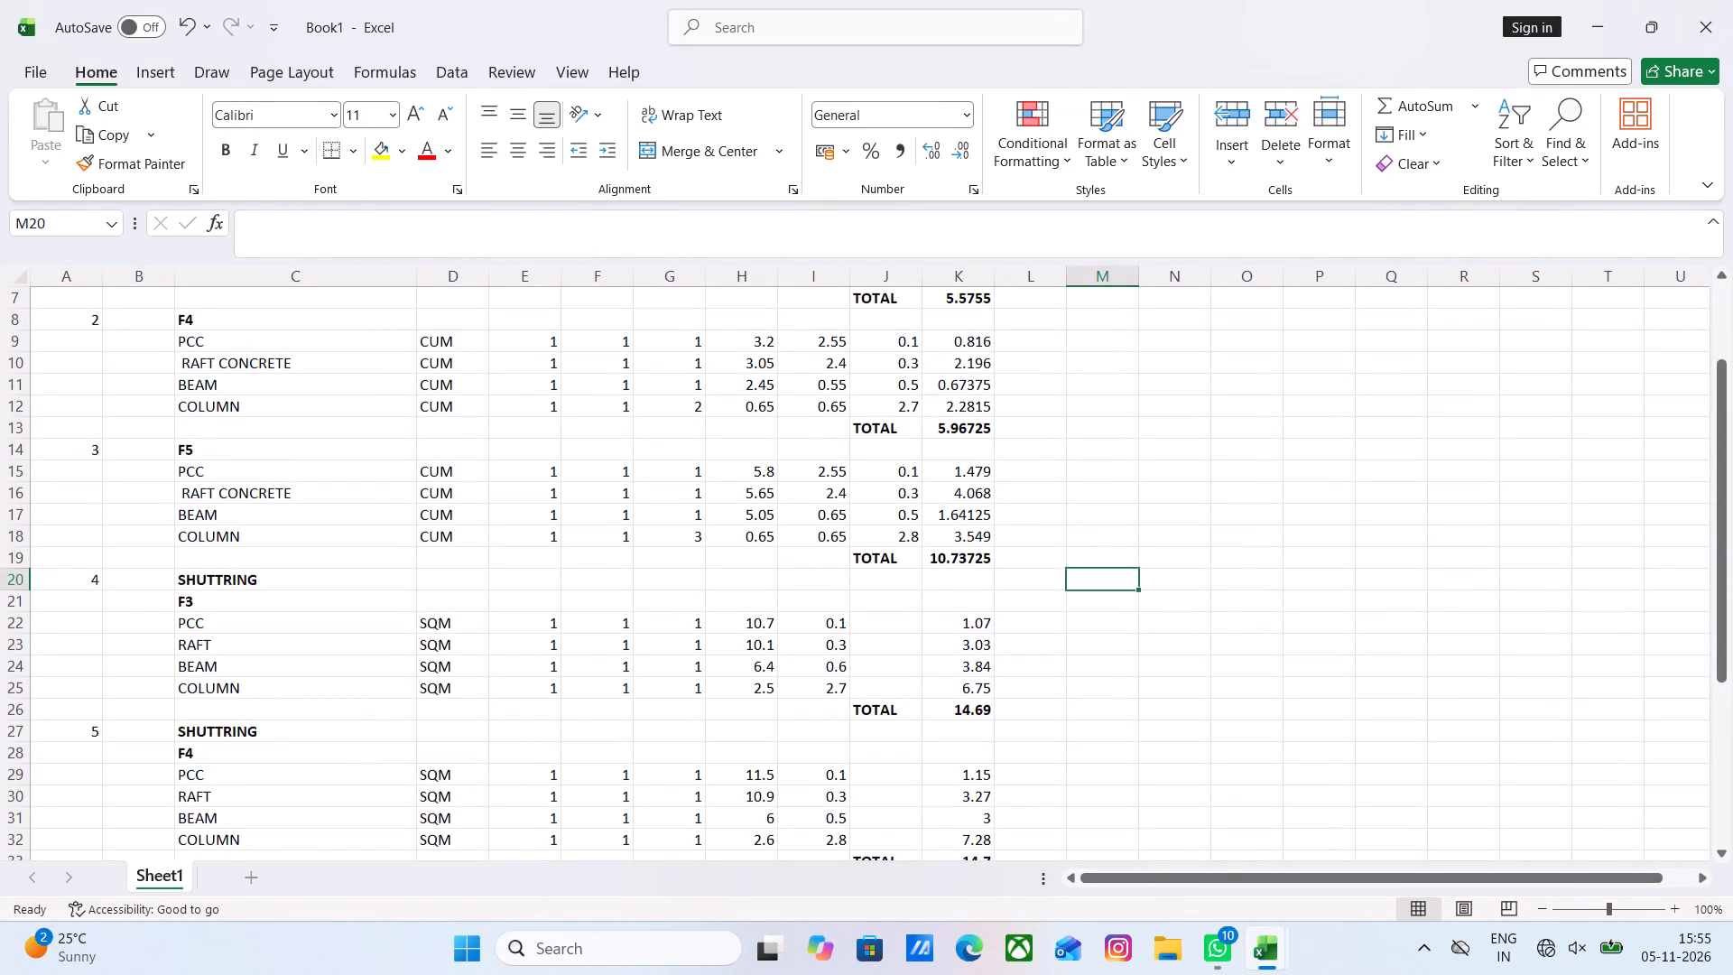
scroll(693, 691, up, 4)
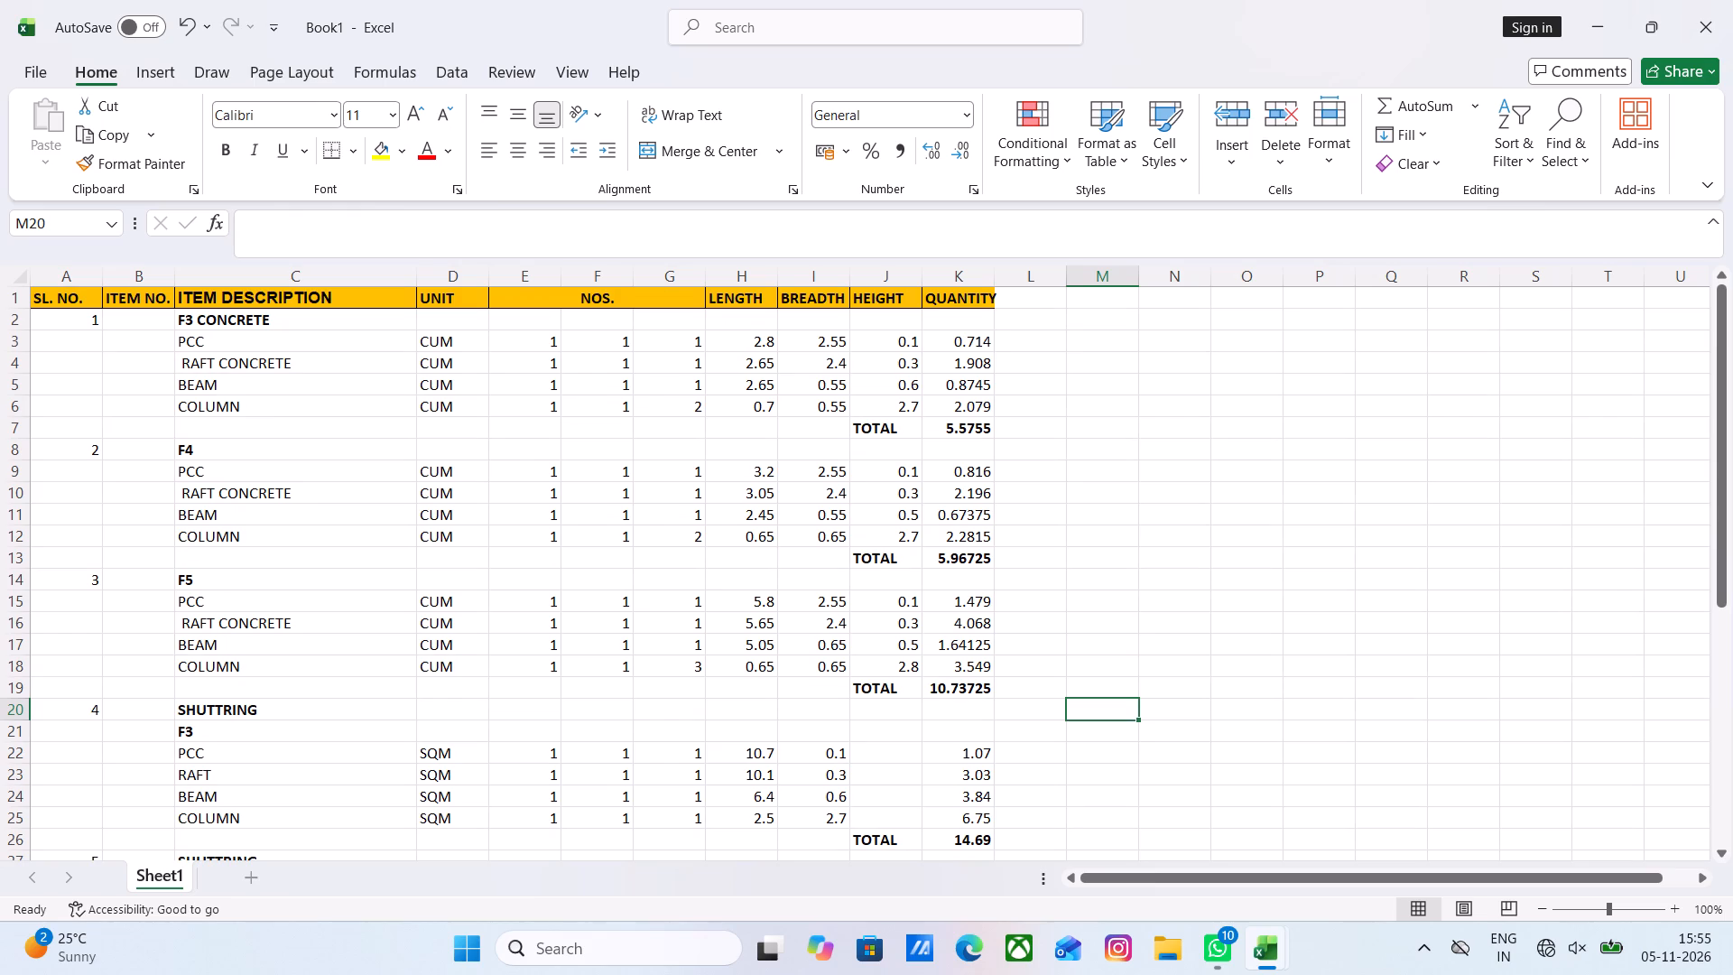
scroll(699, 690, down, 4)
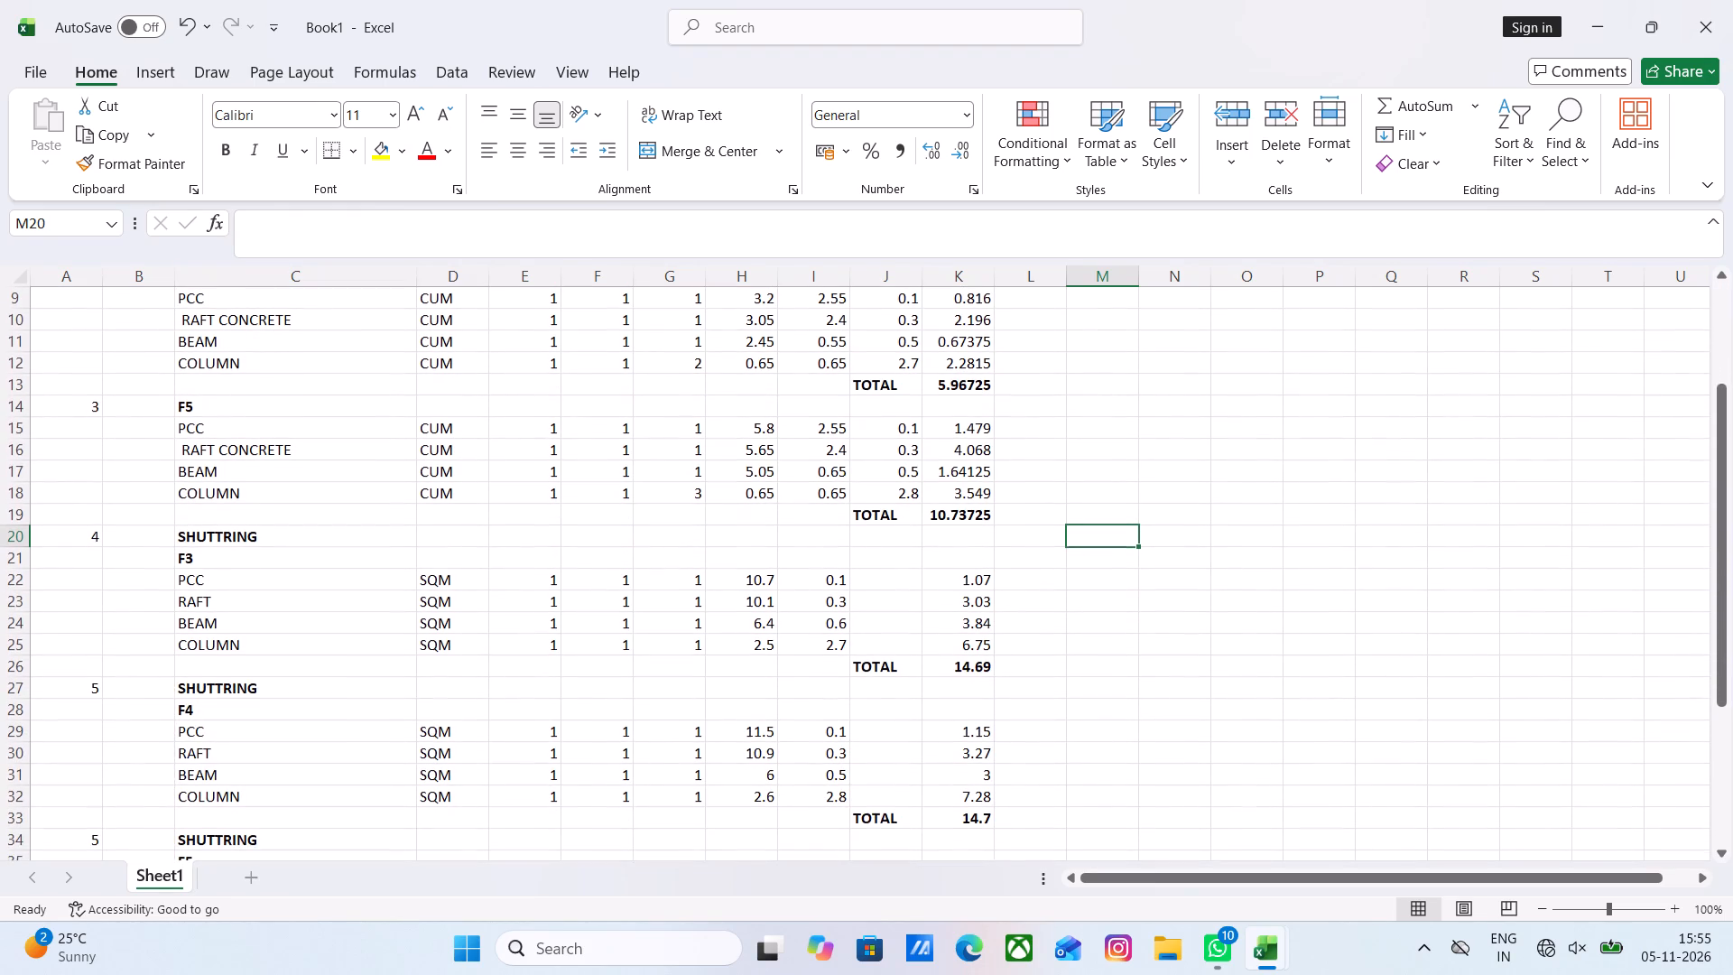
click(695, 645)
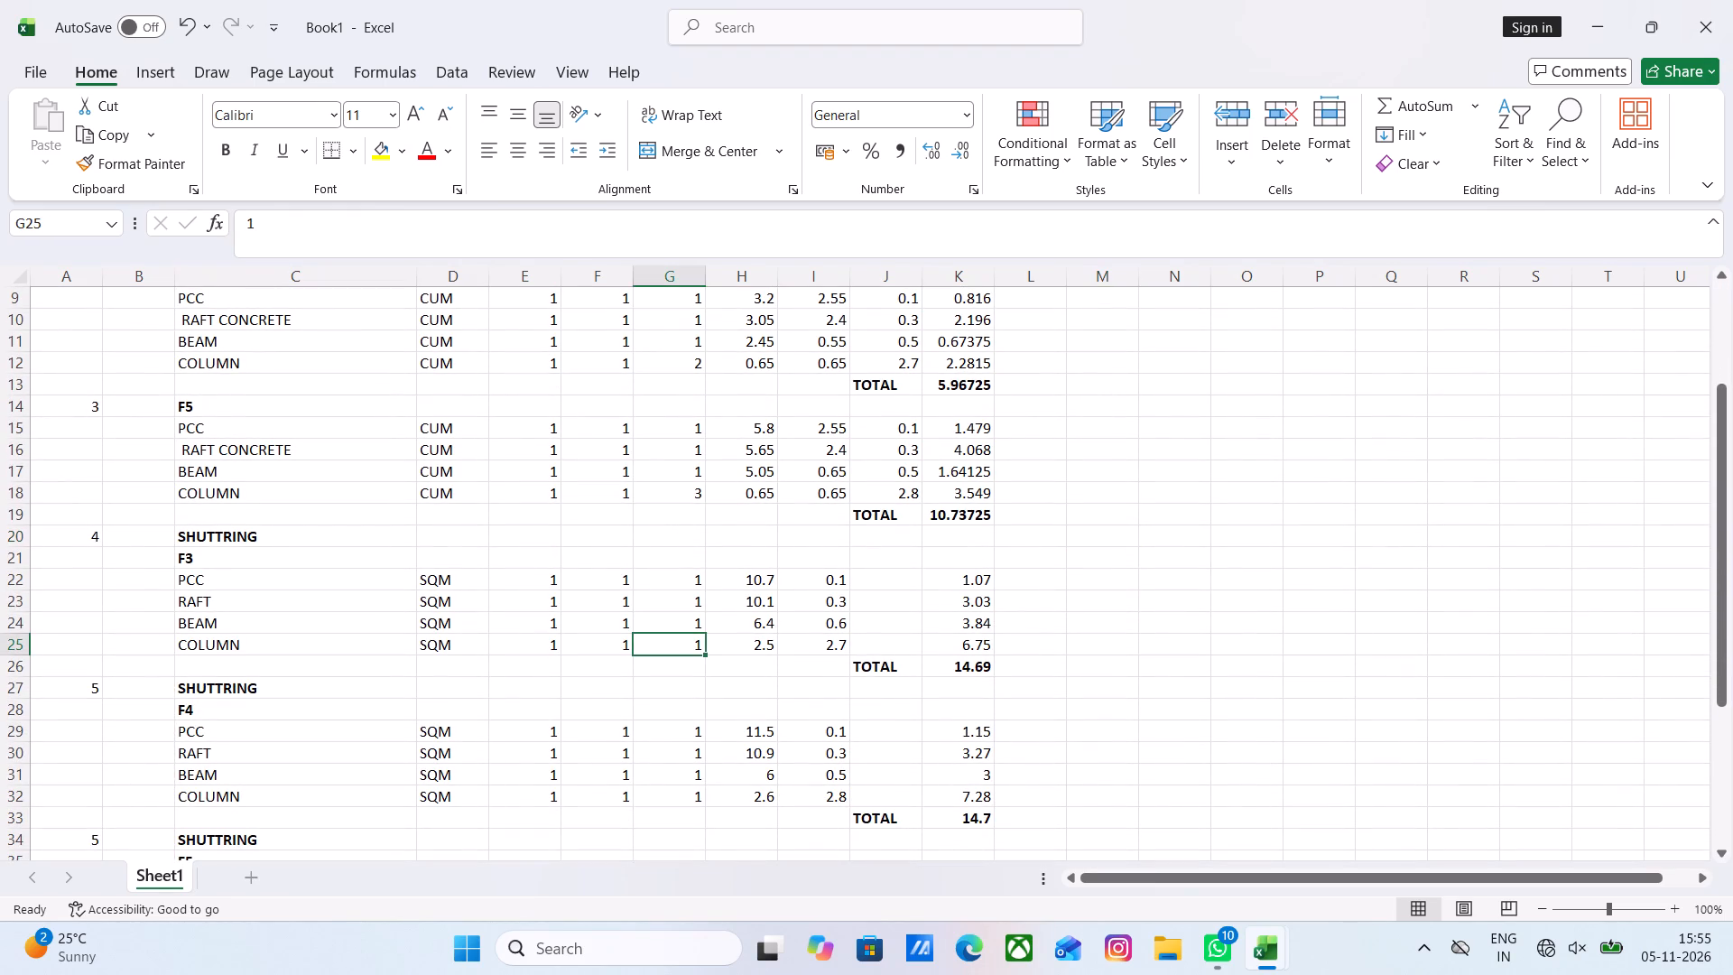
key(2)
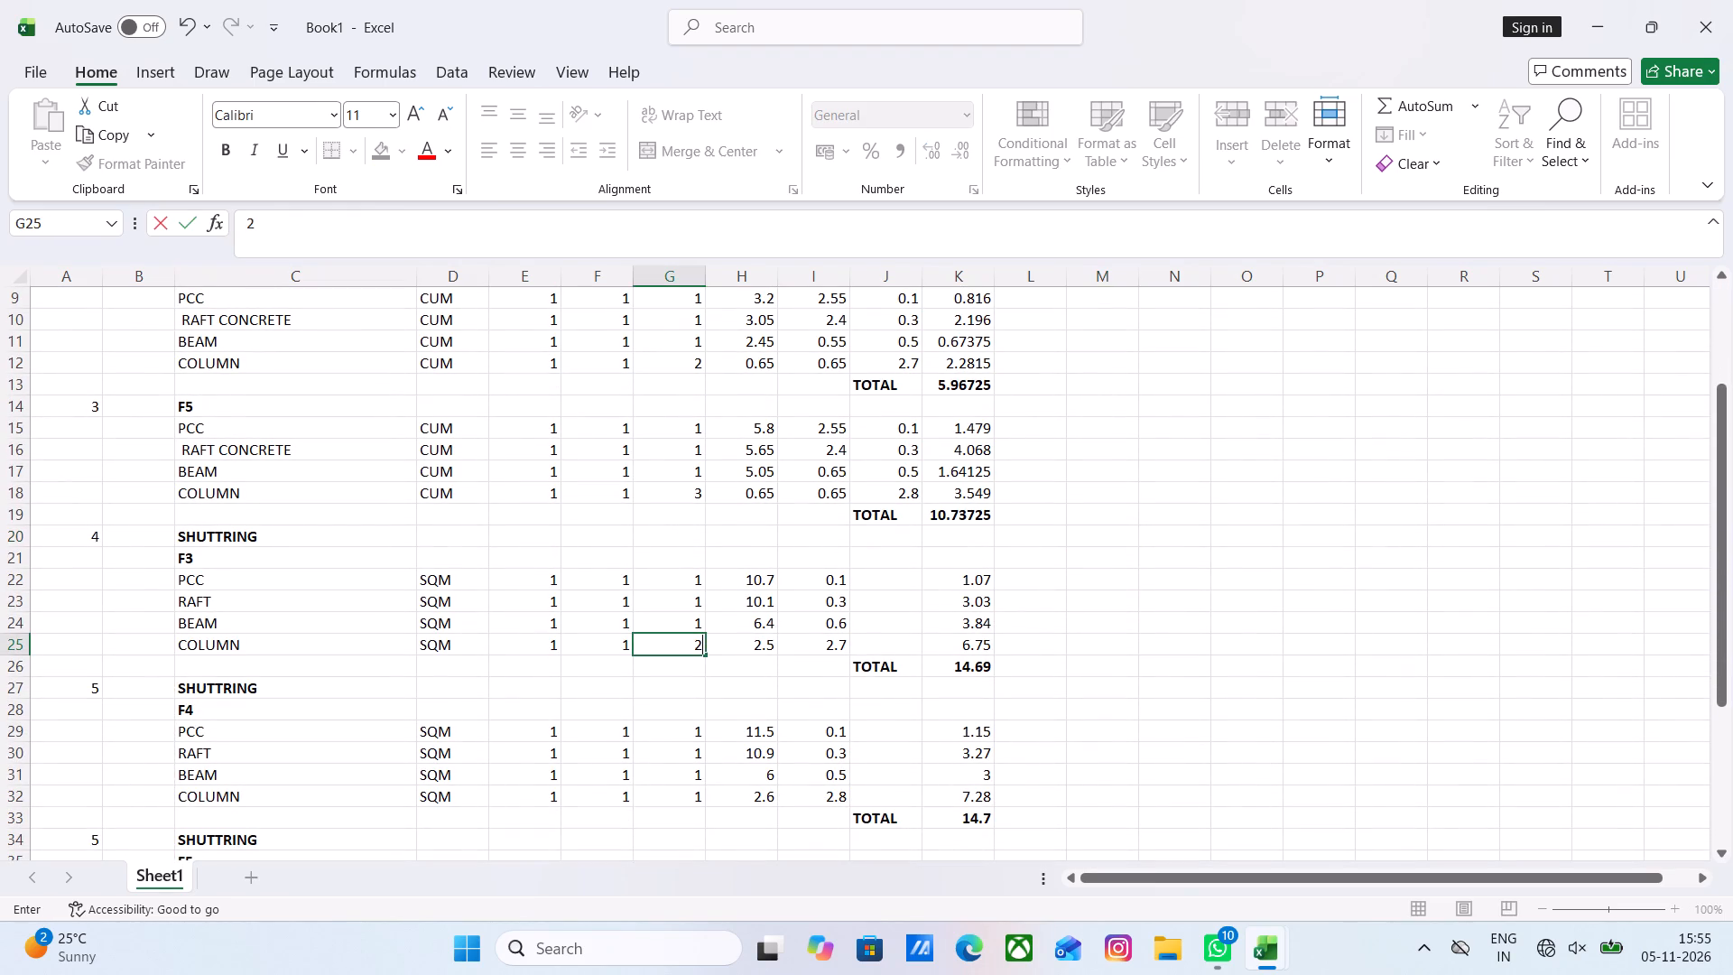
key(Down)
Change the COLUMN number in the F4 shuttering block to 2, in the third NOS. column.
key(Down)
key(Down)
key(Down)
key(Down)
key(Down)
key(Down)
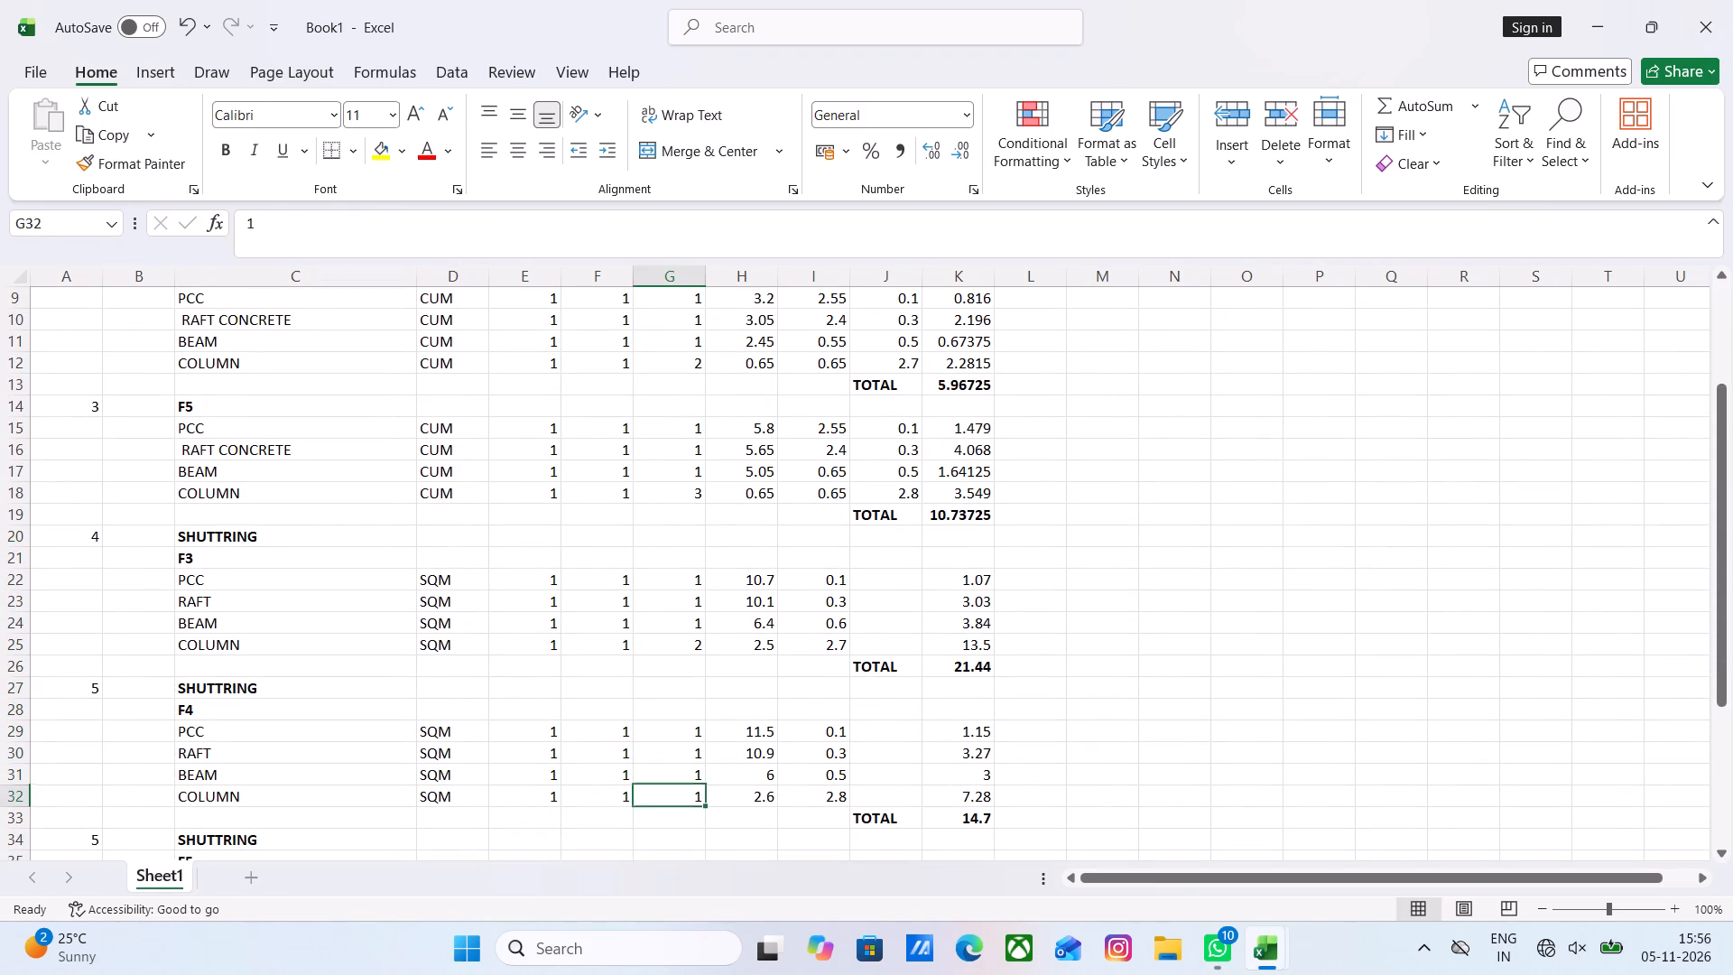
key(2)
key(Down)
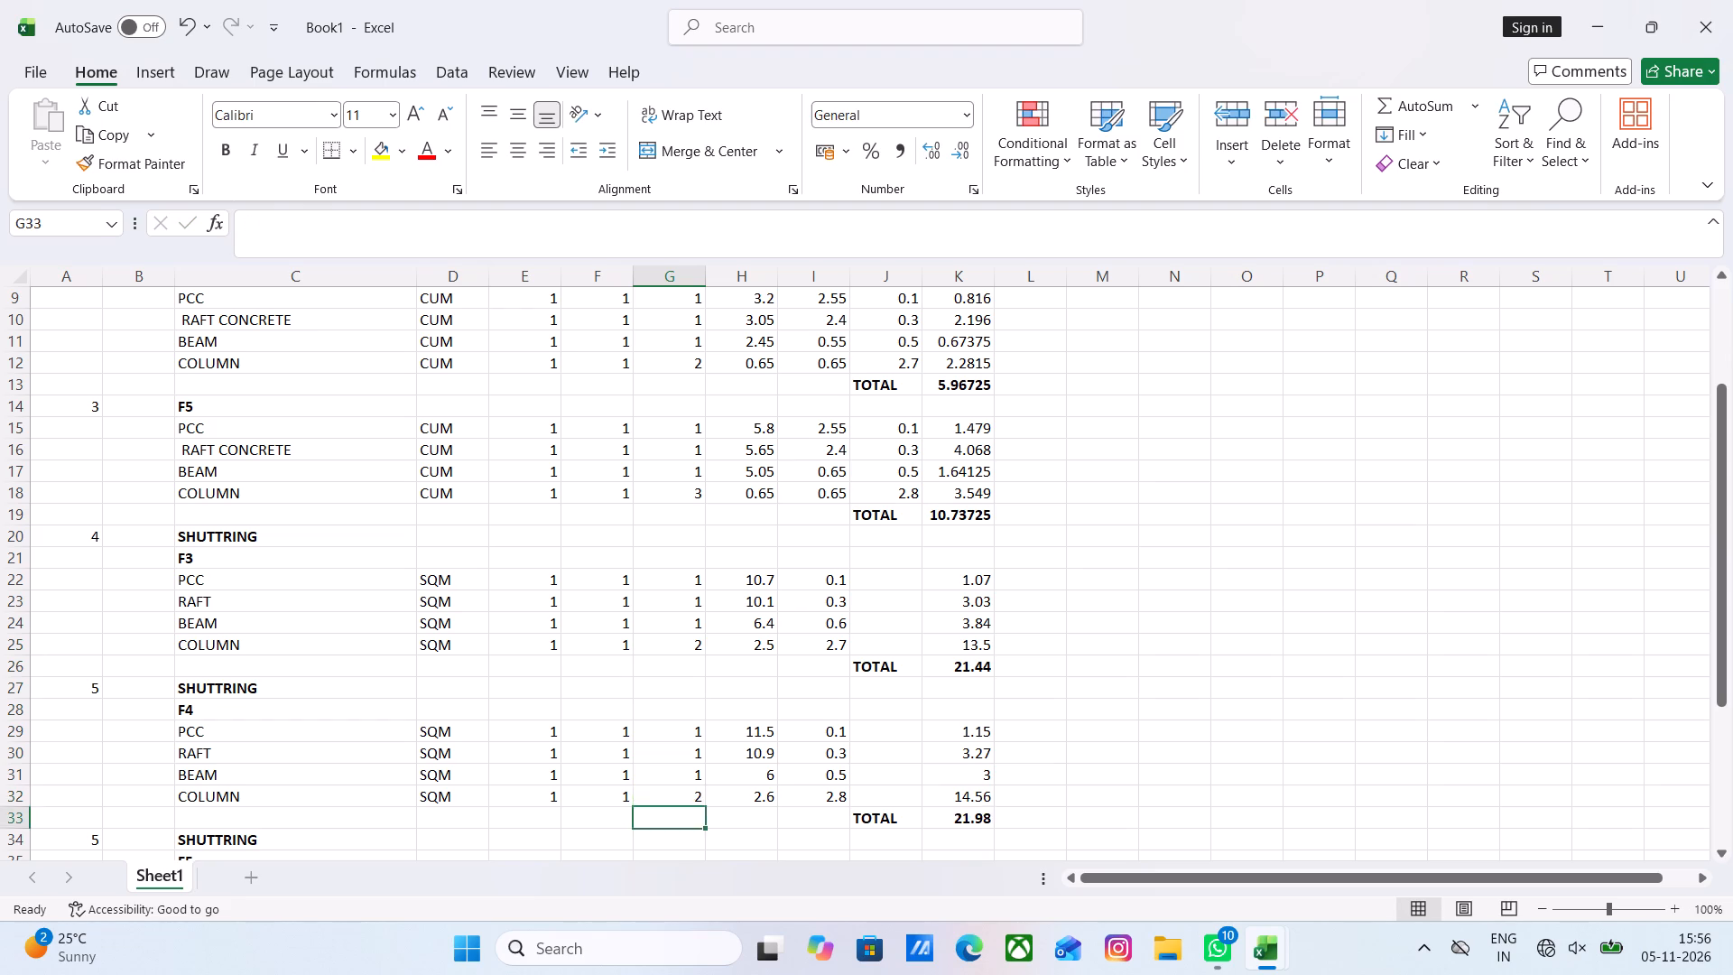
Set the F5 shuttering block's COLUMN number to 3 in the third NOS. column.
key(Down)
key(Down)
key(Down)
key(Down)
key(Down)
key(Down)
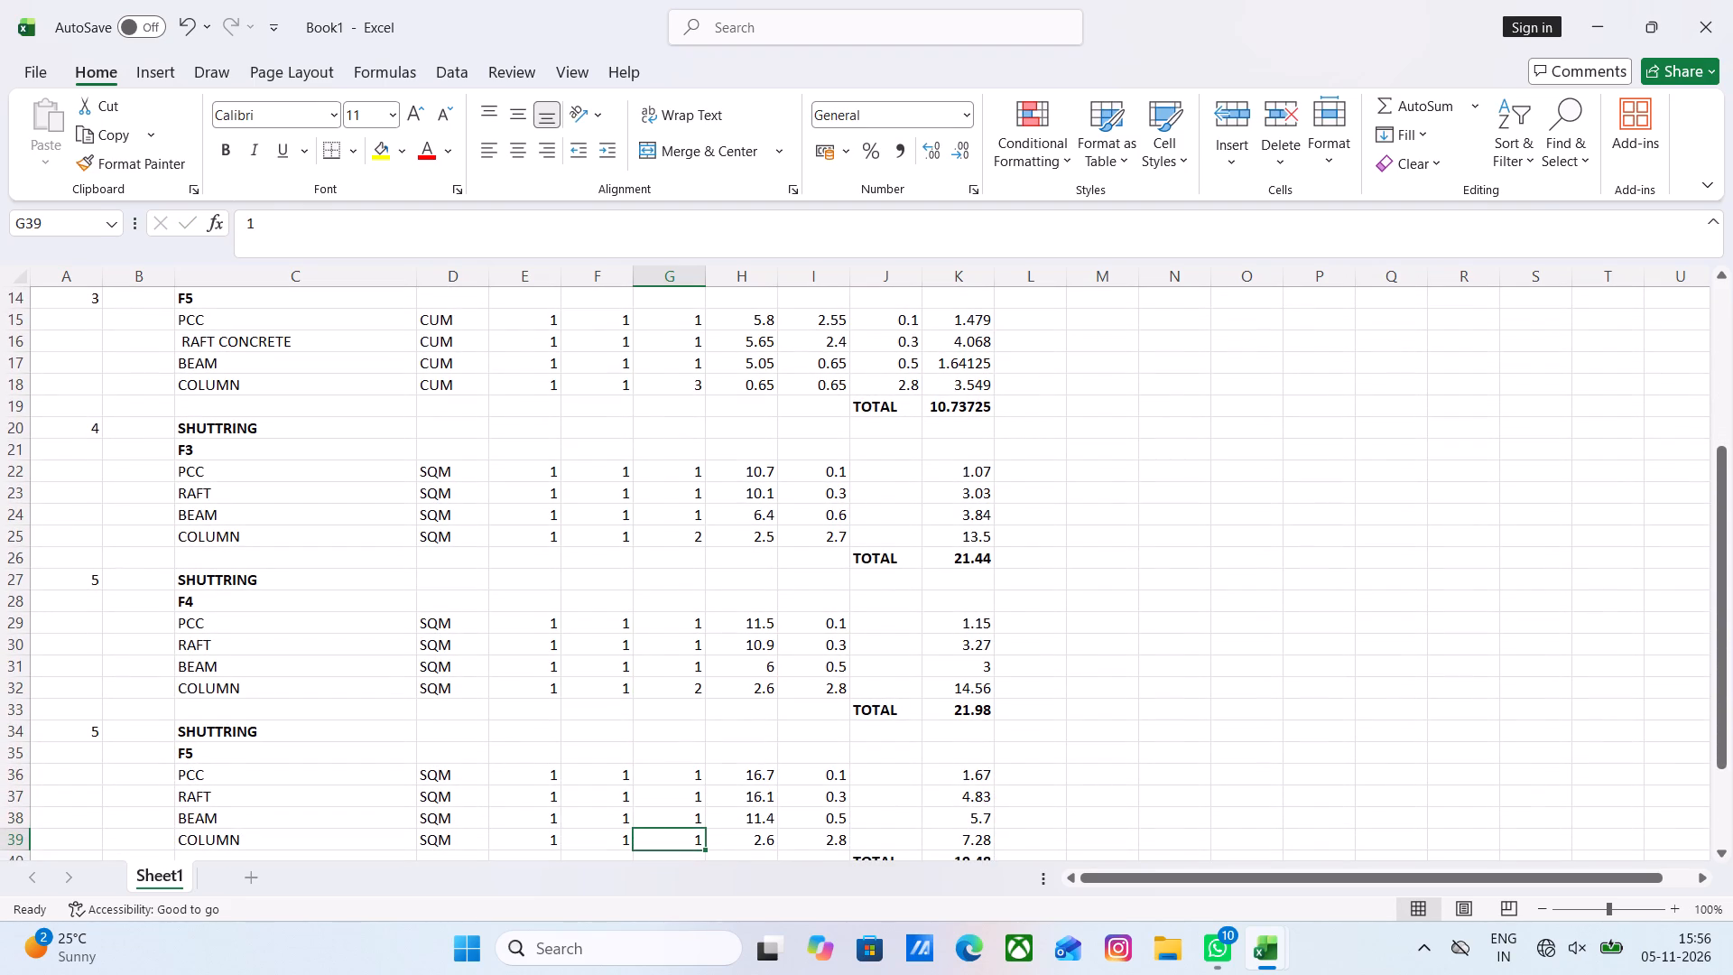
key(3)
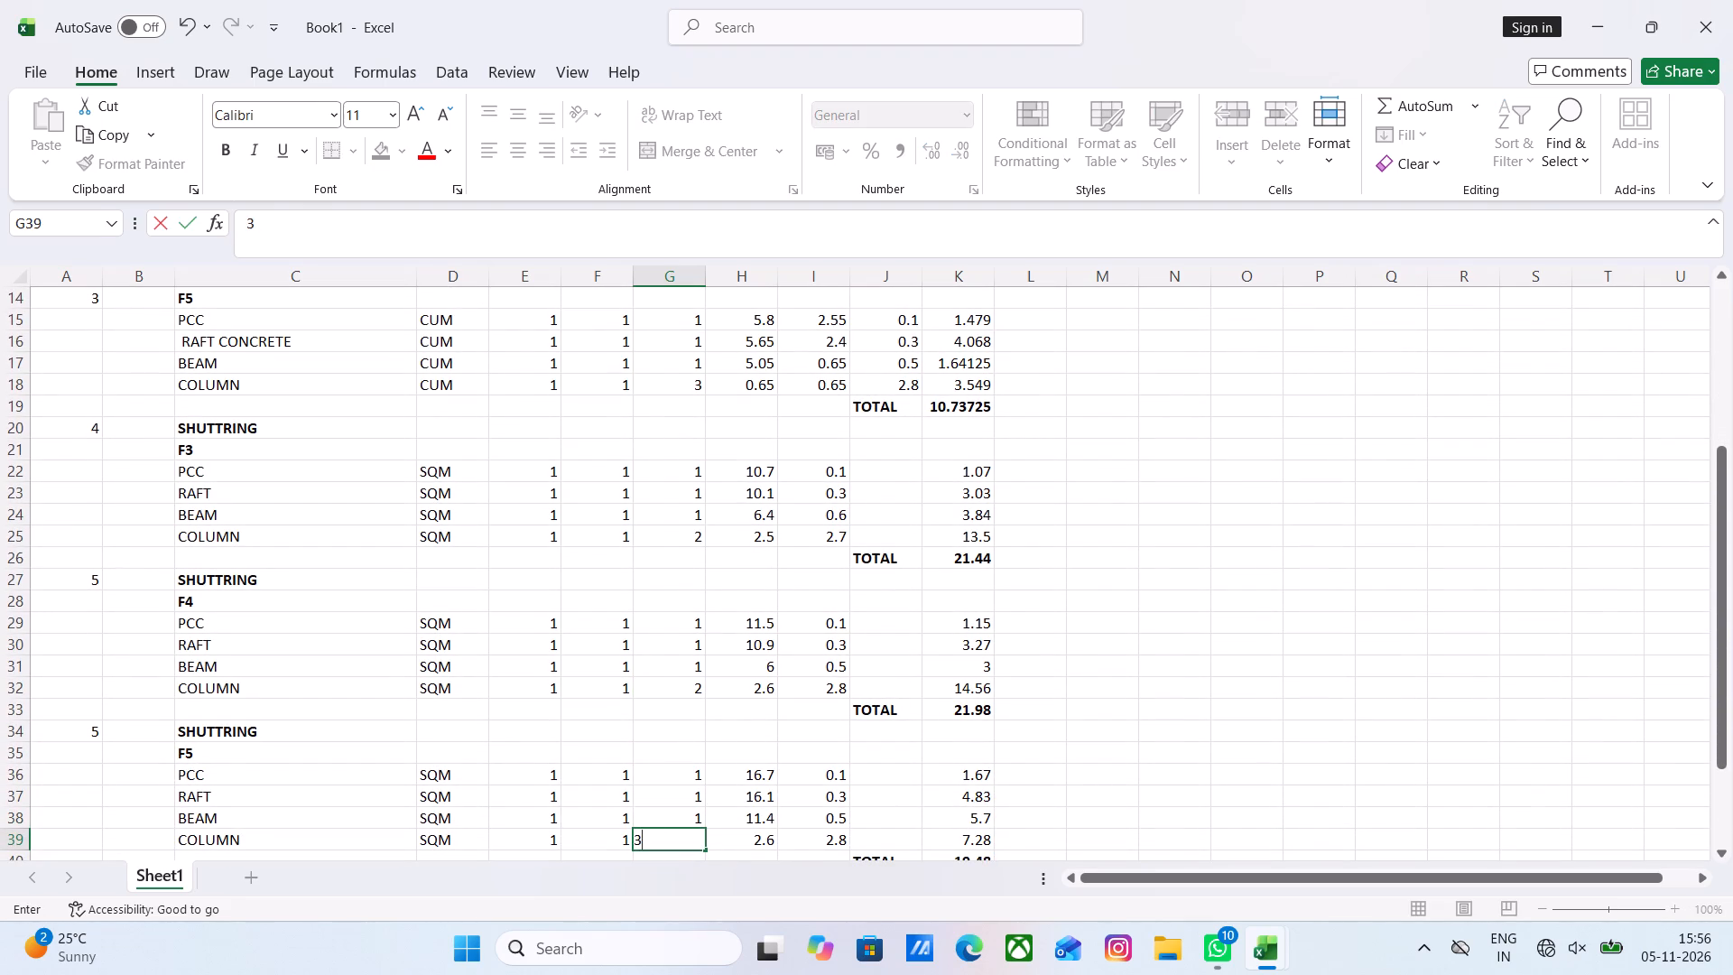
click(1157, 550)
Check the shuttering quantities and totals for F3, F4 and F5 and the excavation rows below them.
scroll(1101, 533, down, 2)
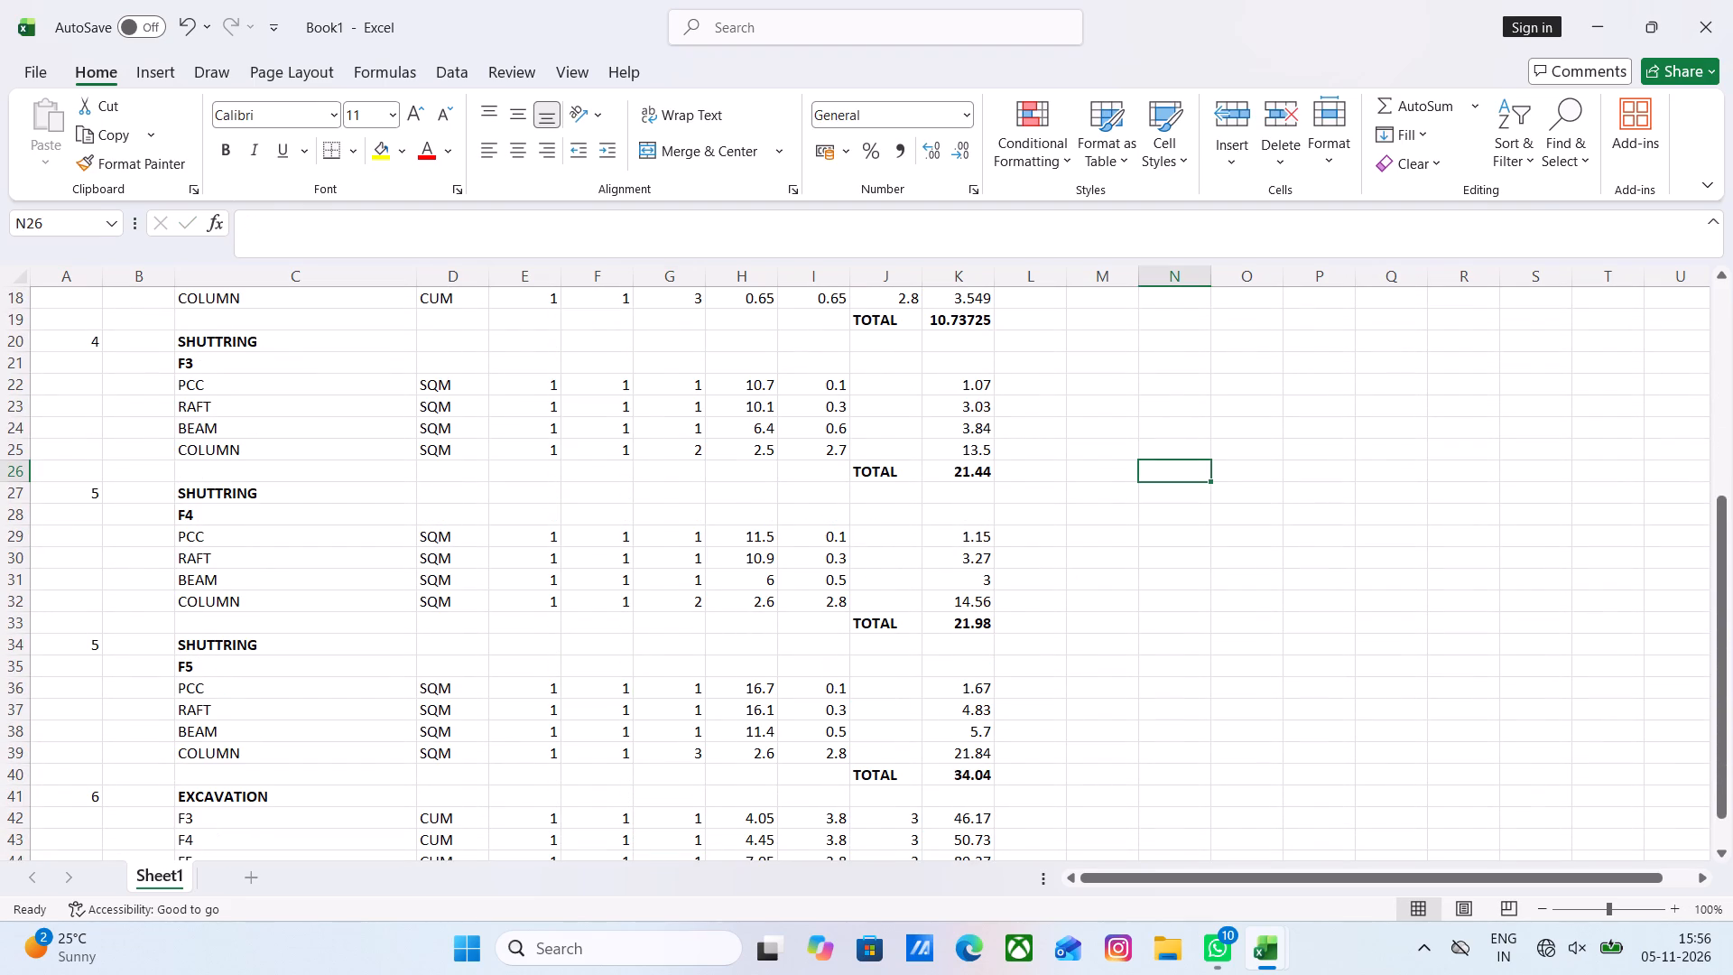
scroll(1101, 533, down, 2)
scroll(1101, 533, up, 3)
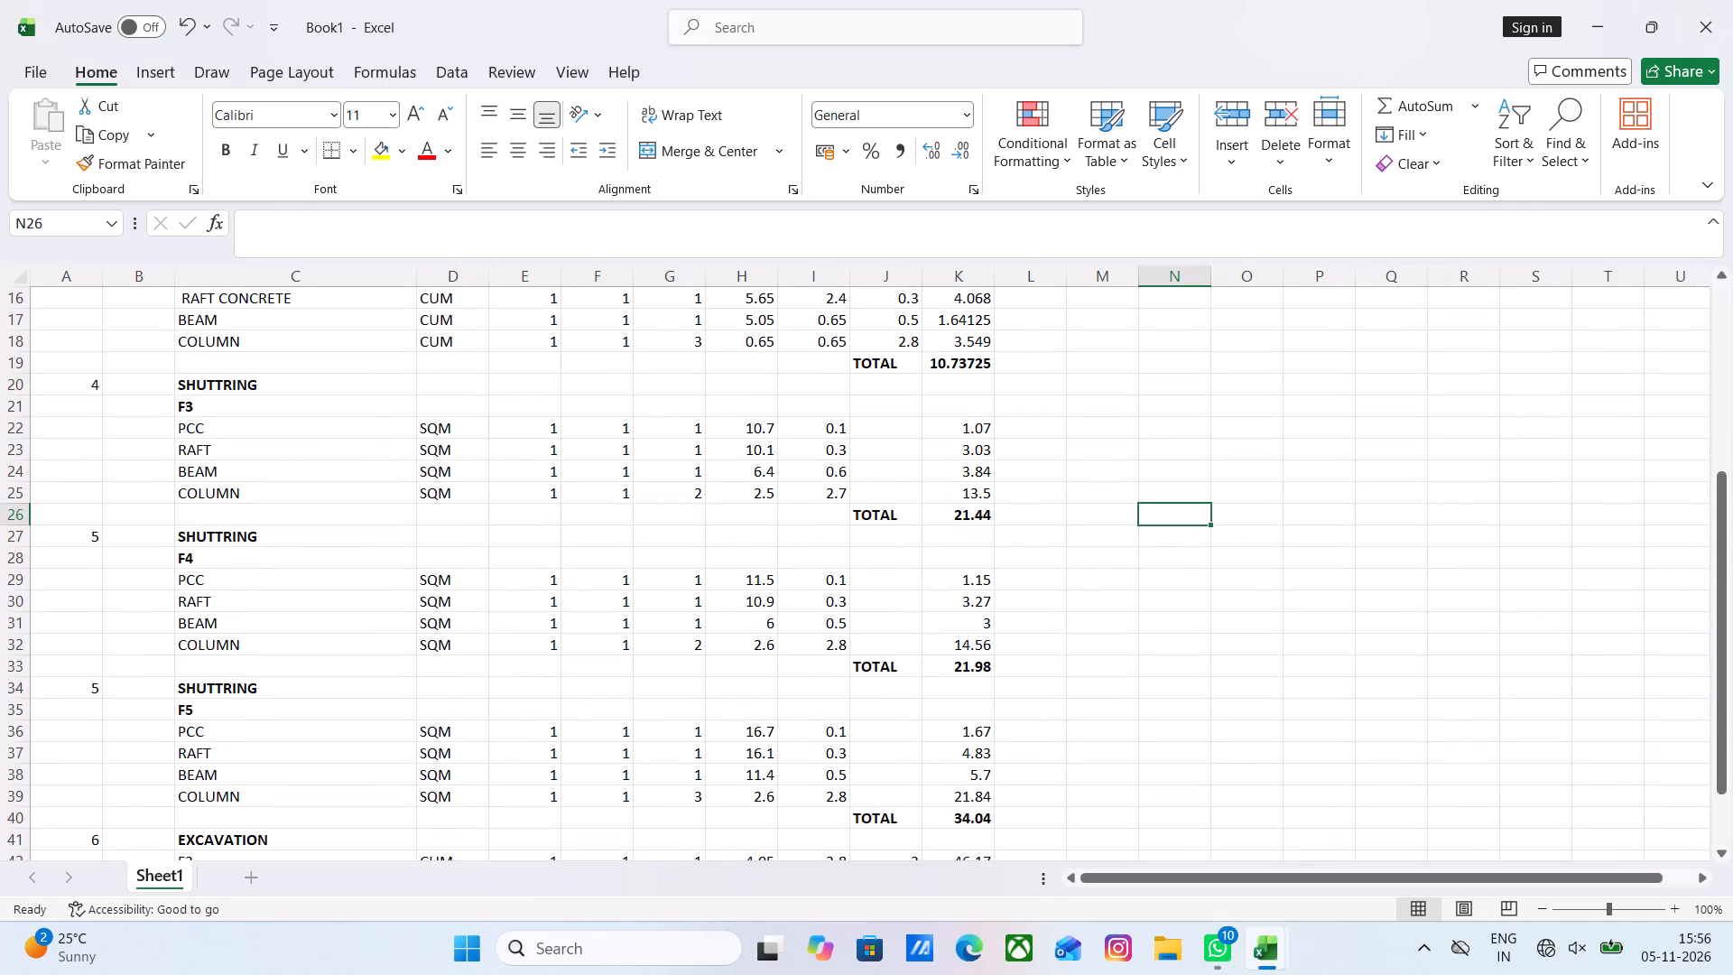
scroll(1092, 525, down, 3)
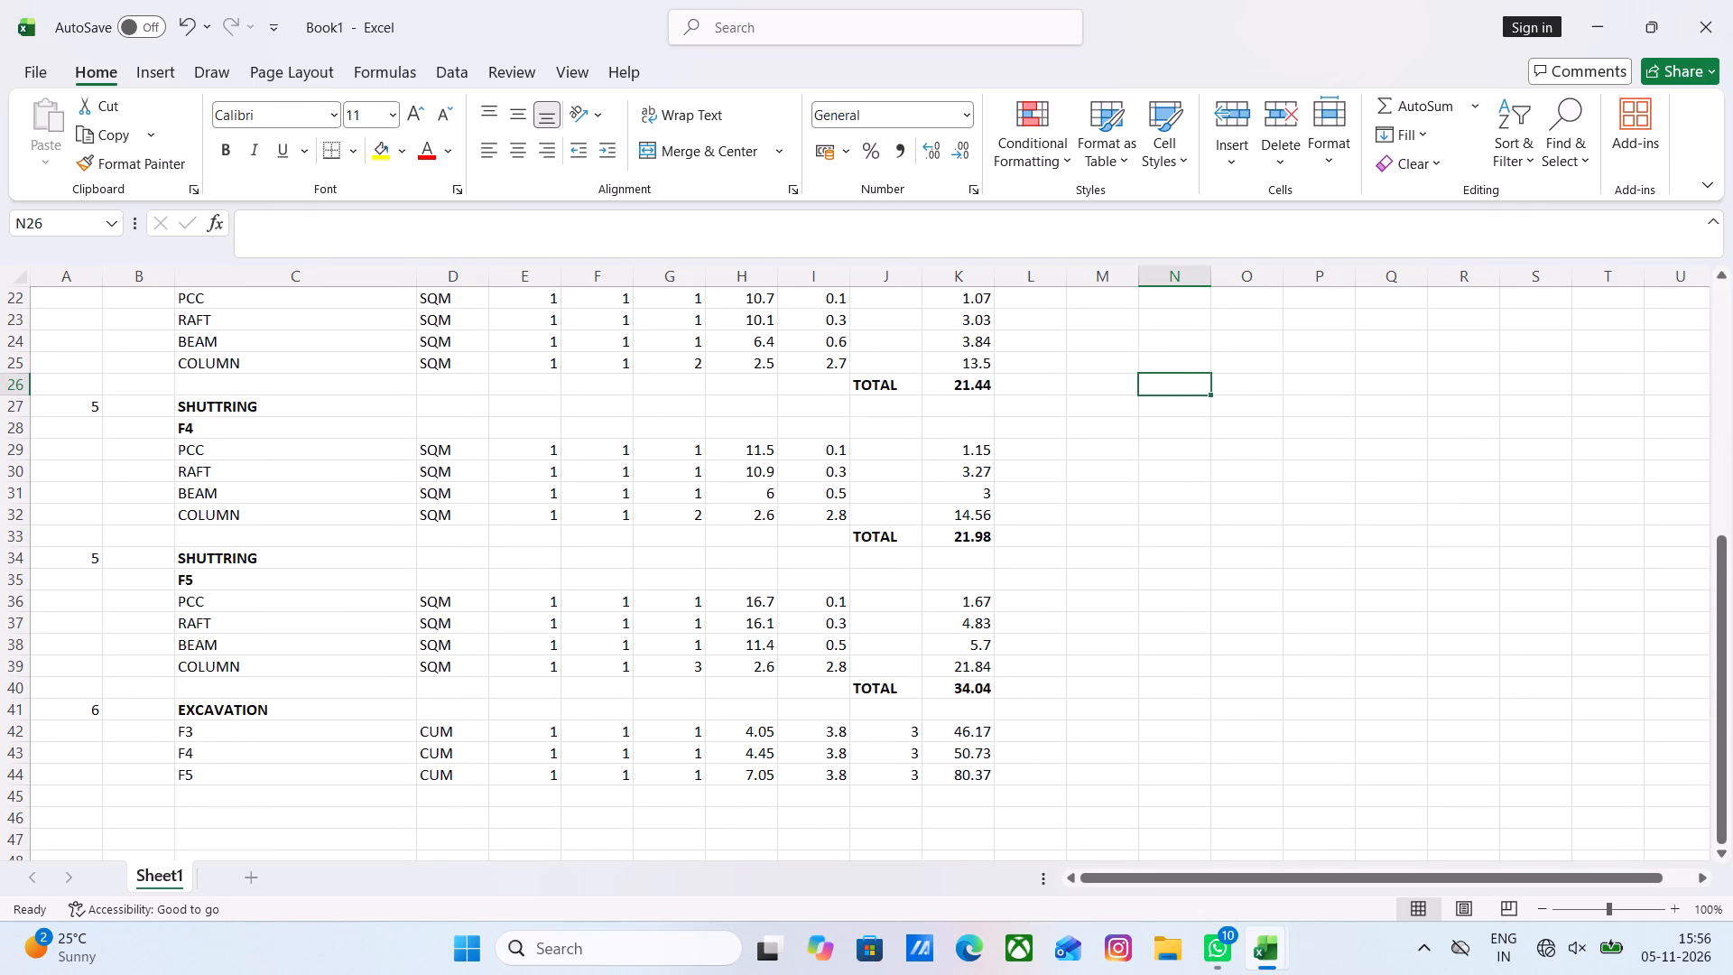
scroll(1092, 525, up, 4)
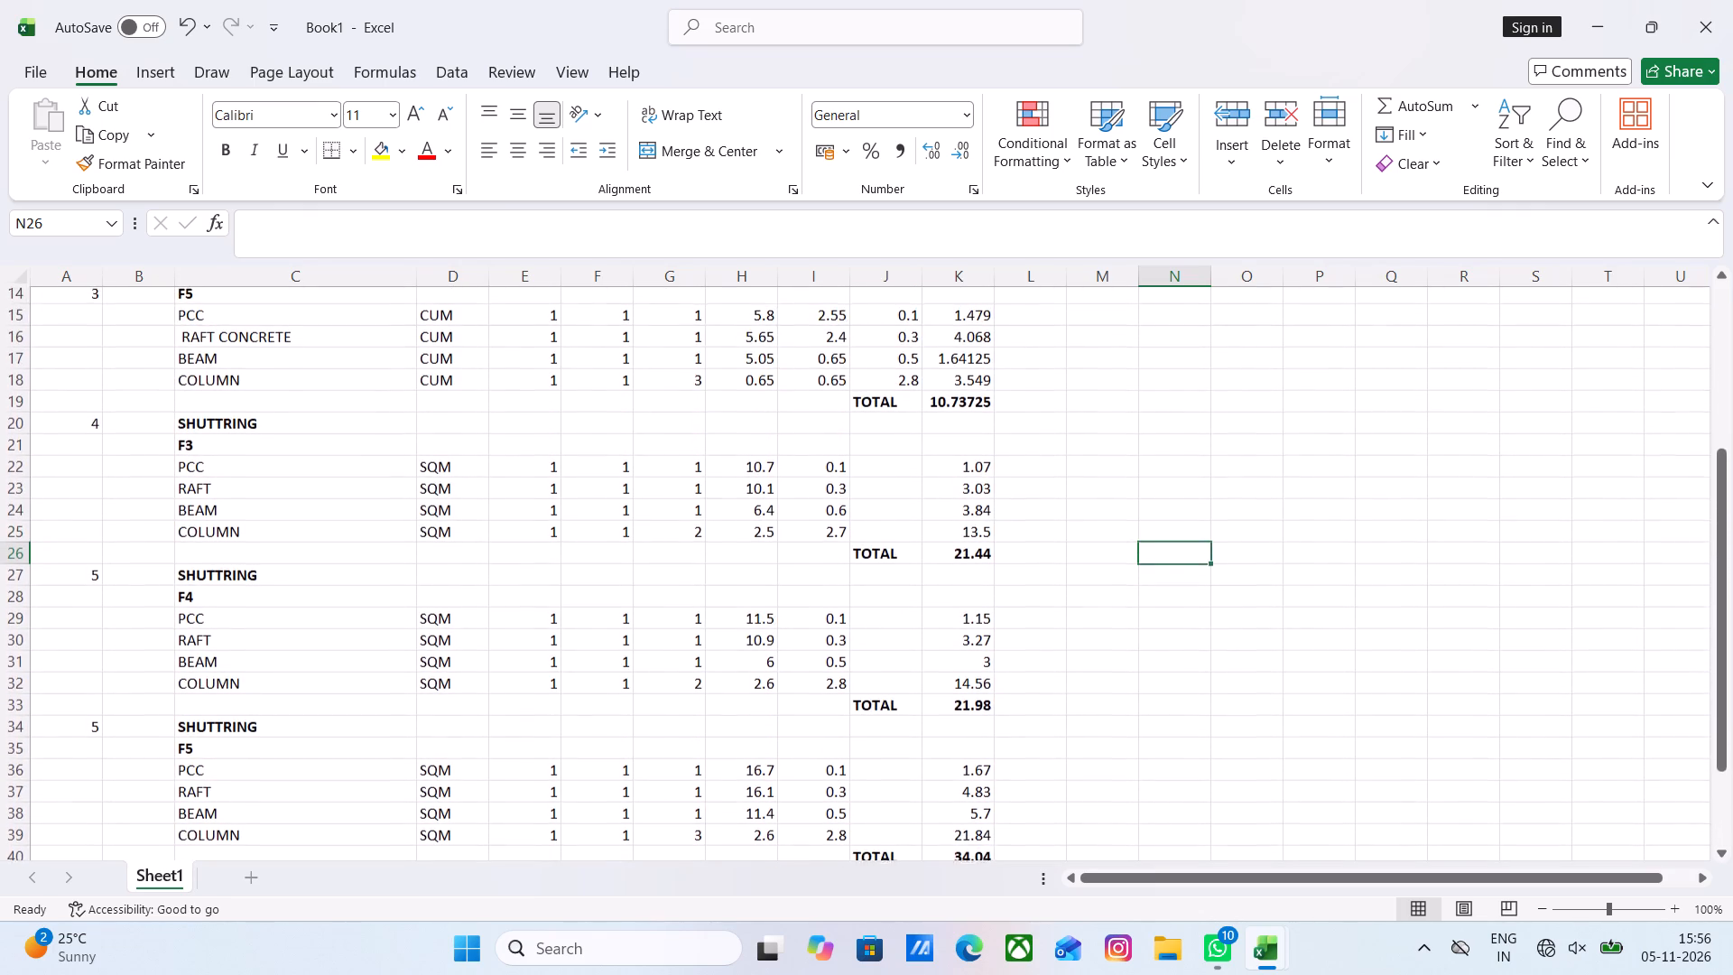
scroll(1092, 525, up, 2)
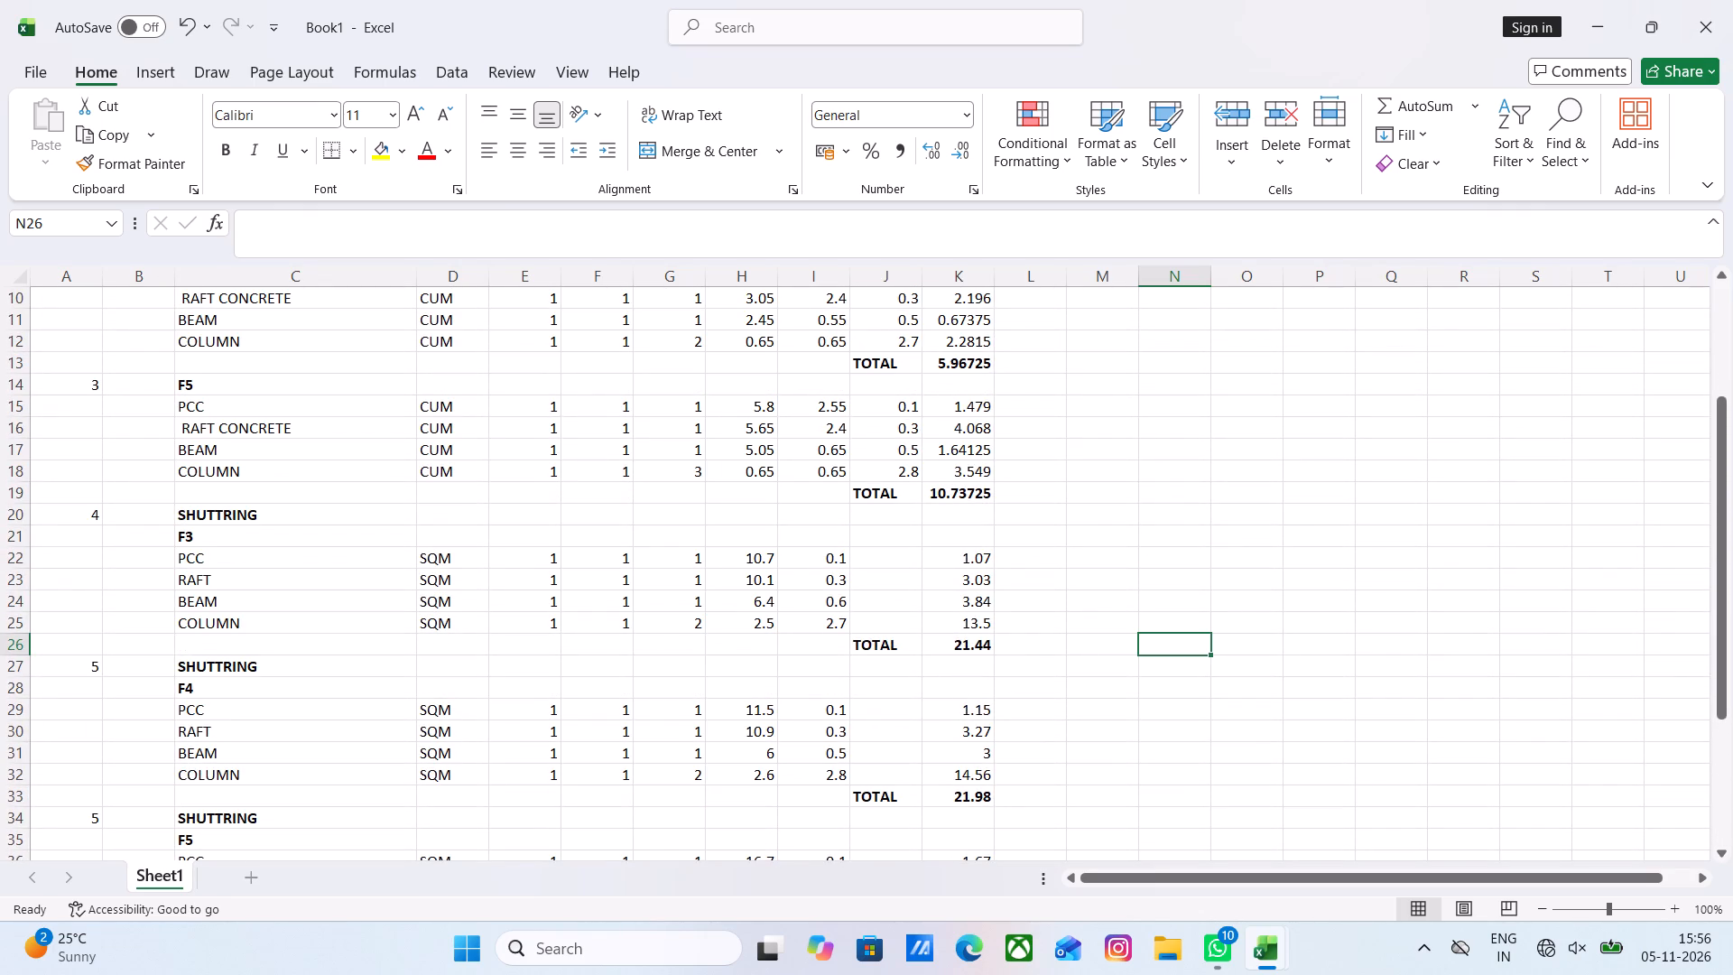
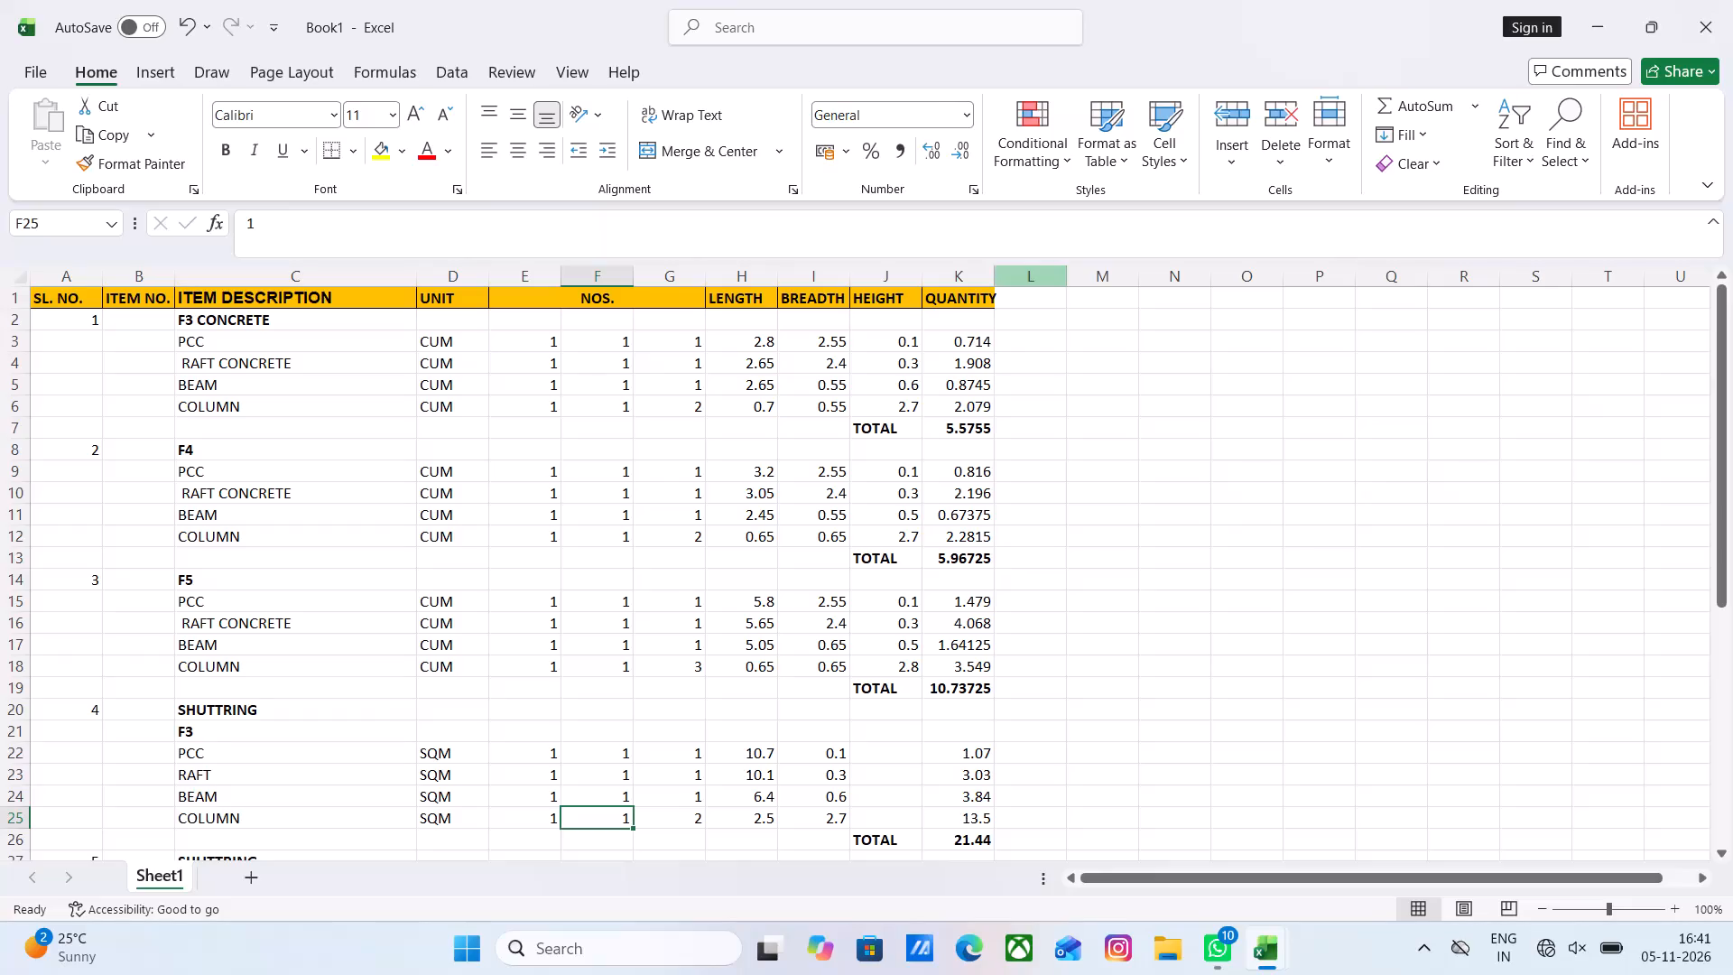
Add a CONTRACTOR RATE heading in the column after QUANTITY and widen that column to fit the text.
click(1028, 303)
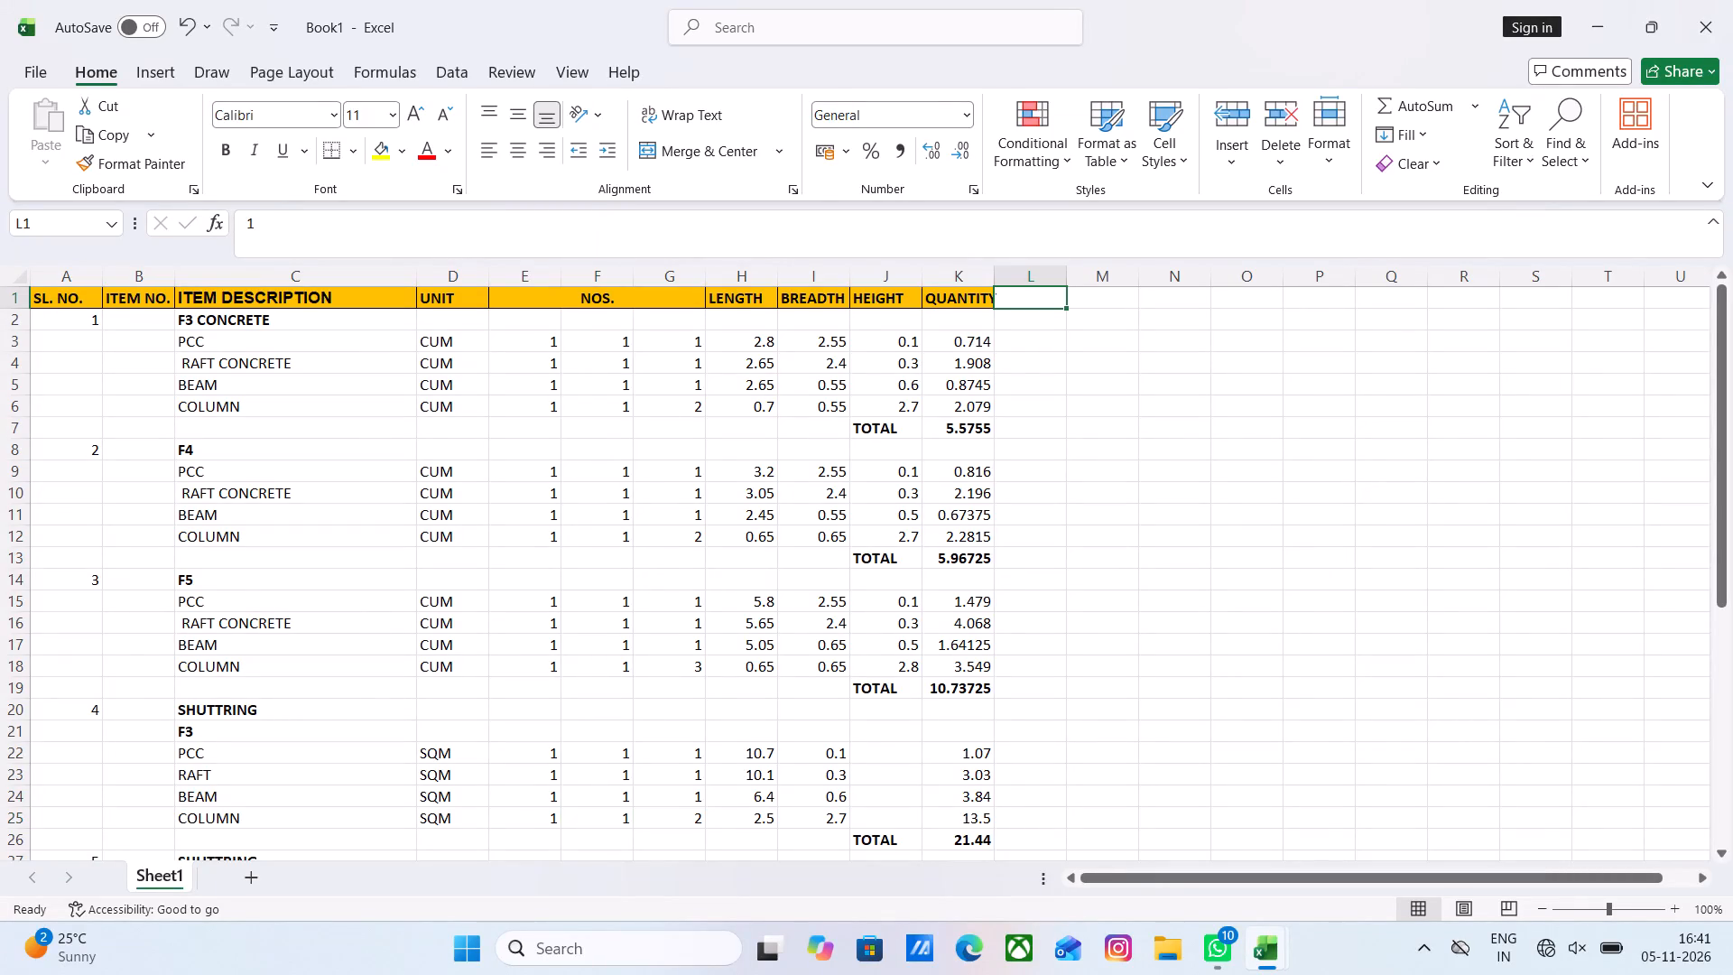
text(rate)
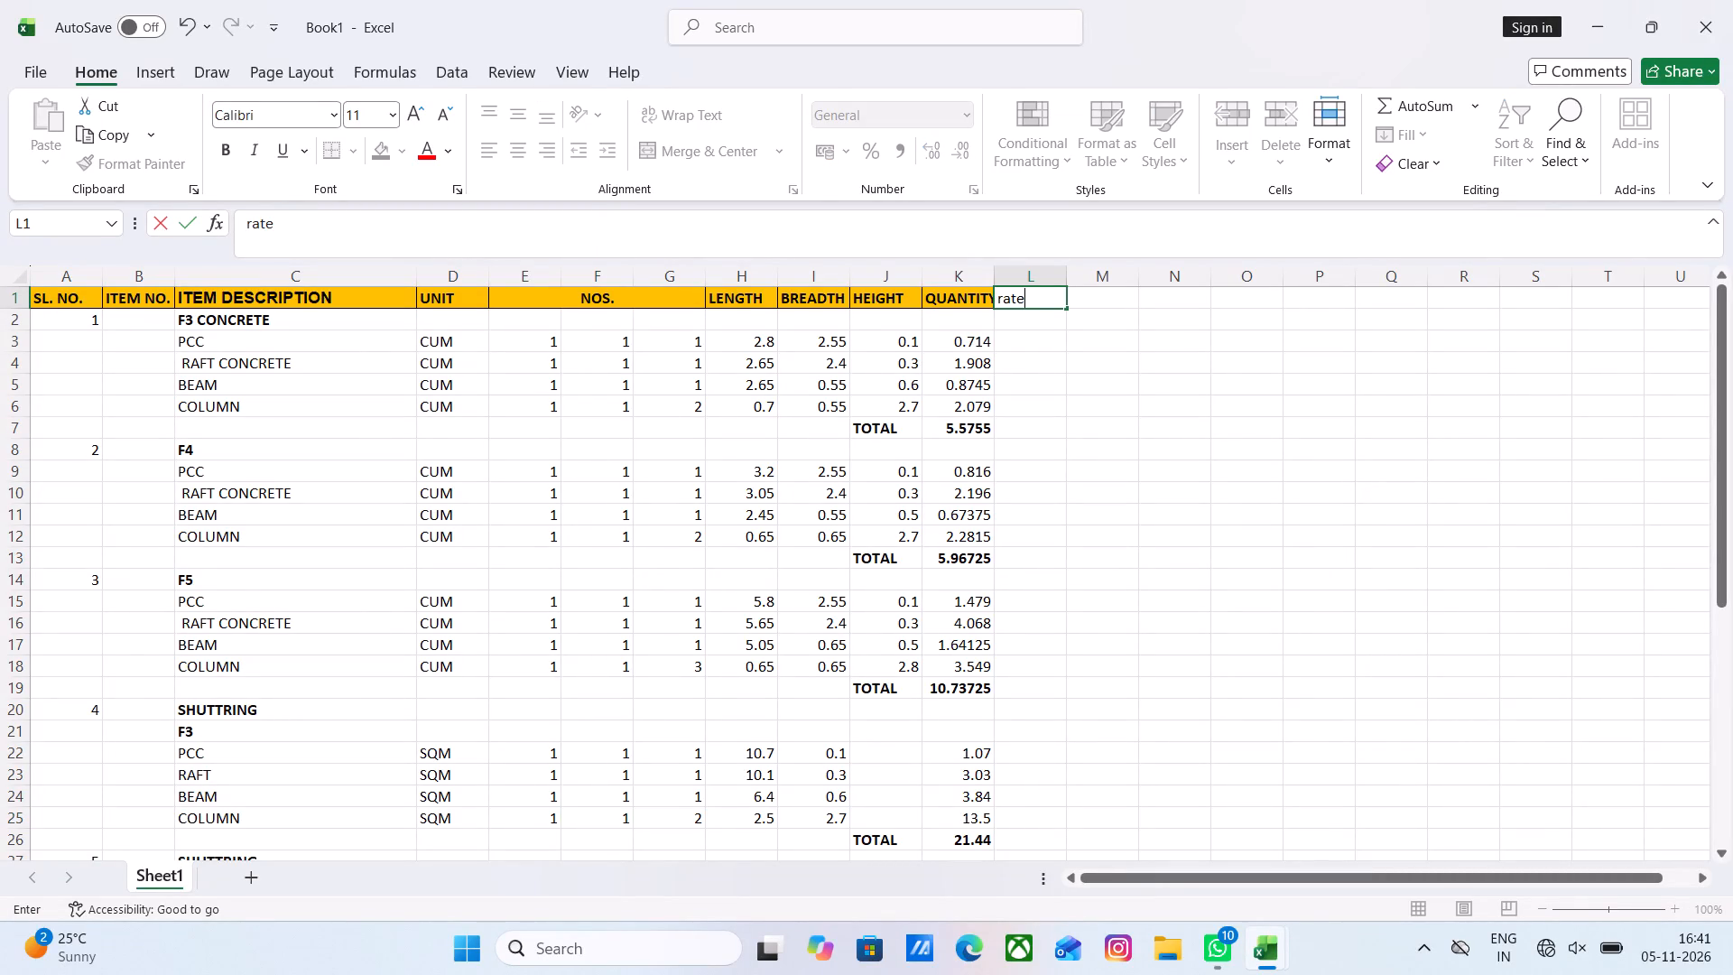
key(BackSpace)
key(BackSpace)
key(BackSpace)
text(CONTR)
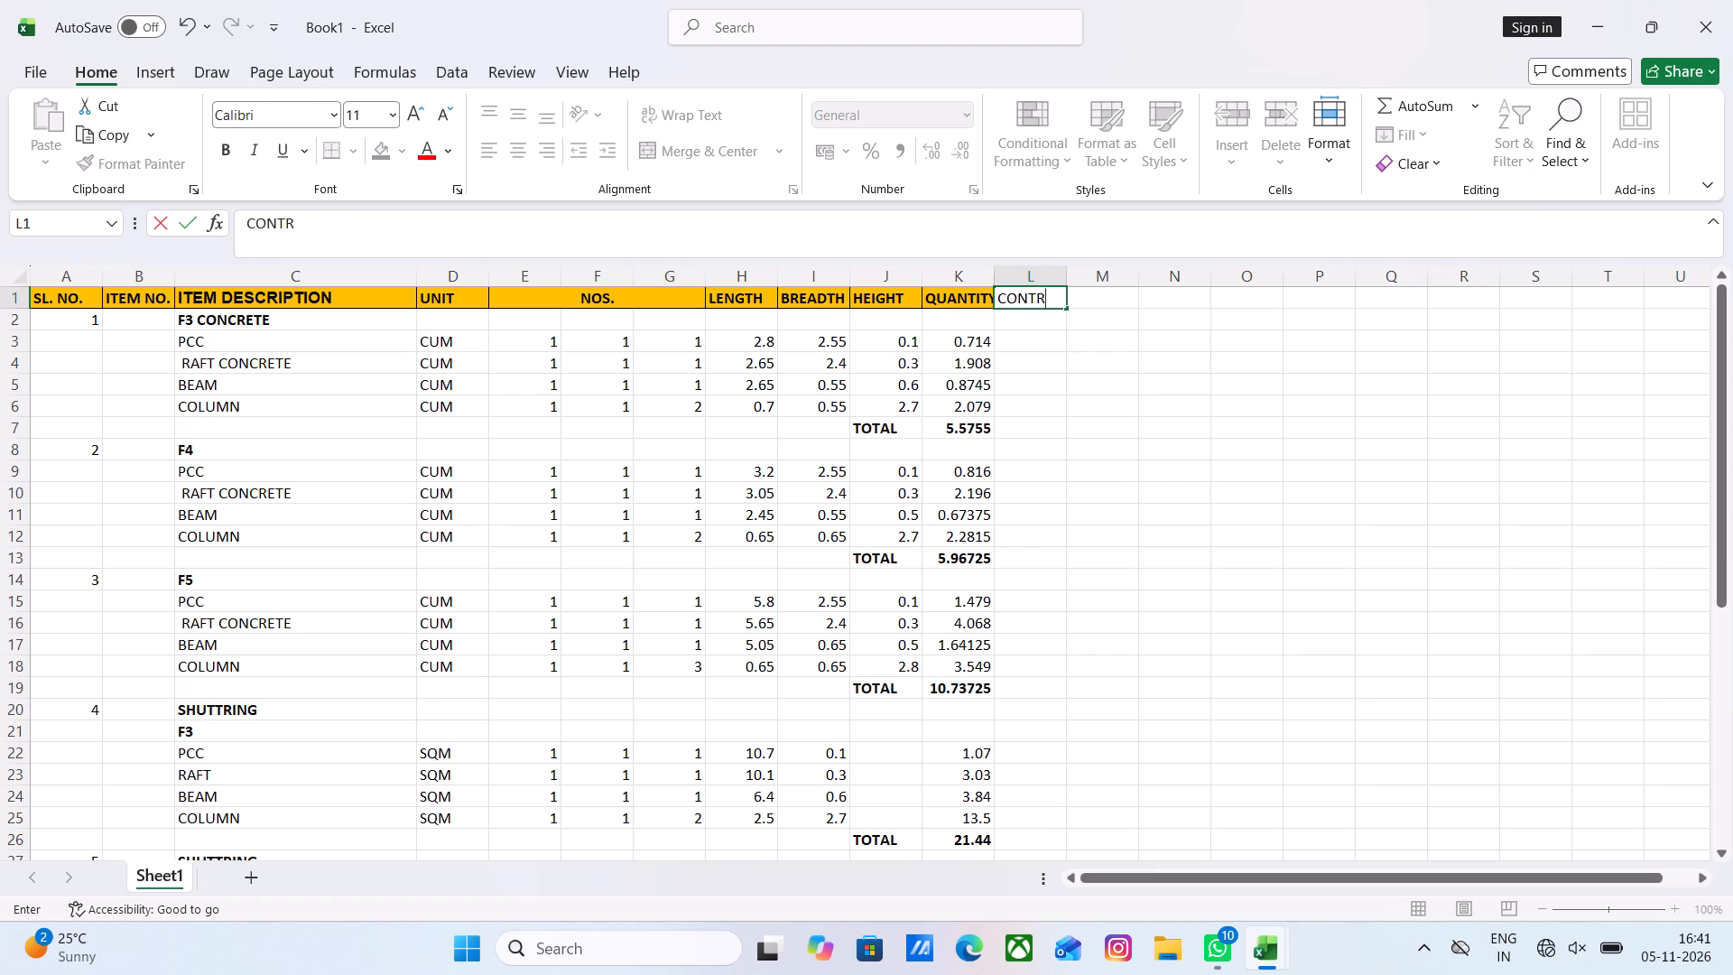
text(ACTOR RATE)
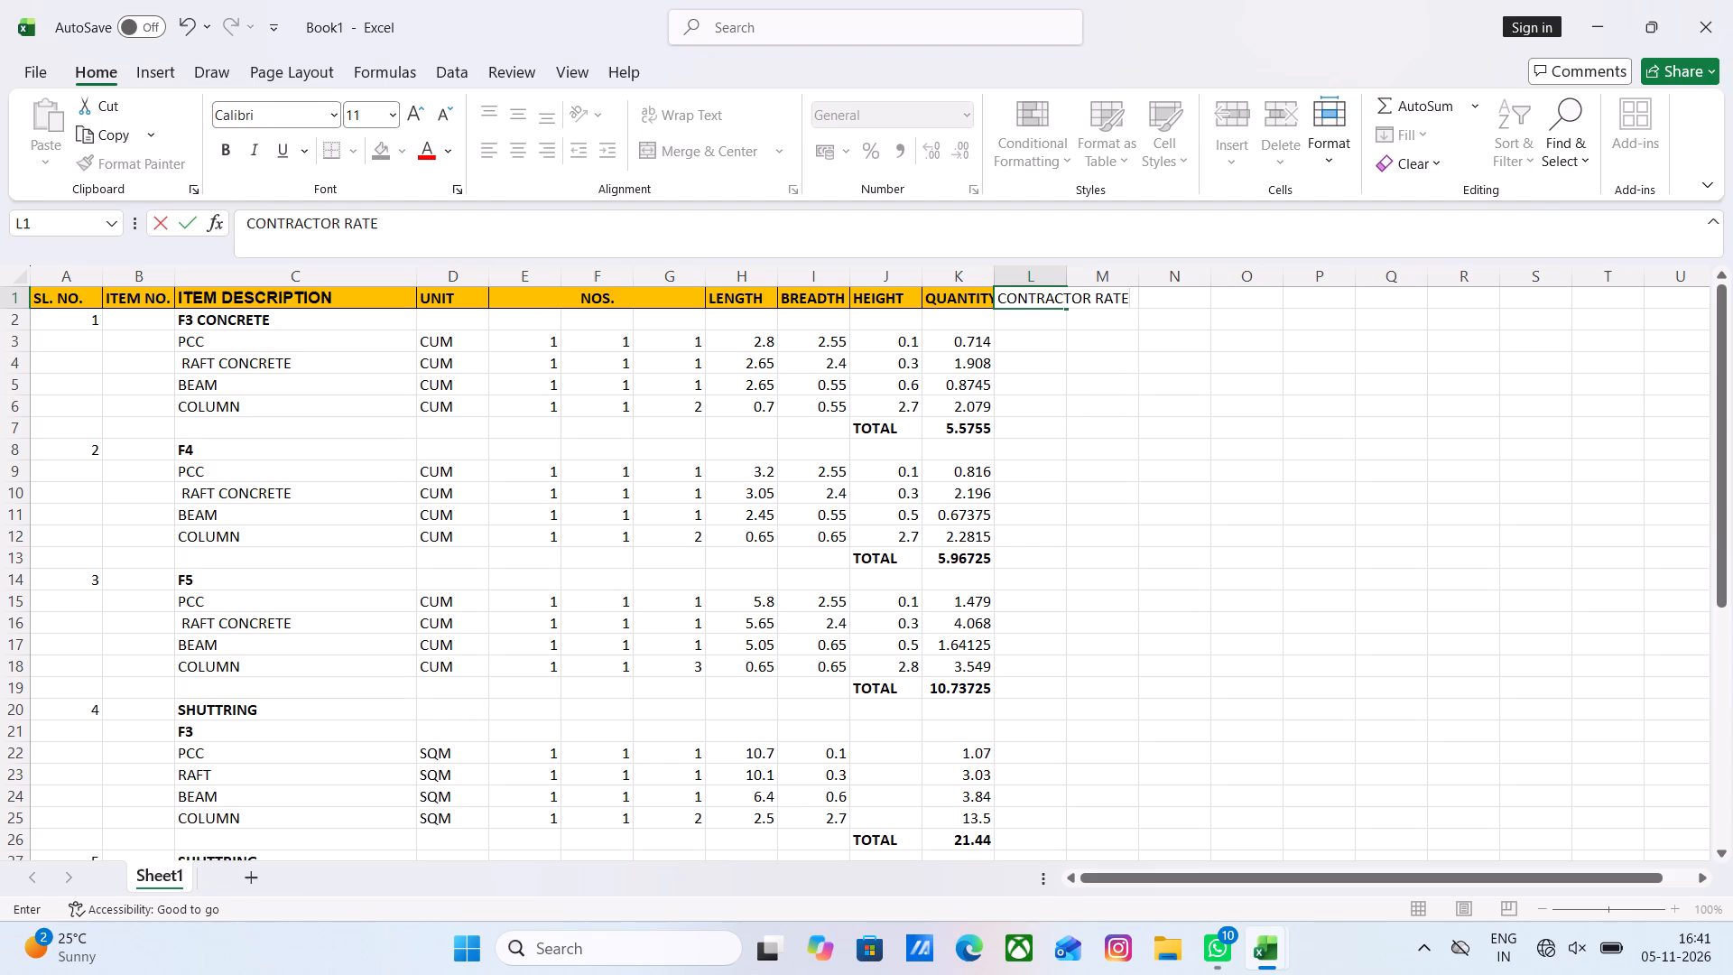
click(1007, 407)
click(1054, 297)
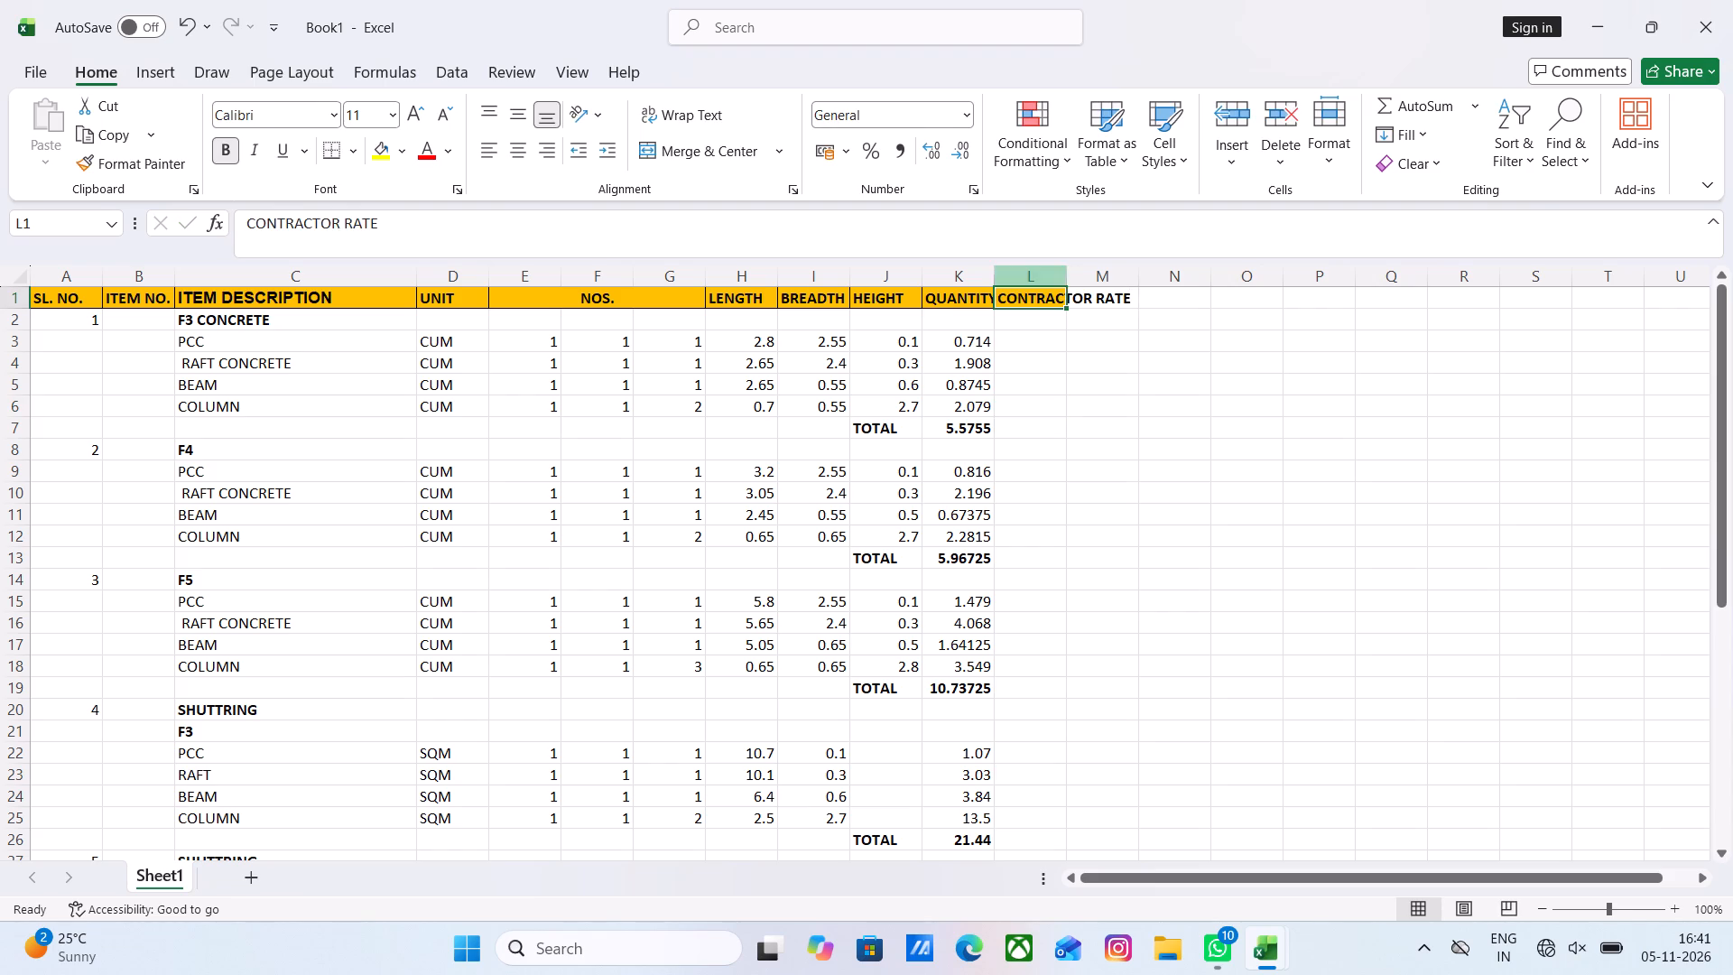
drag(1066, 280, 1146, 279)
click(1109, 447)
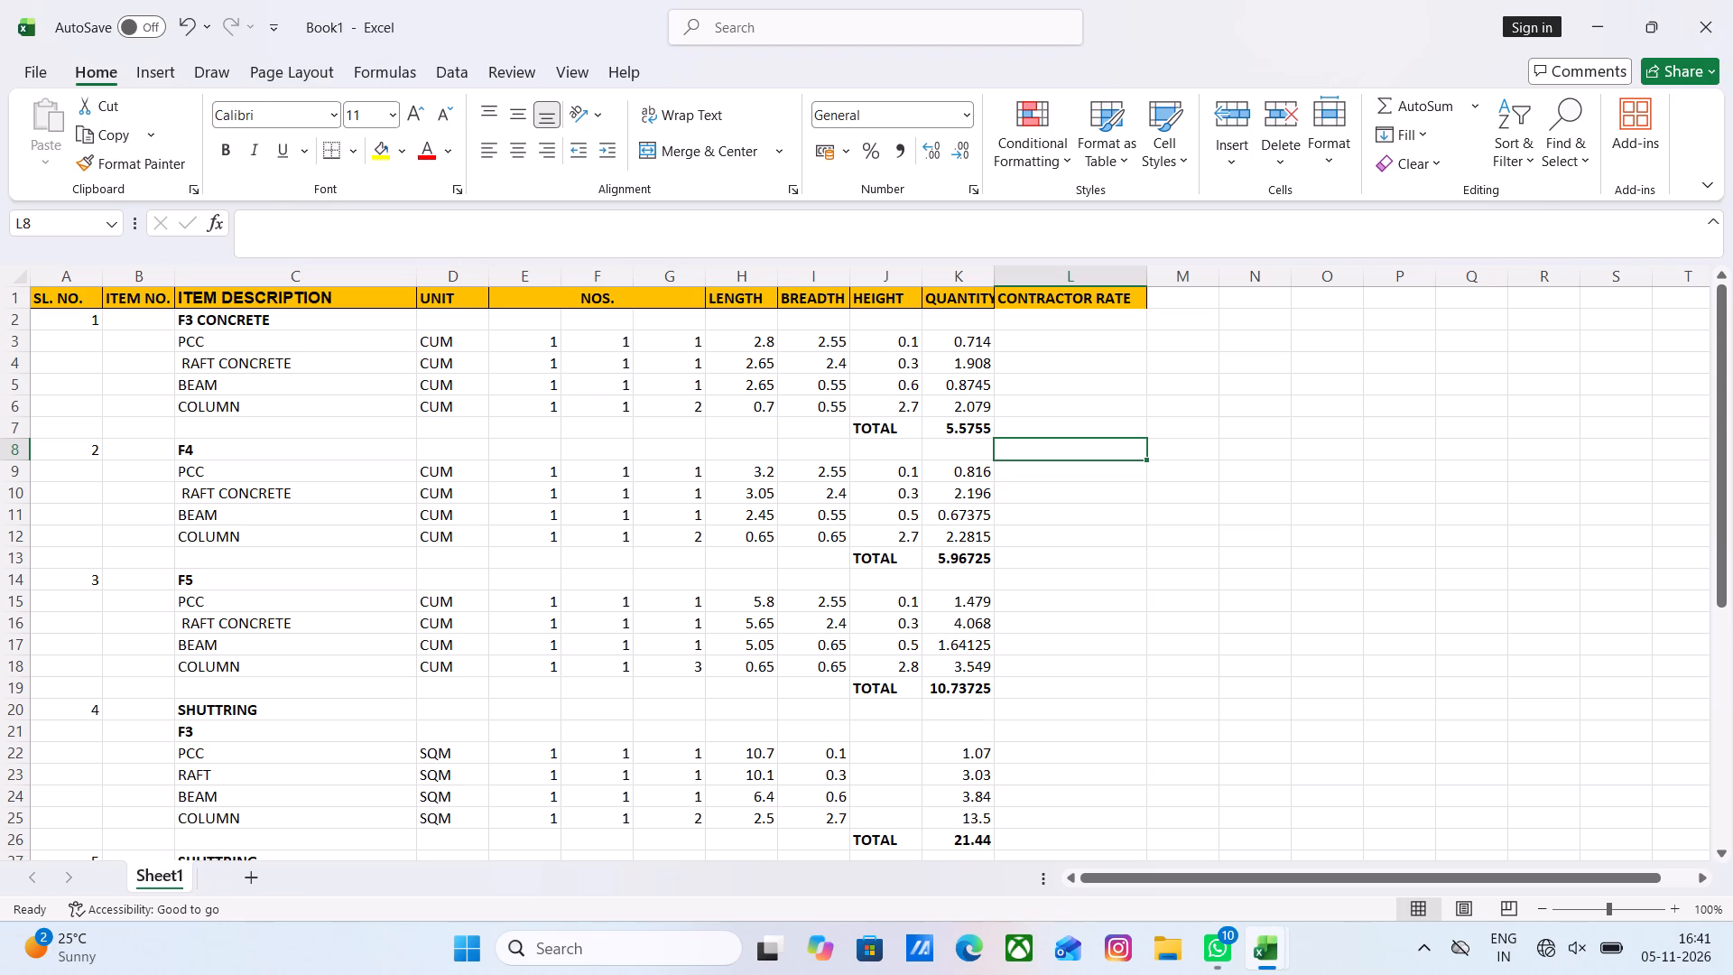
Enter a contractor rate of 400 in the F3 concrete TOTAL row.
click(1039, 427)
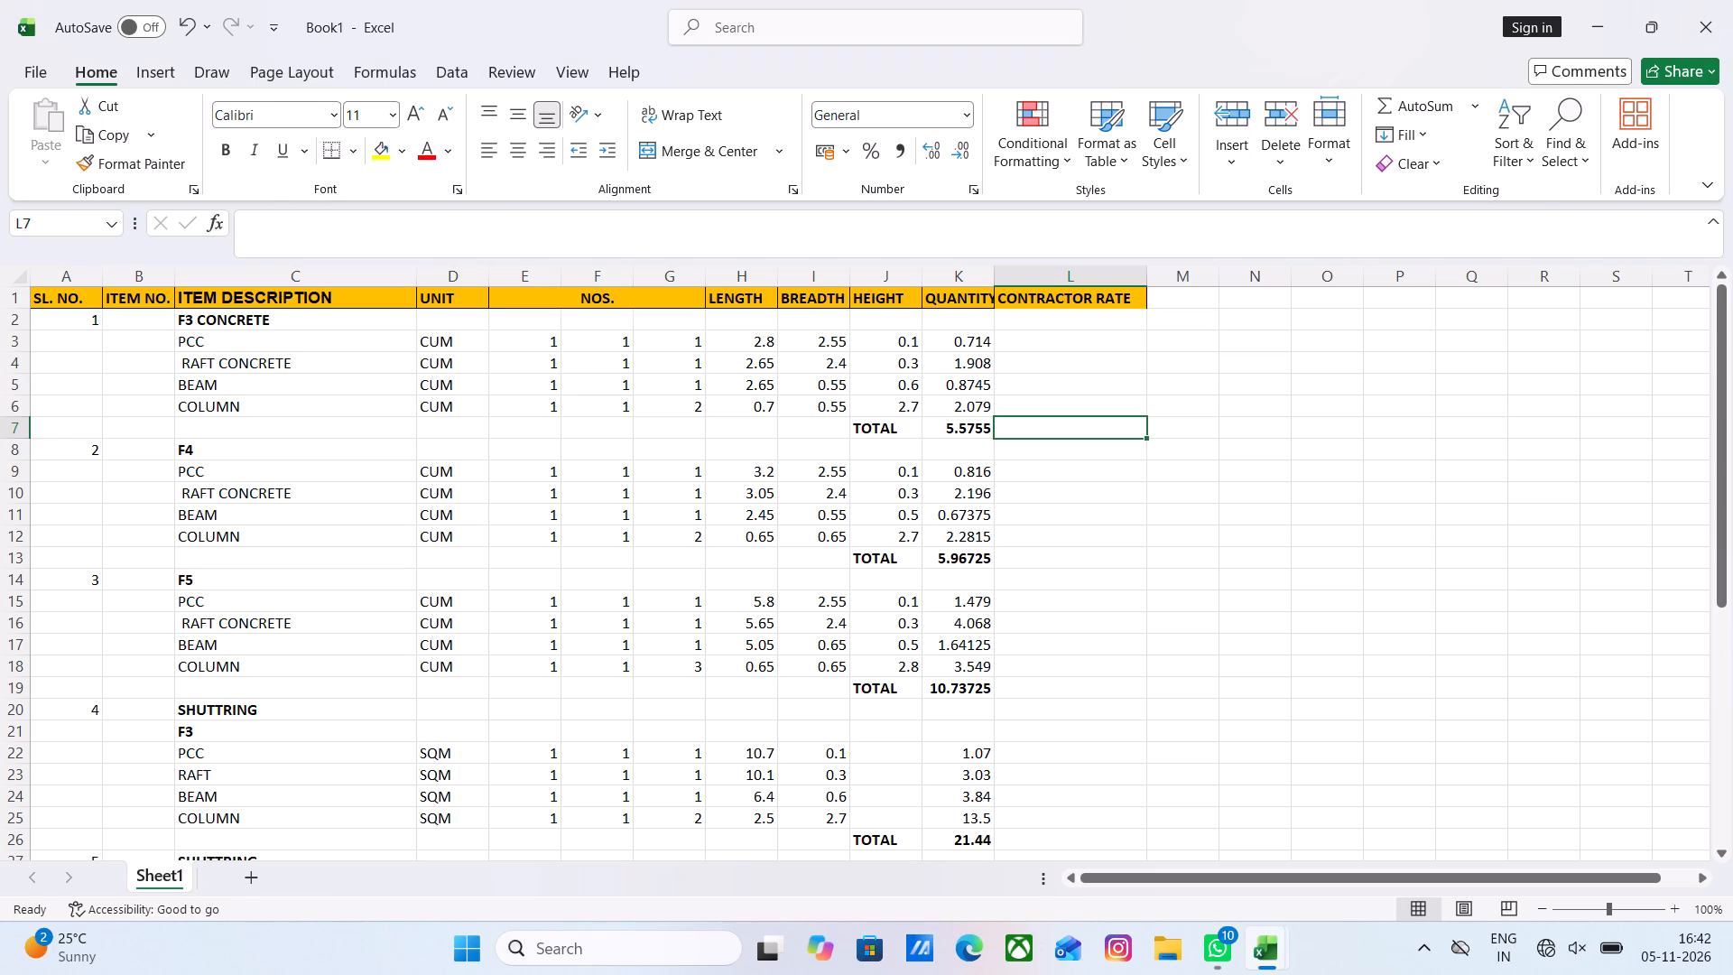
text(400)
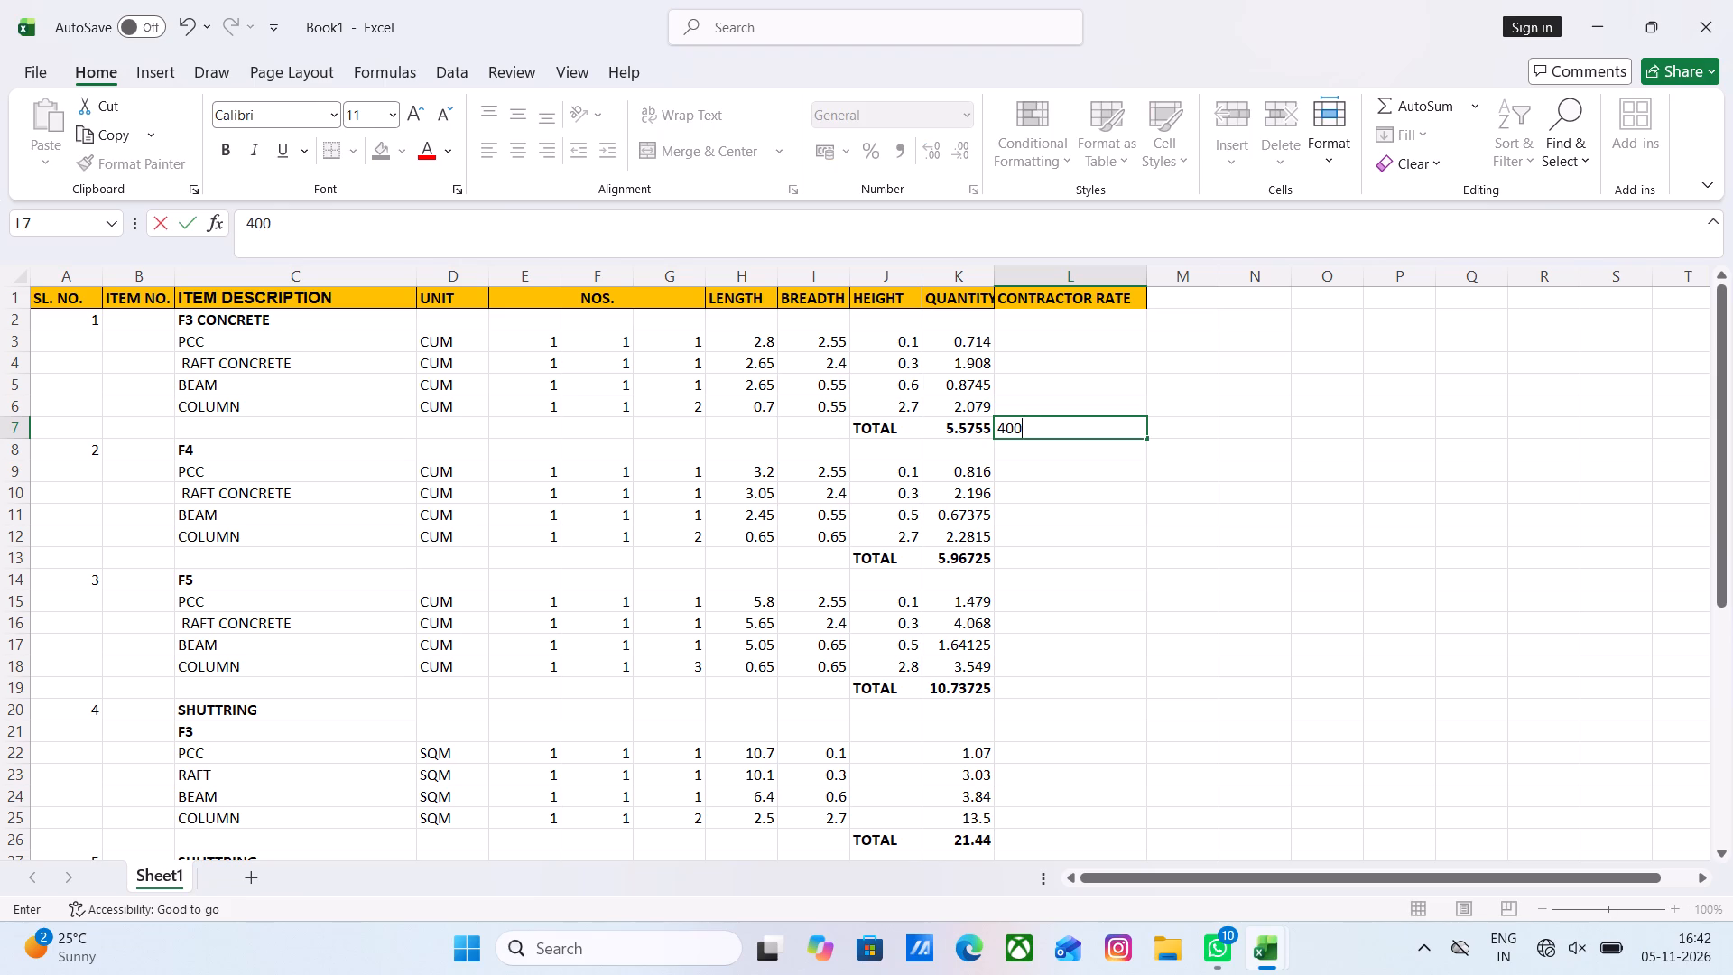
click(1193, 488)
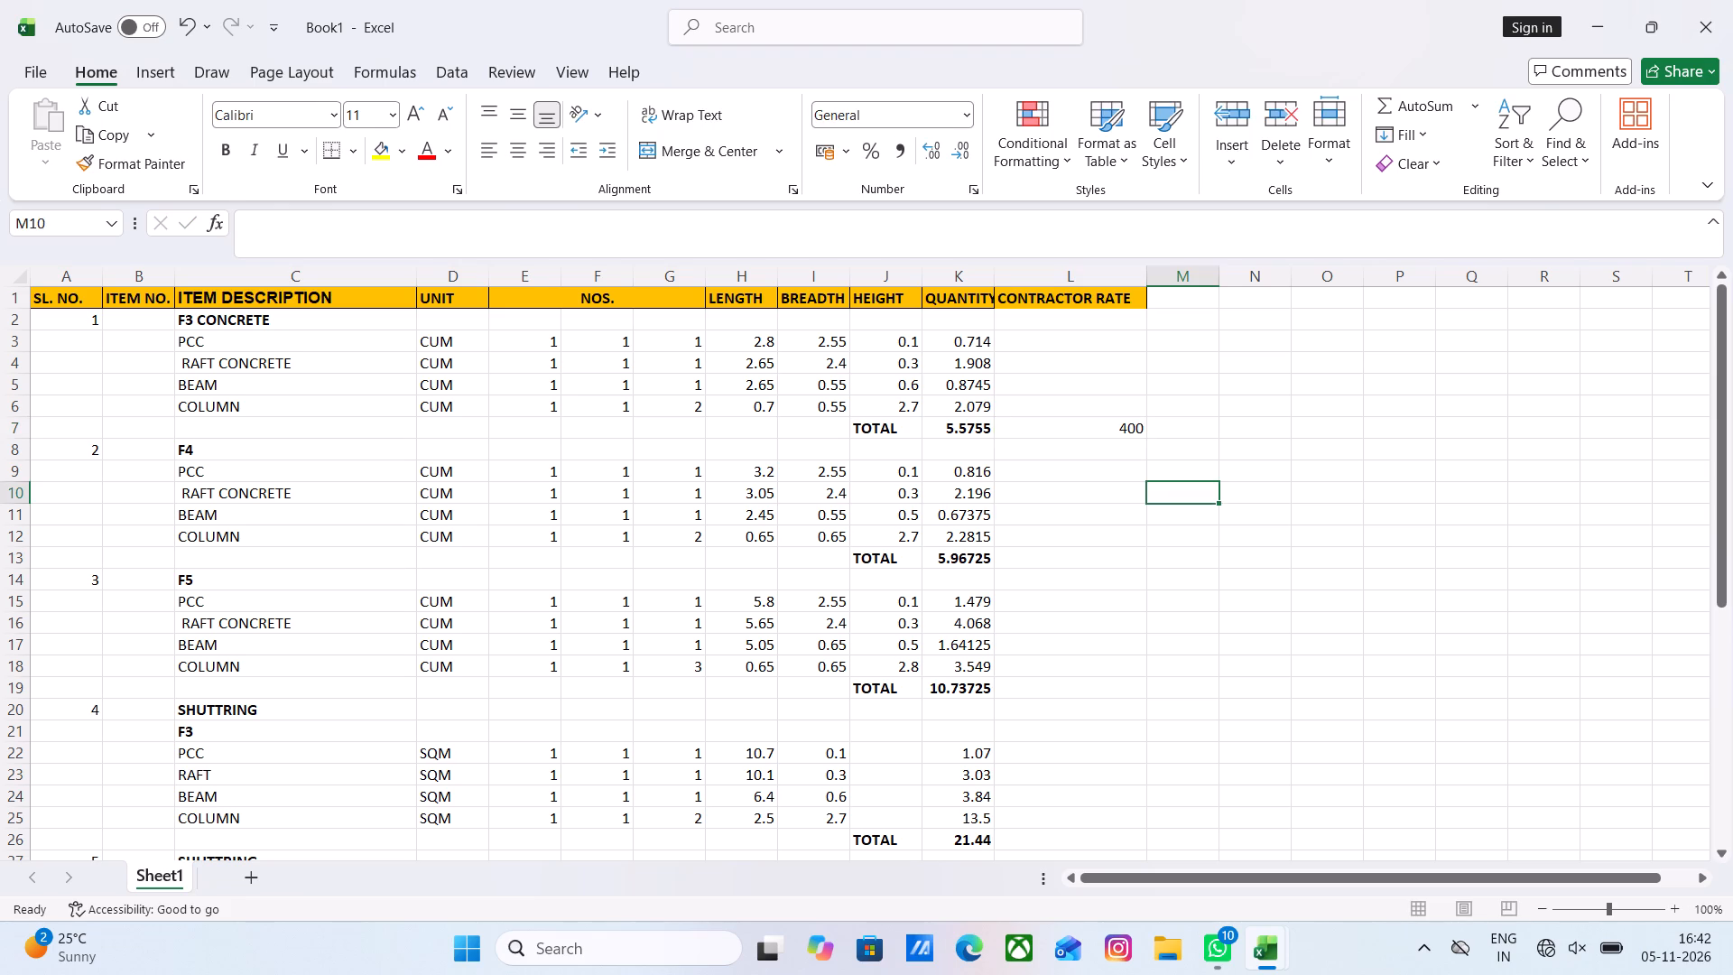
Add an AMOUNT heading in the column after CONTRACTOR RATE.
click(1184, 426)
click(1182, 300)
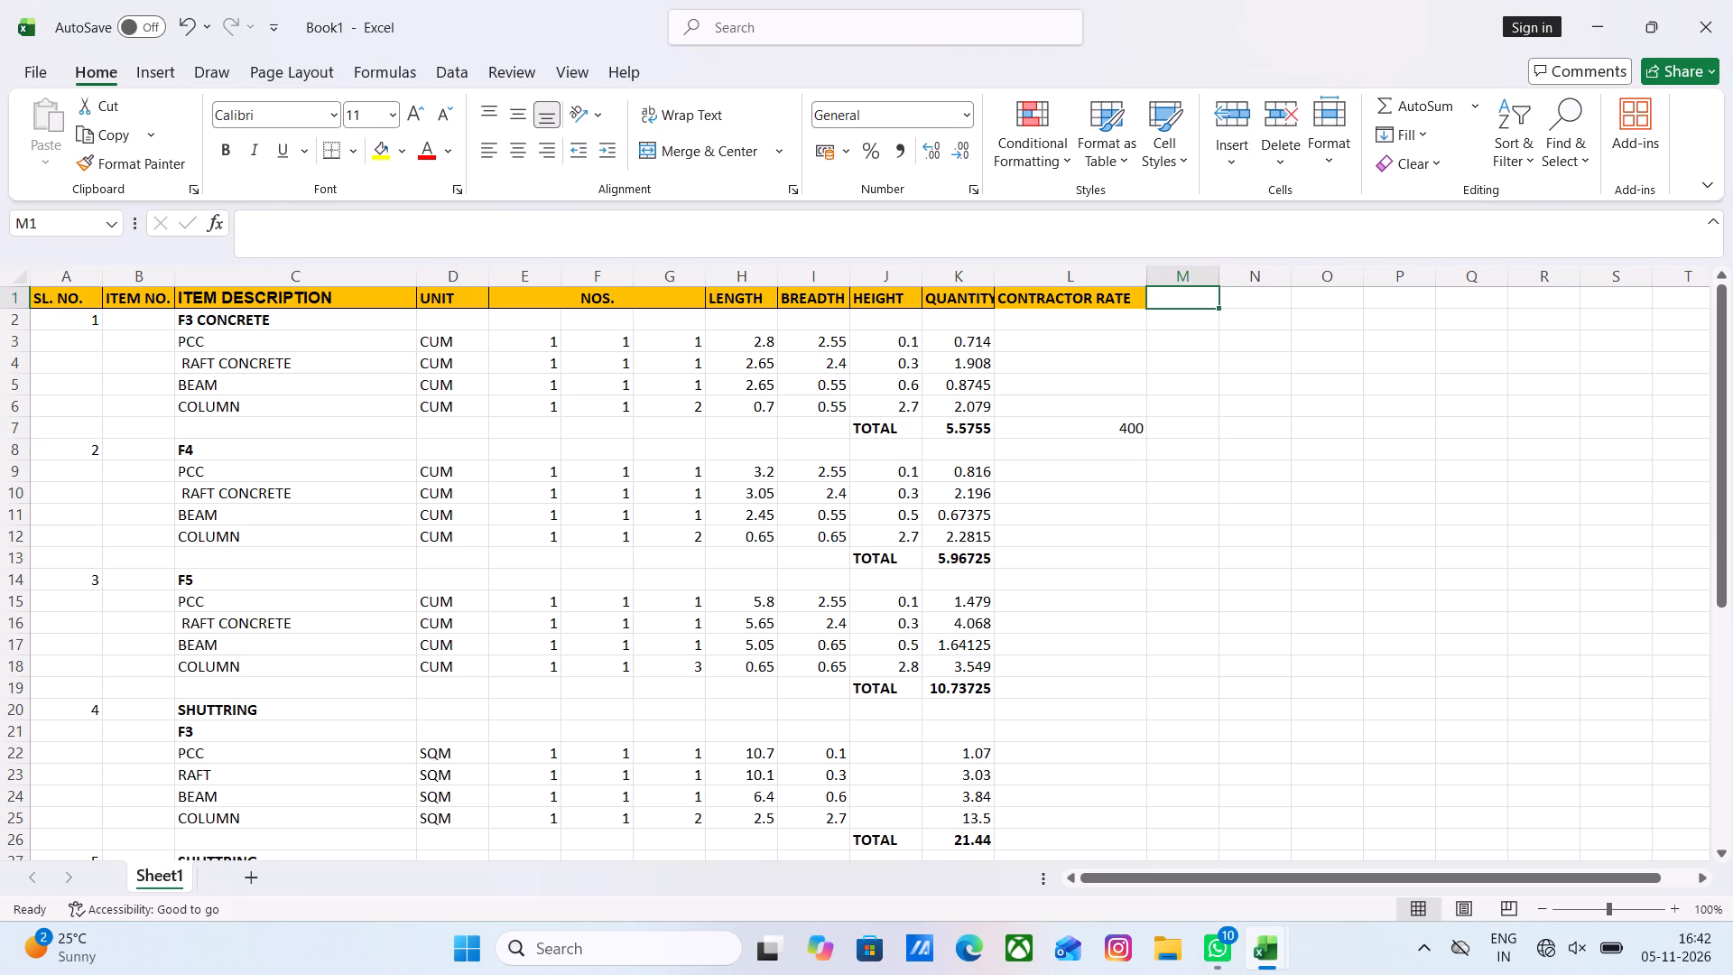
text(AMOUNT)
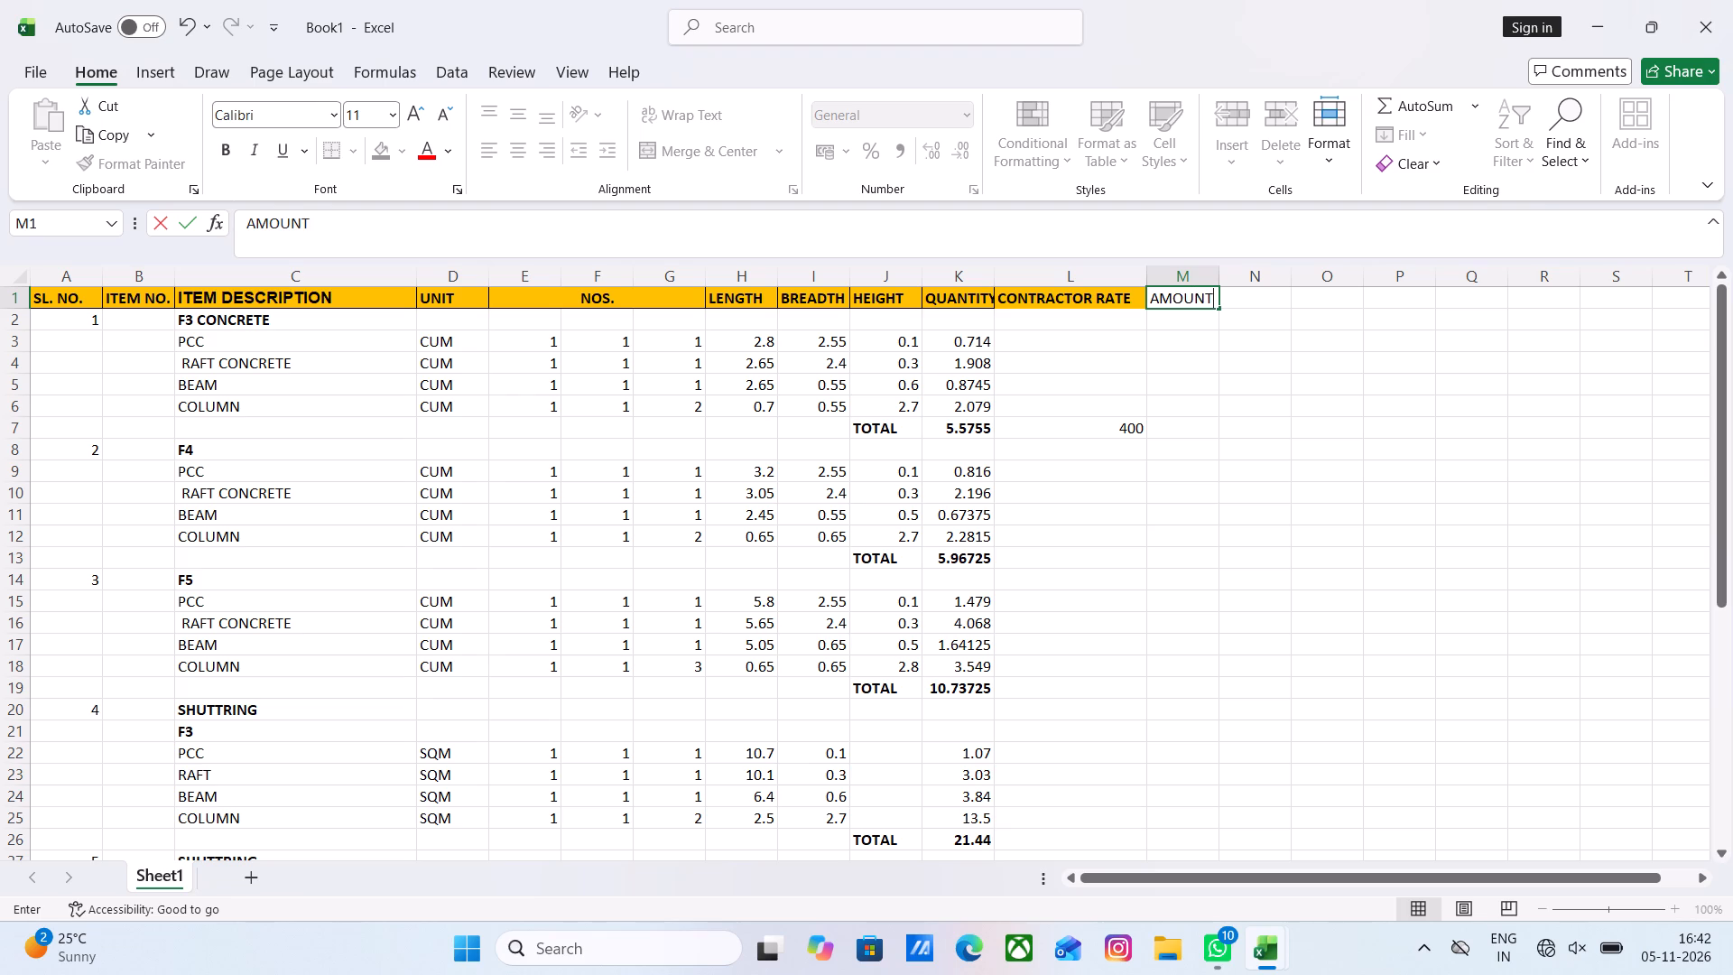
Calculate the F3 concrete amount in its TOTAL row by multiplying the contractor rate L7 by the total quantity K7.
click(1189, 429)
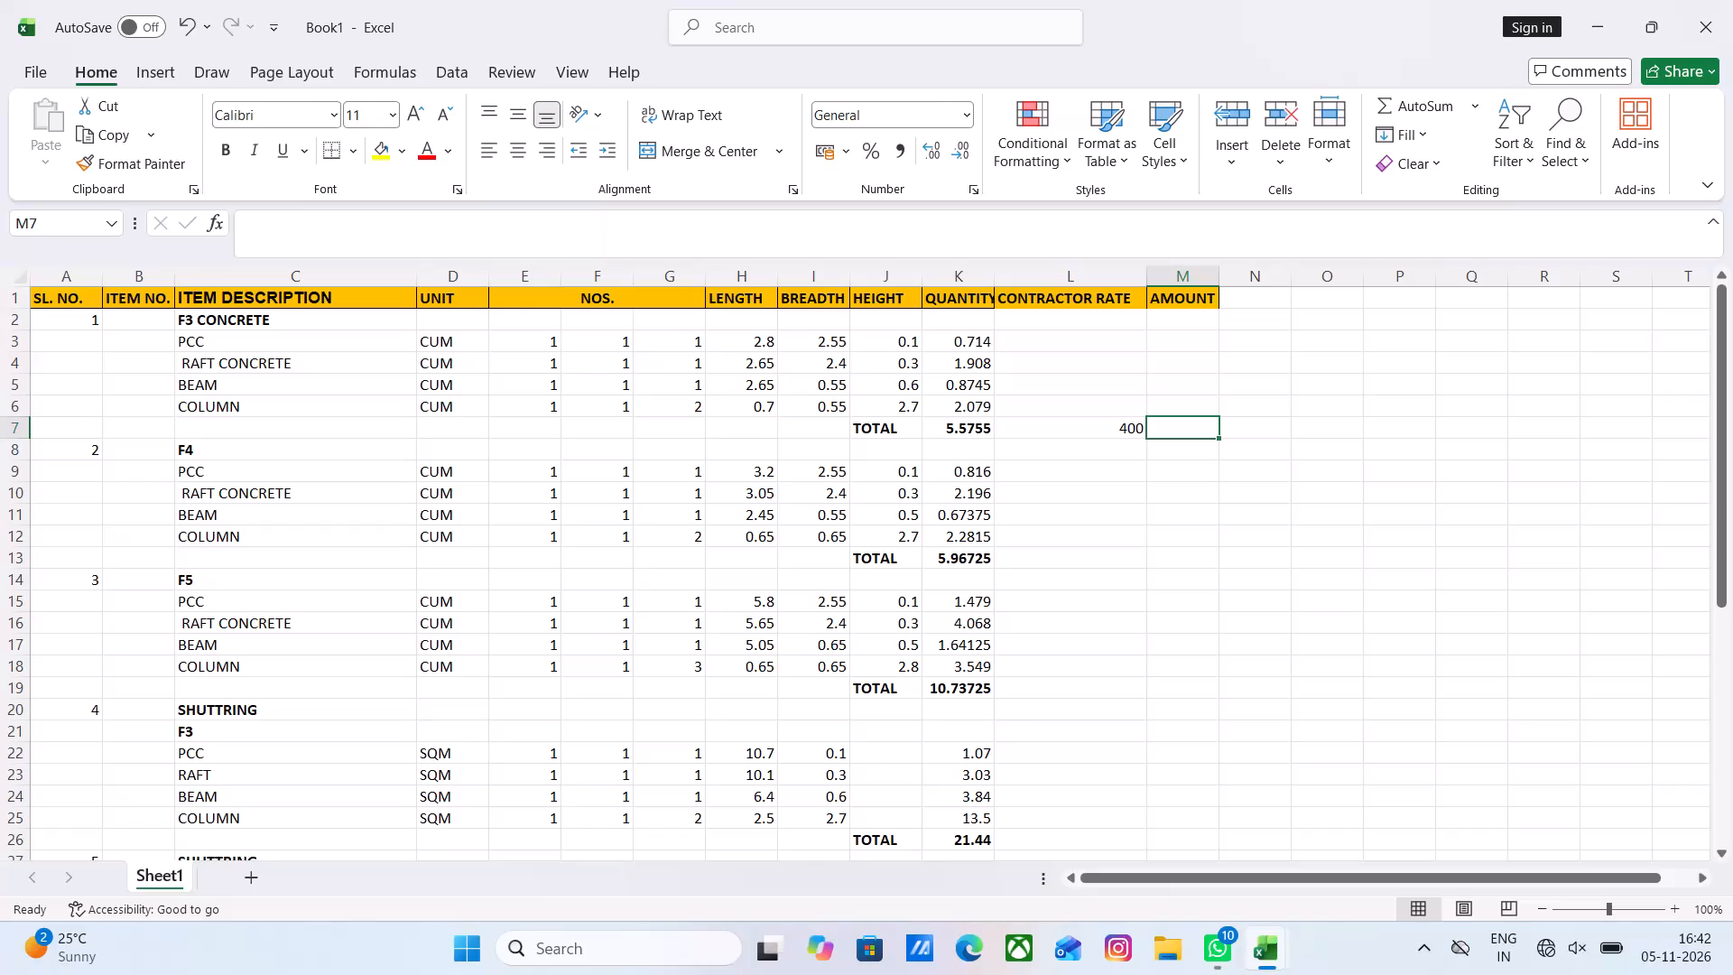
key(plus)
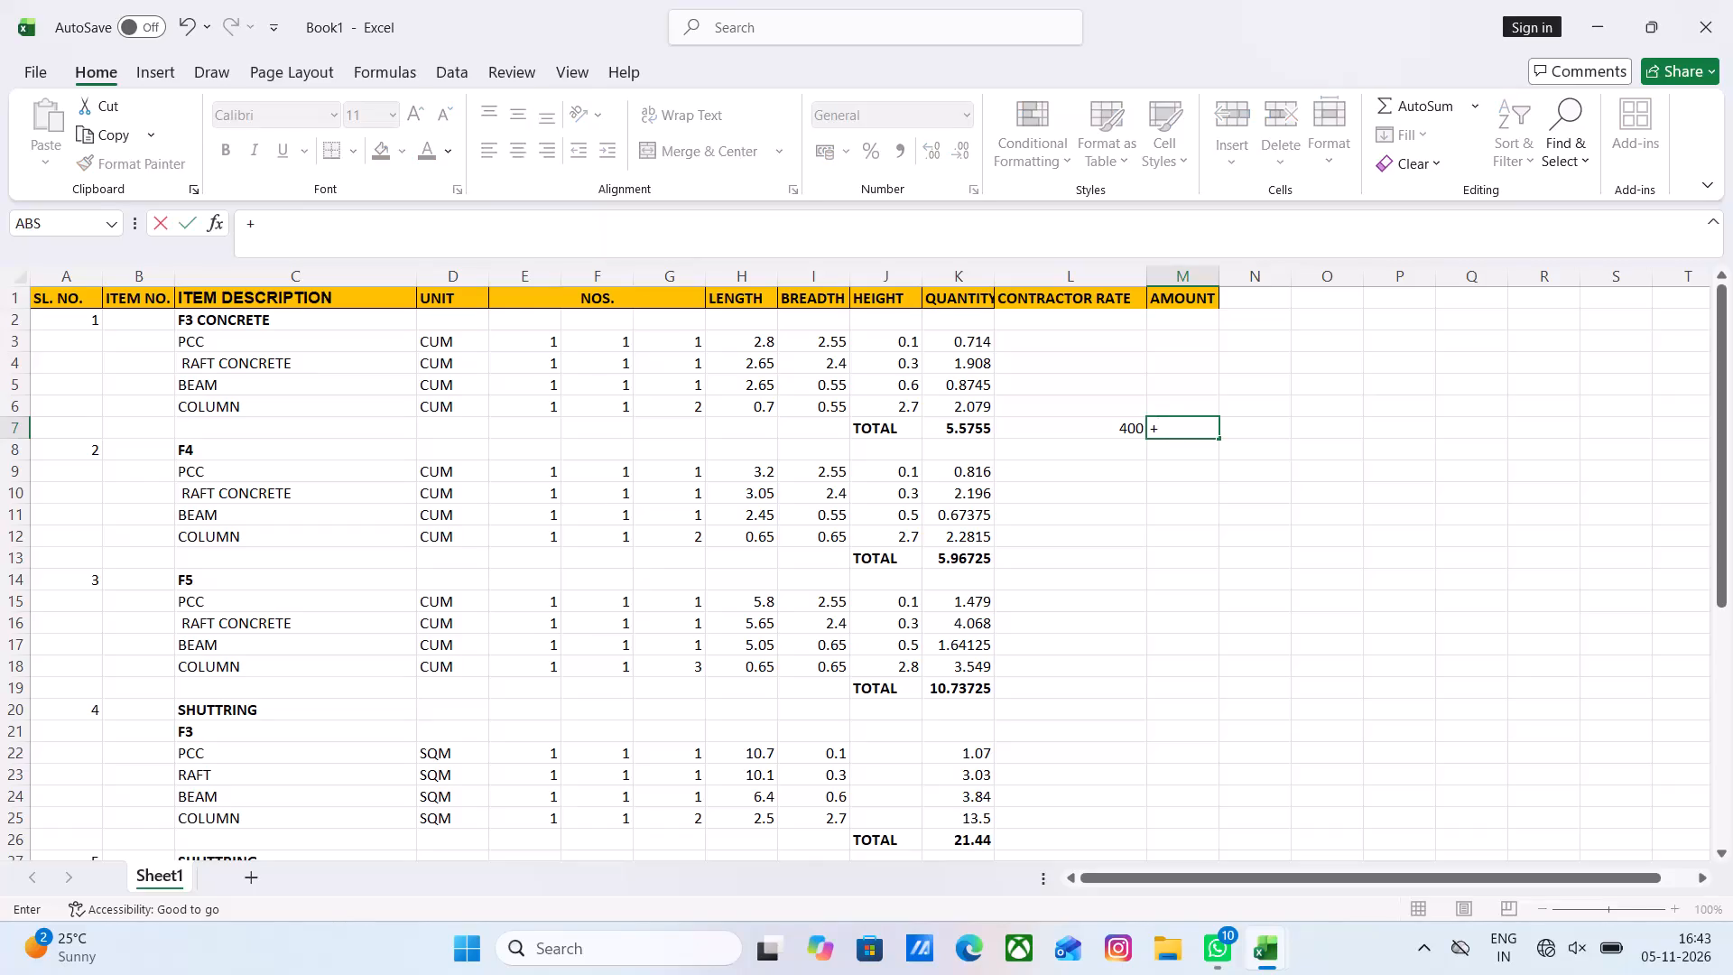
click(1128, 429)
key(asterisk)
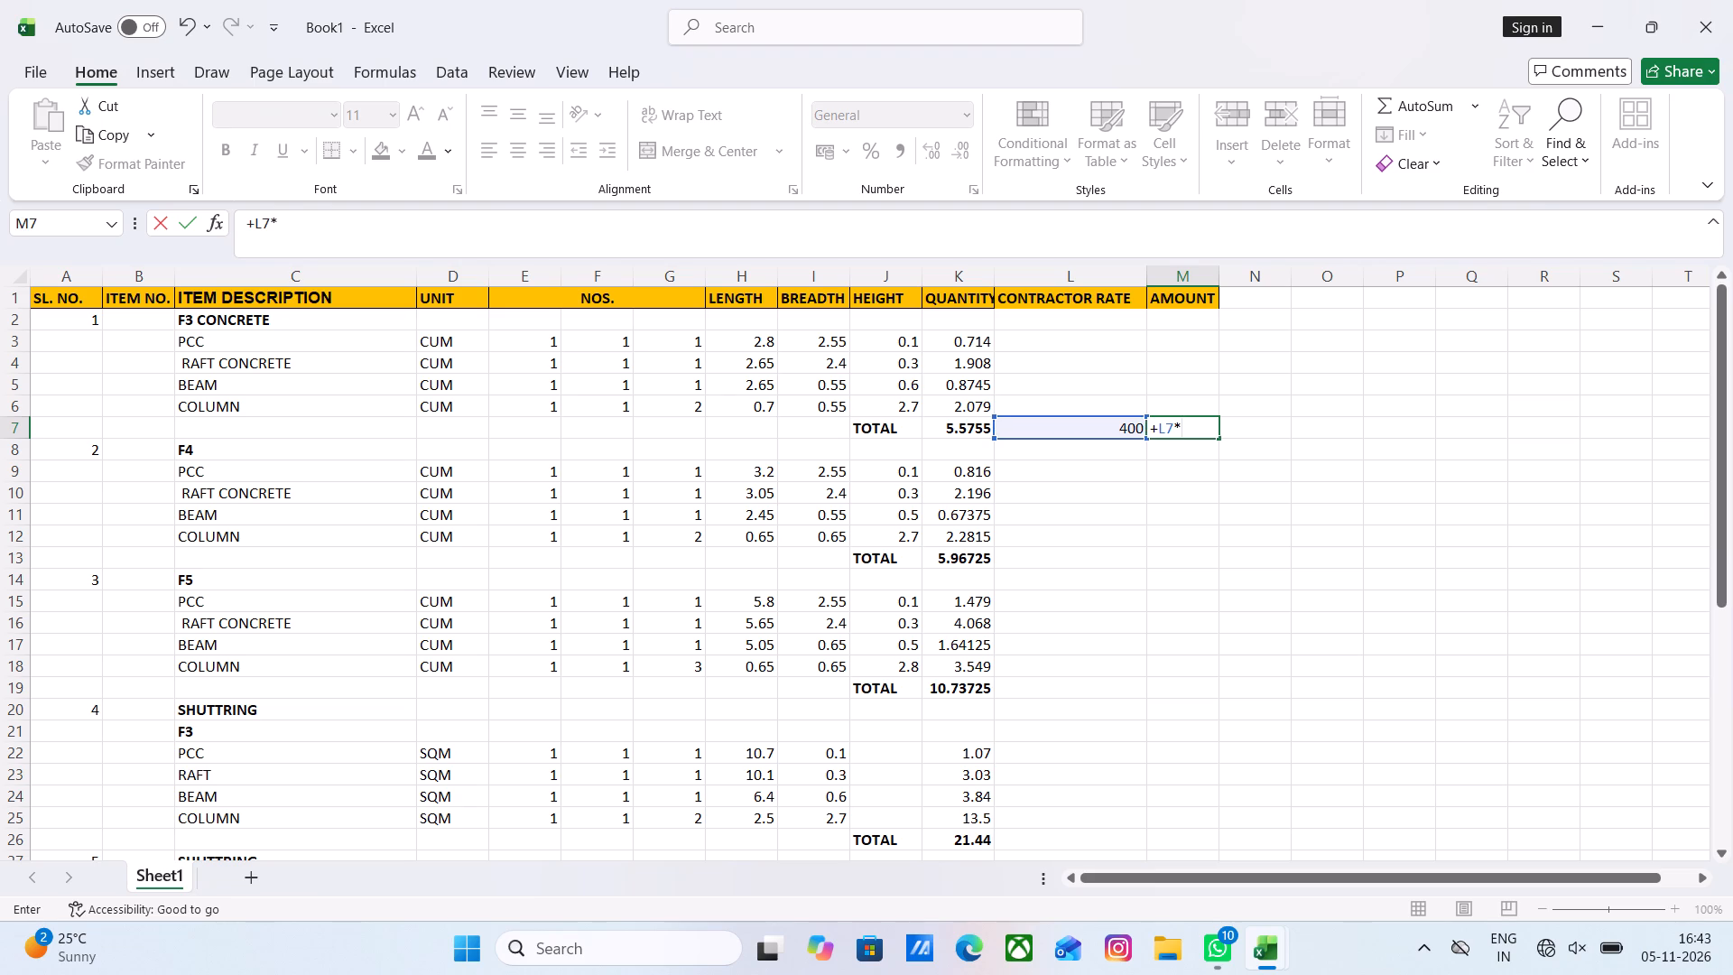
click(962, 426)
key(Return)
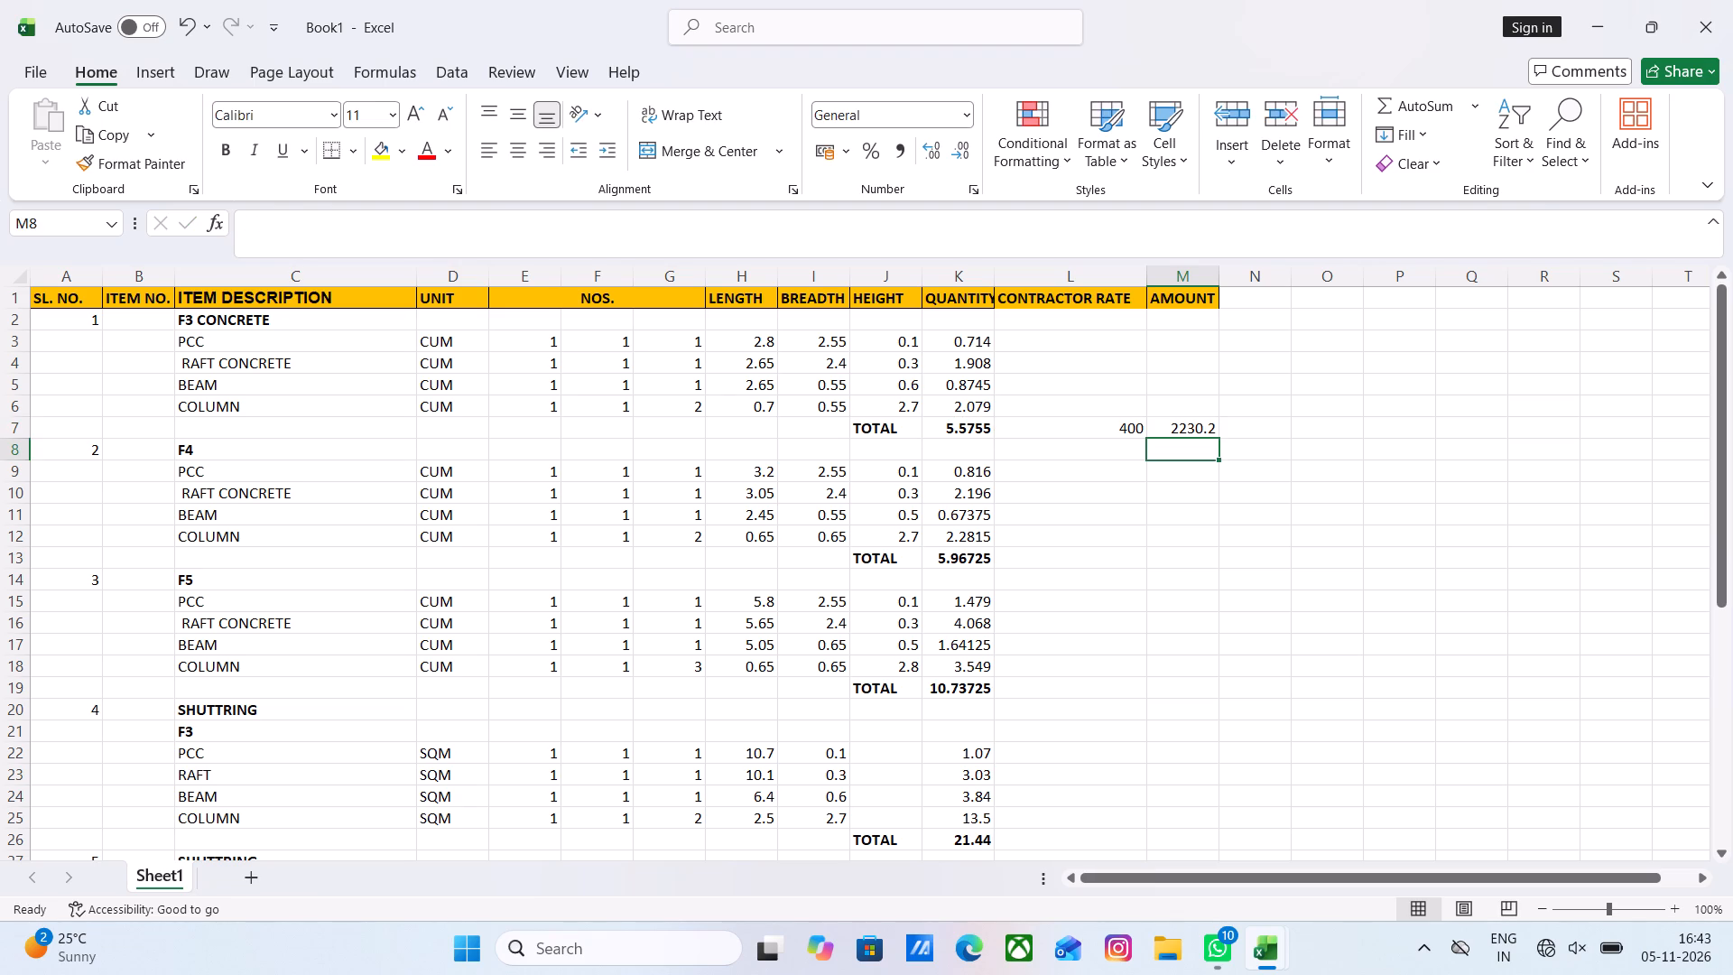
click(1151, 599)
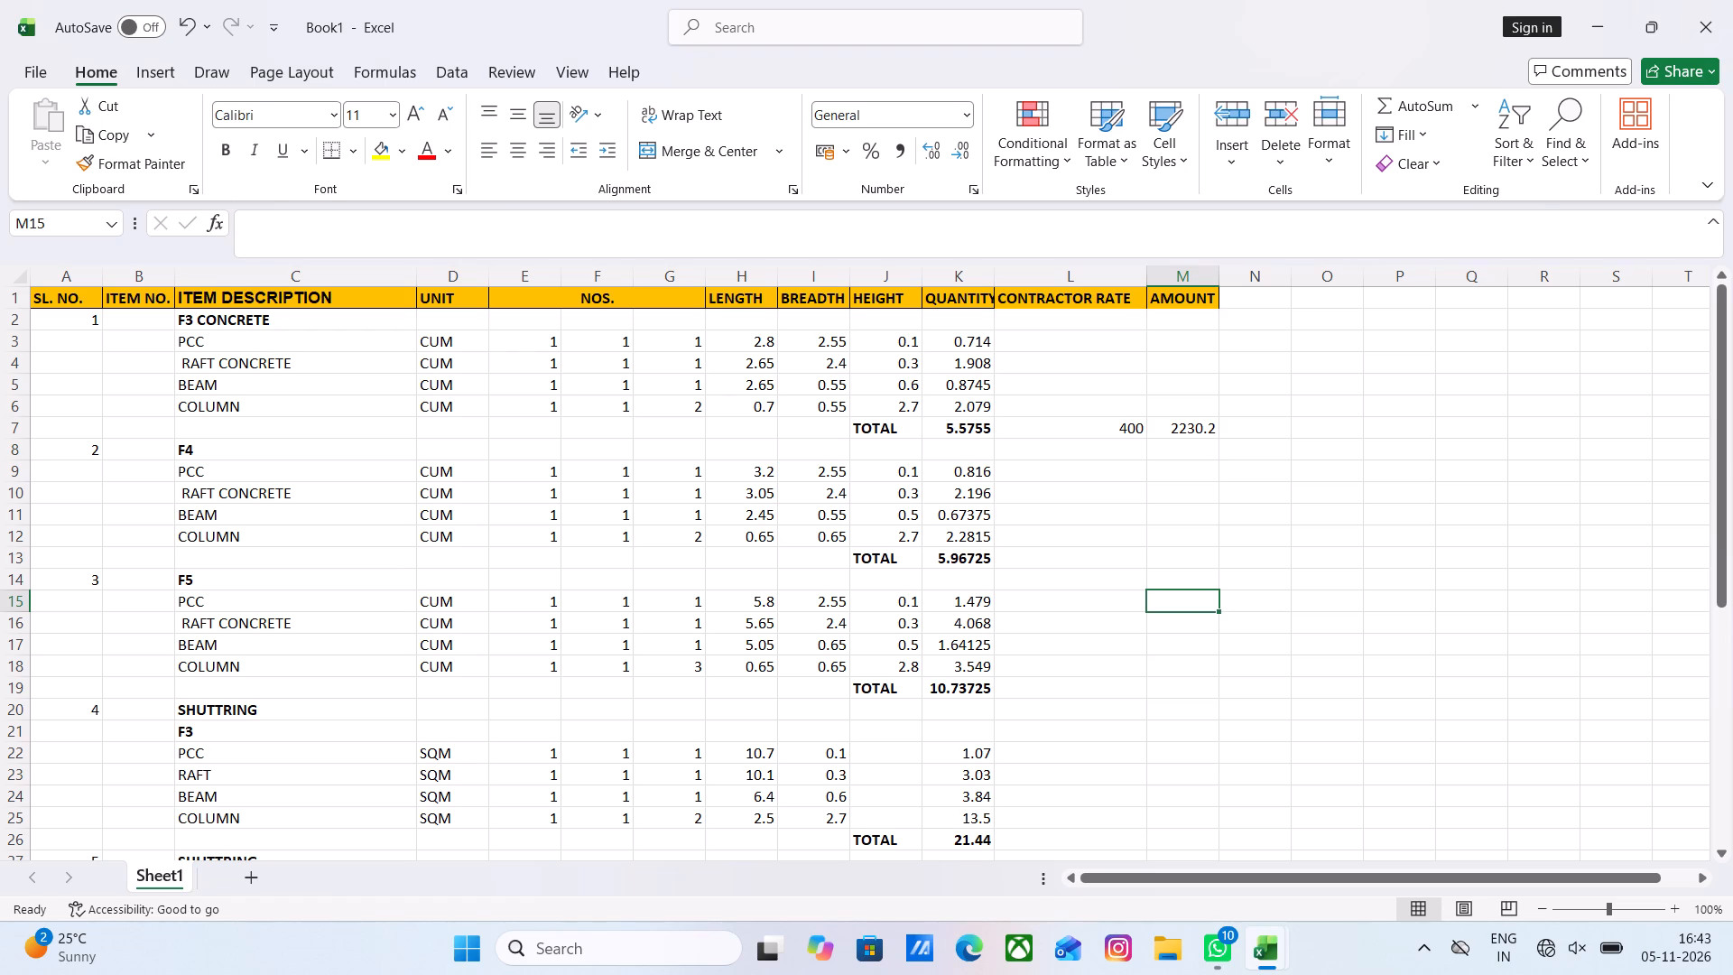
Set the F3 concrete contractor rate to 500.
click(1126, 417)
text(500)
click(1132, 532)
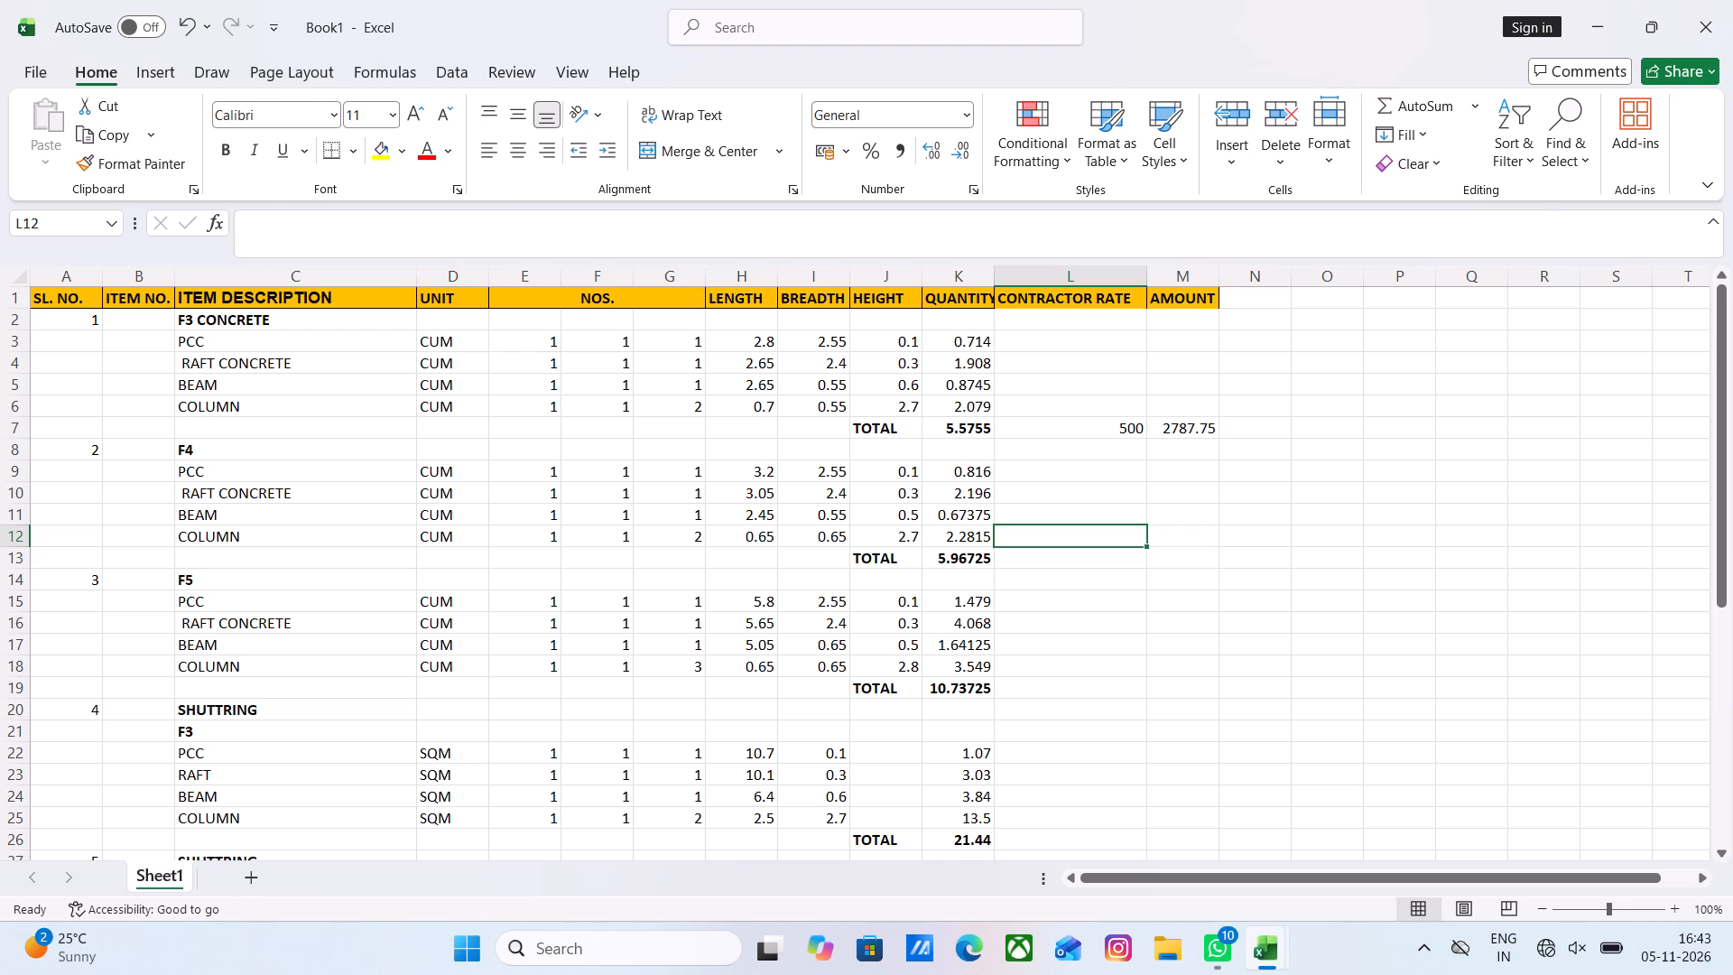
click(1154, 478)
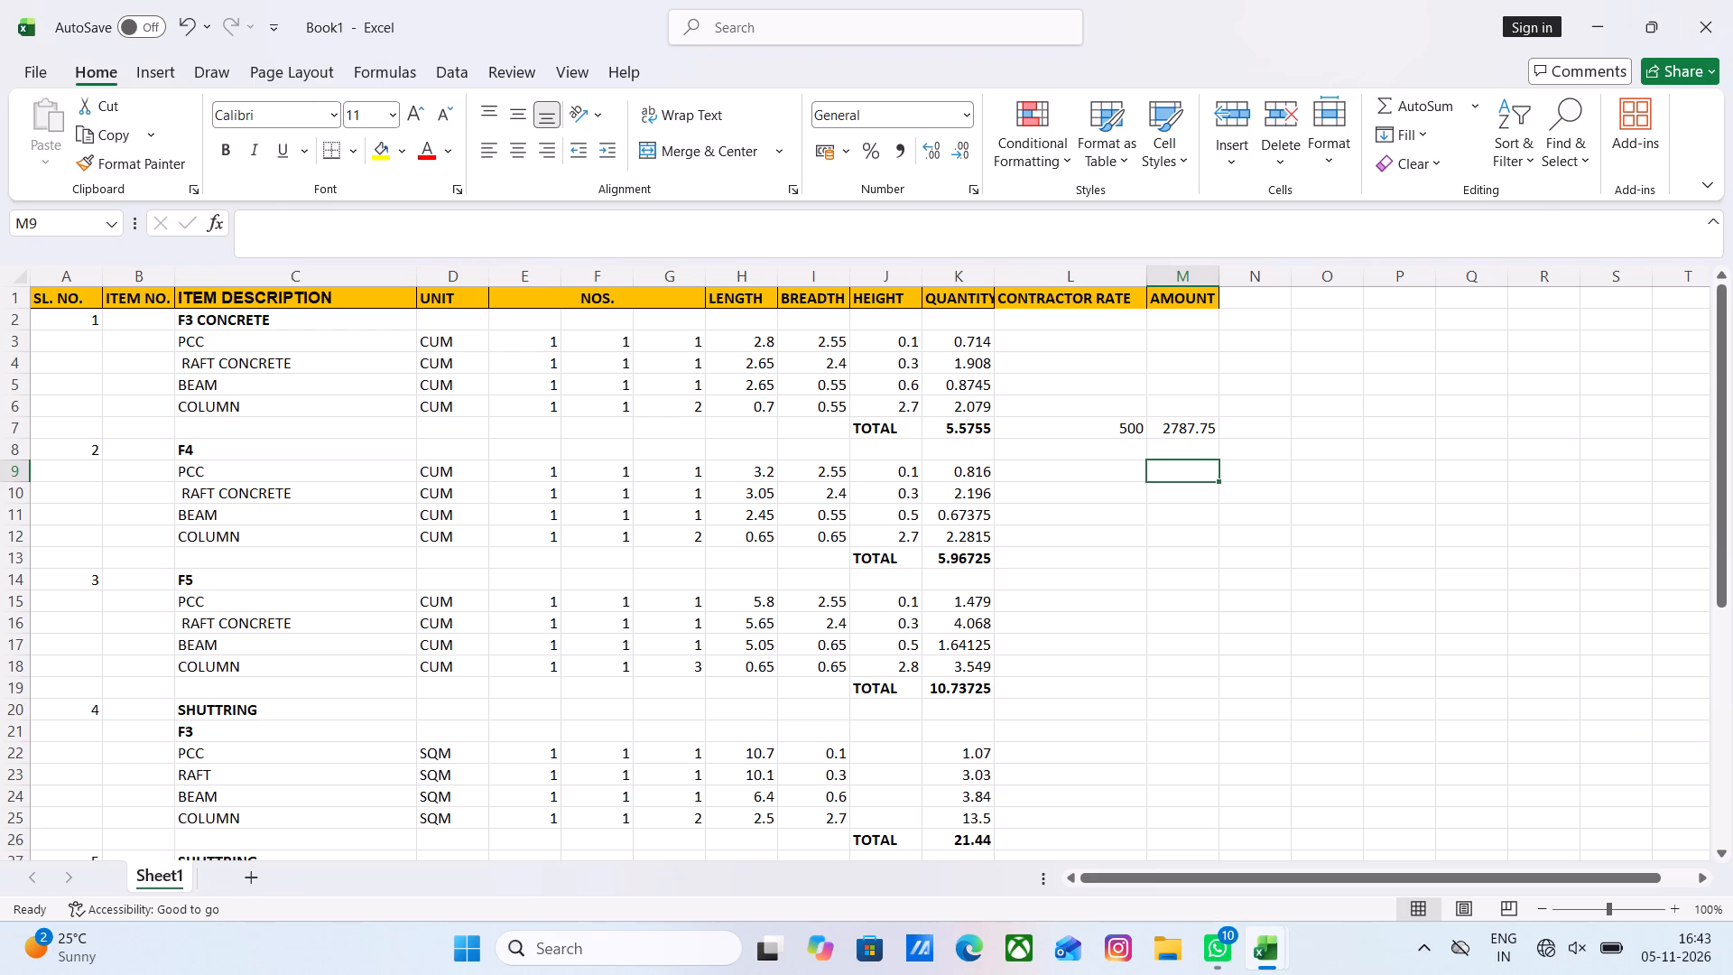
Enter 5 as the contractor rate in the F4 concrete TOTAL row.
click(1126, 556)
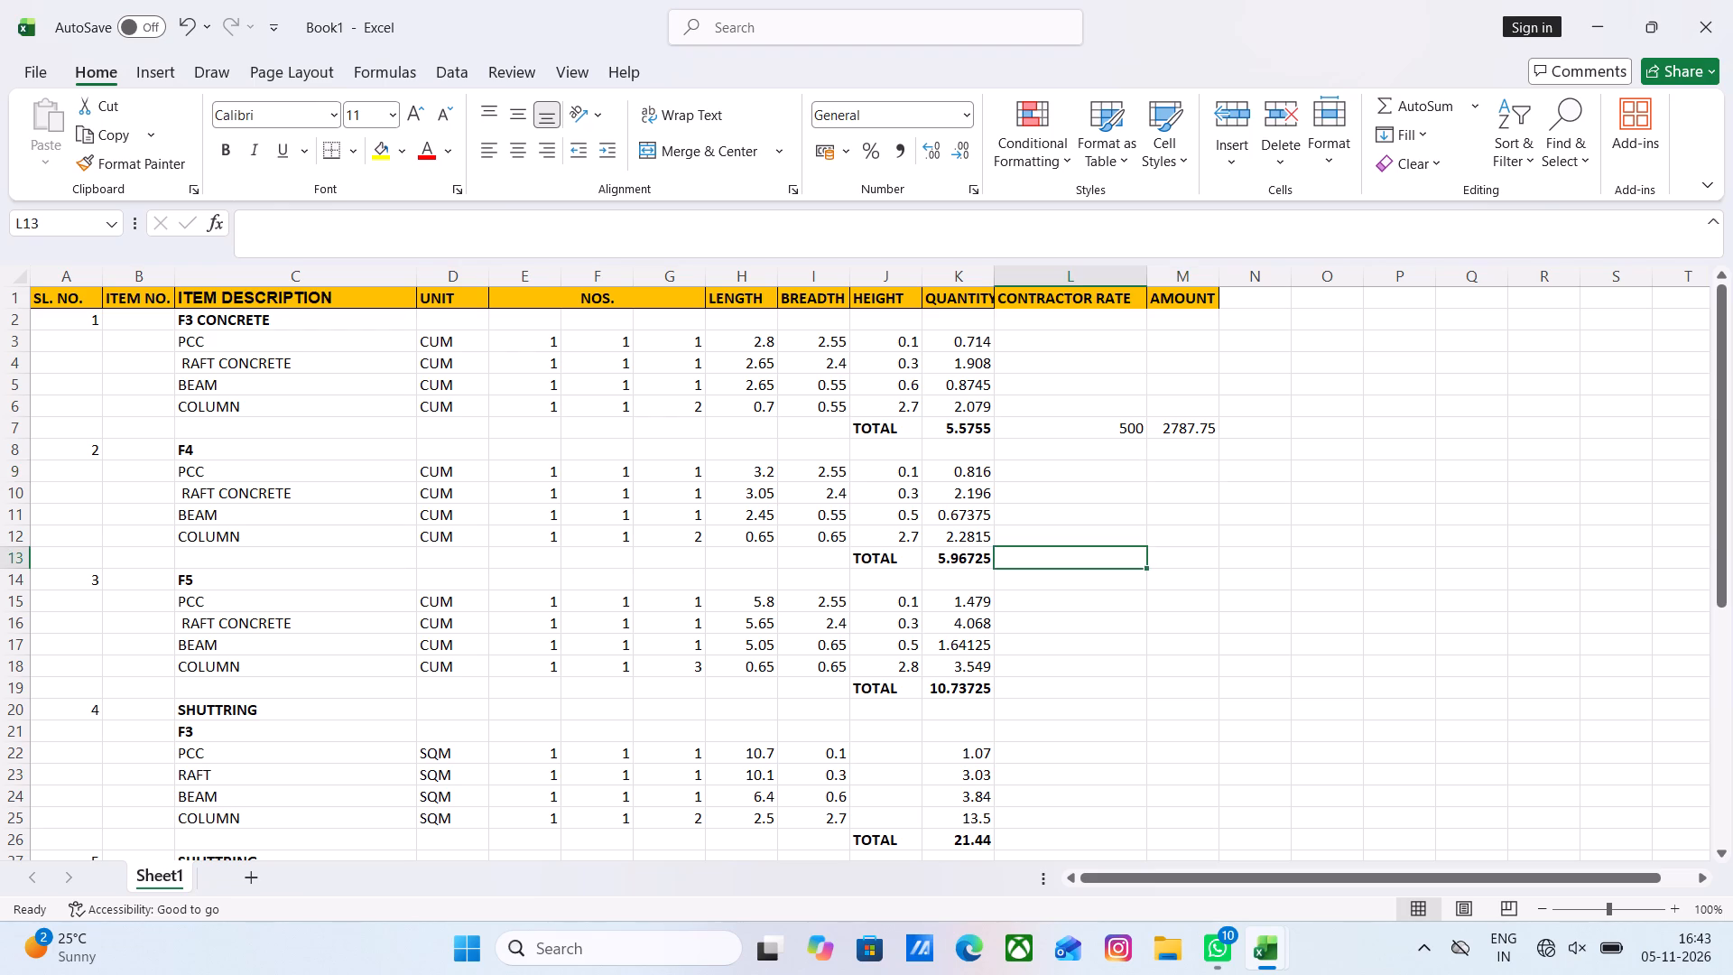
text(56)
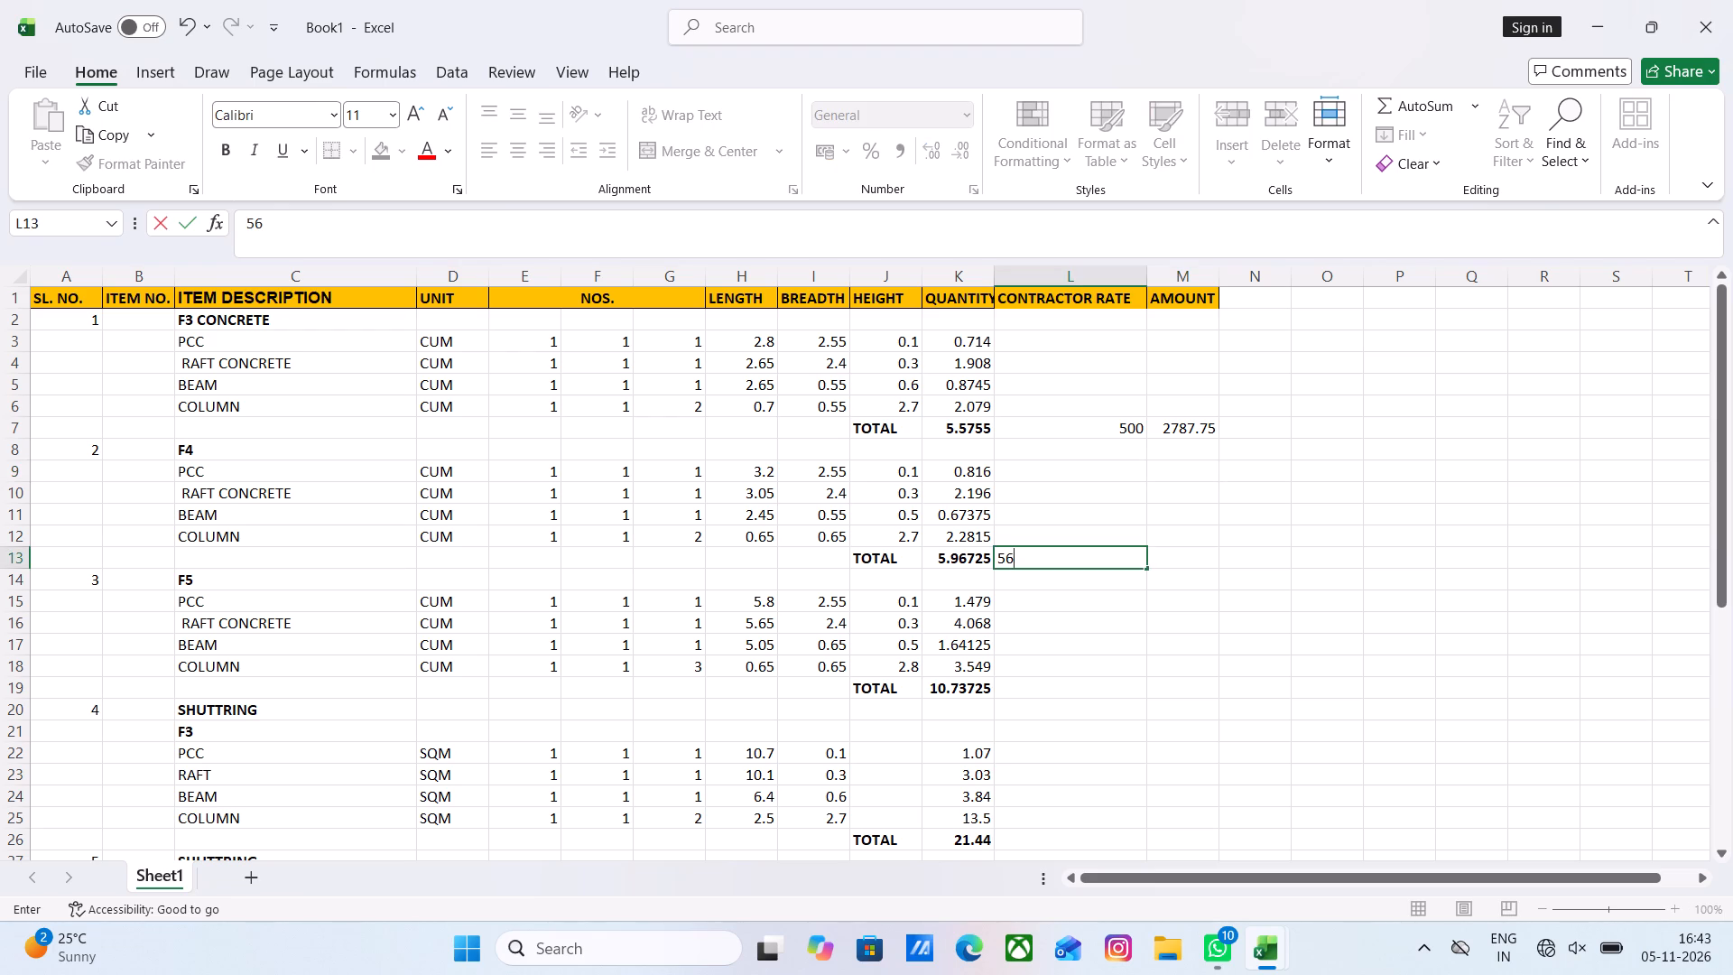
key(BackSpace)
Enter a contractor rate of 25 in the row directly below the F3 shuttering TOTAL.
scroll(1109, 605, down, 5)
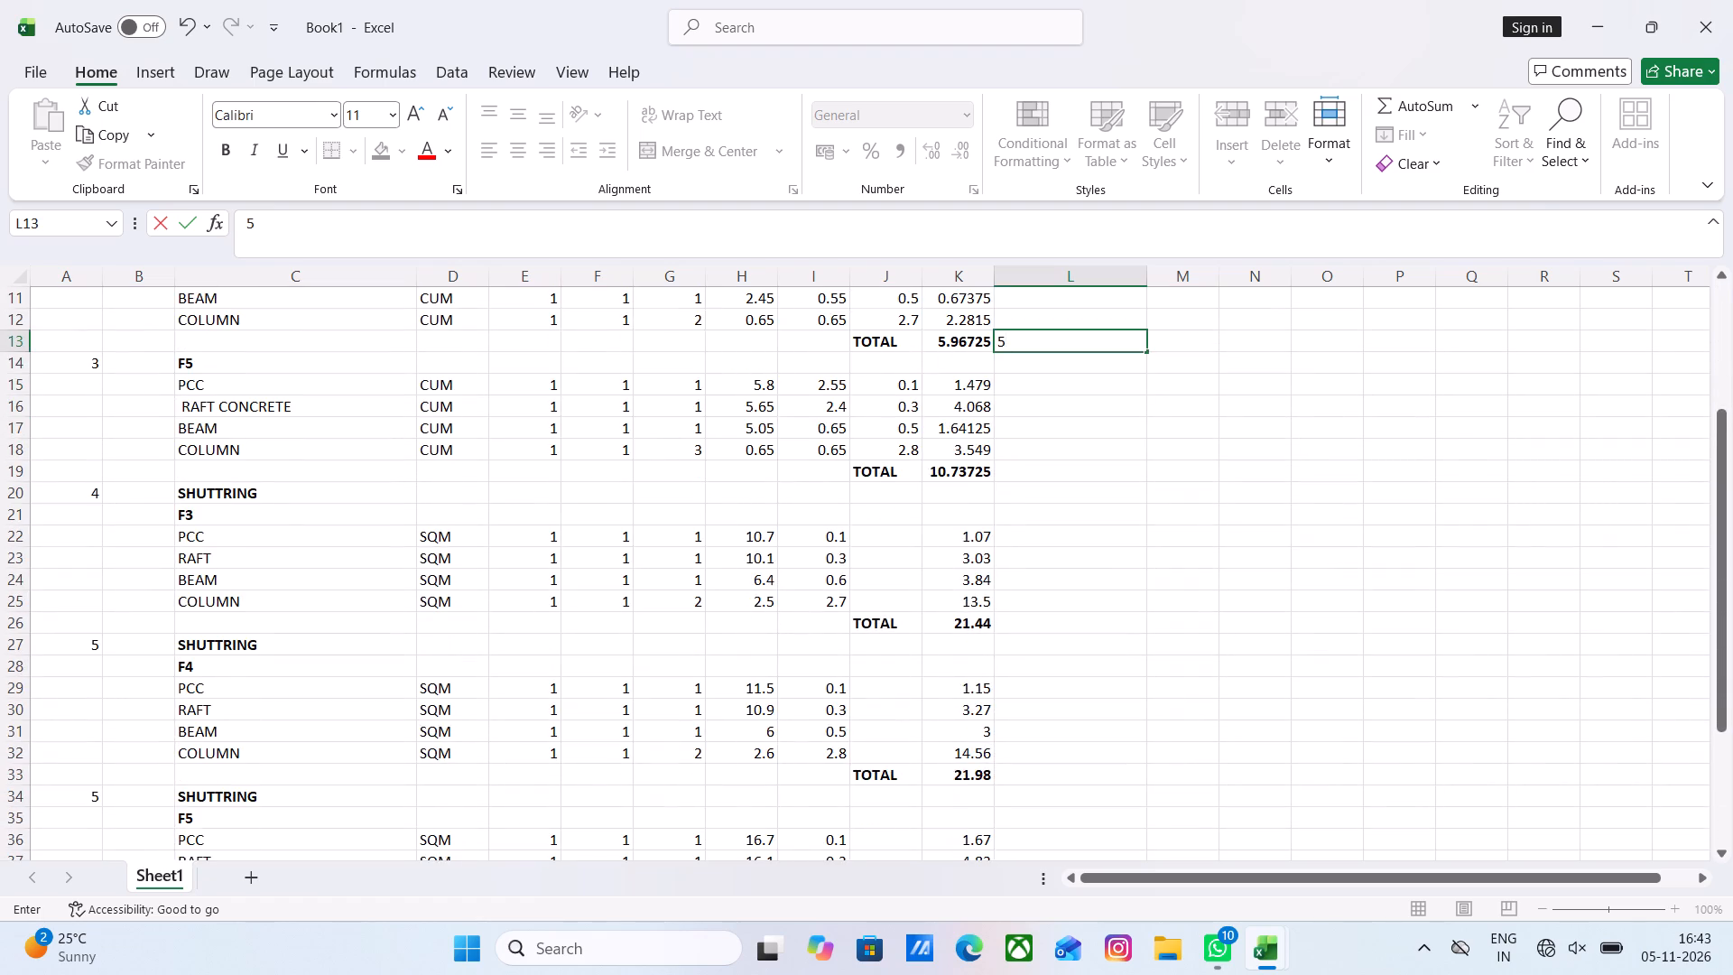
scroll(1109, 605, down, 4)
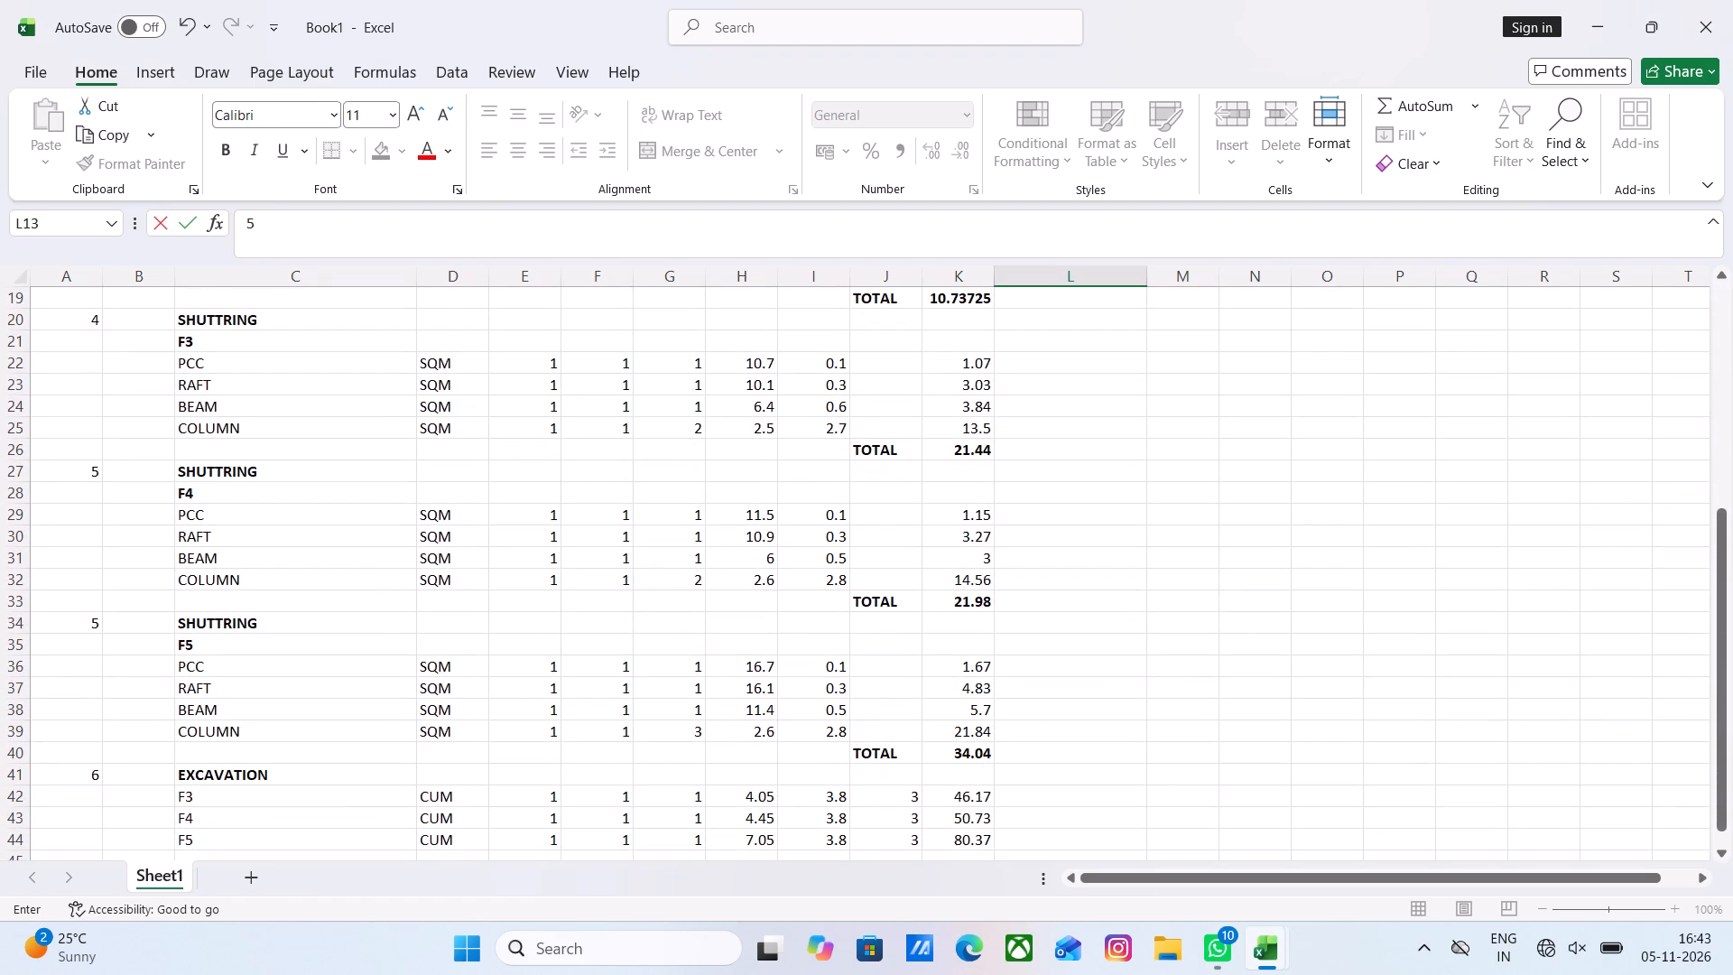
click(1073, 450)
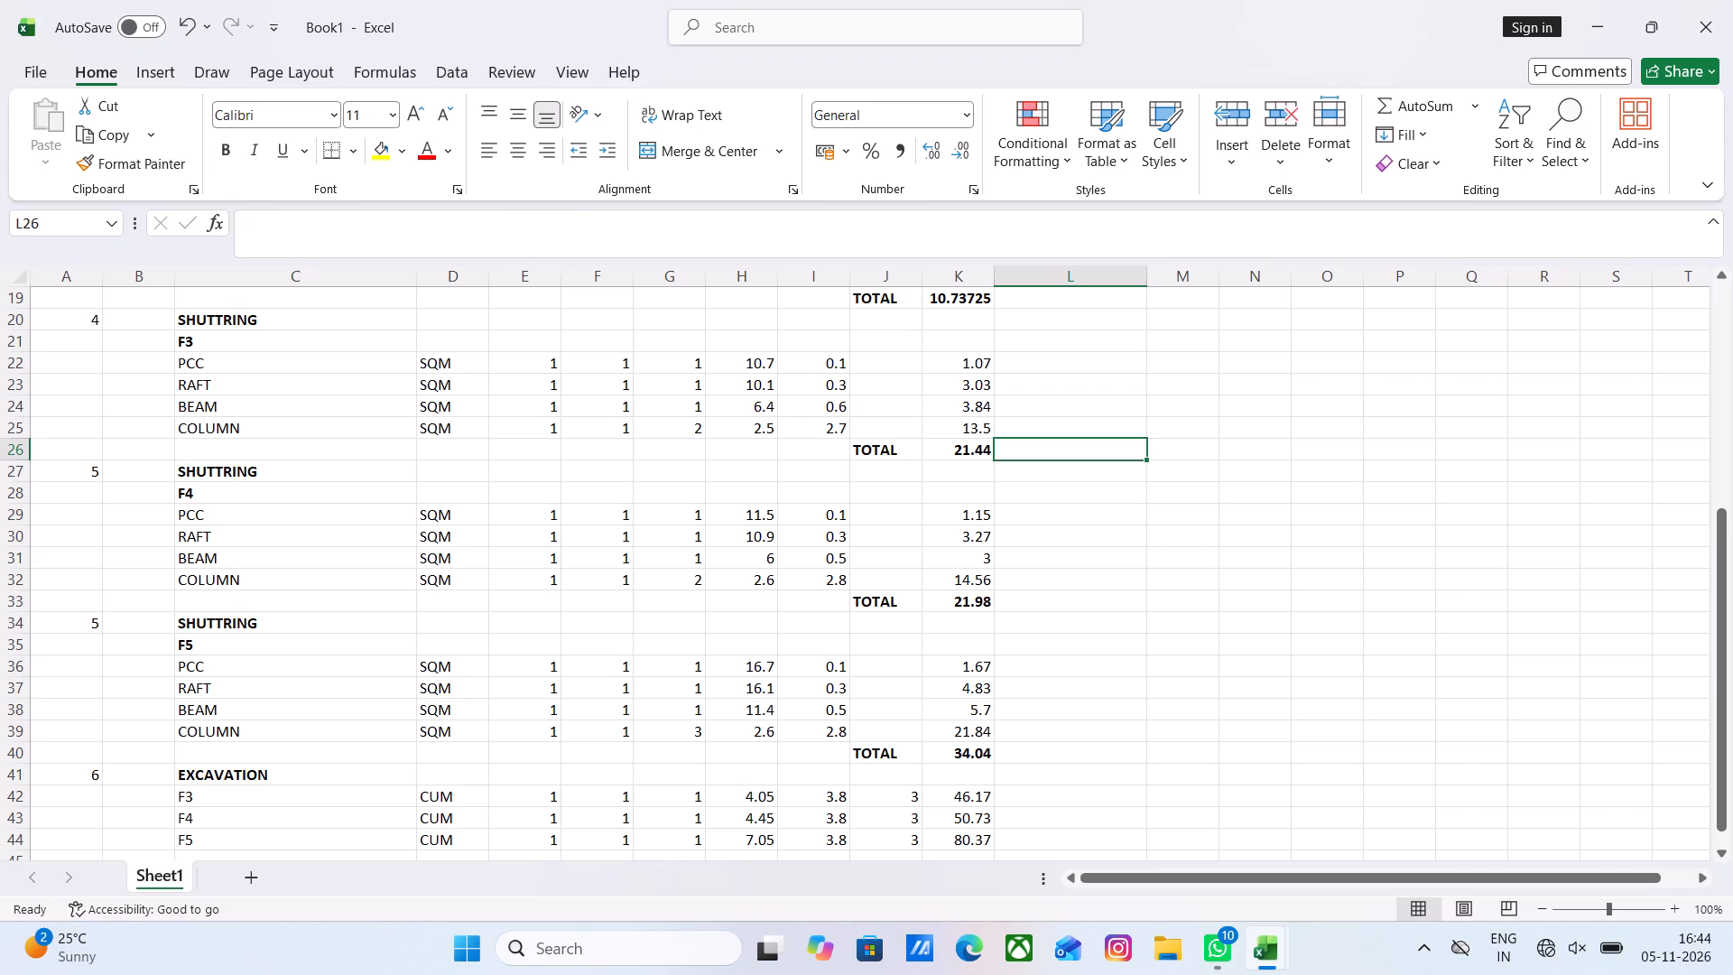
click(1088, 468)
key(2)
key(5)
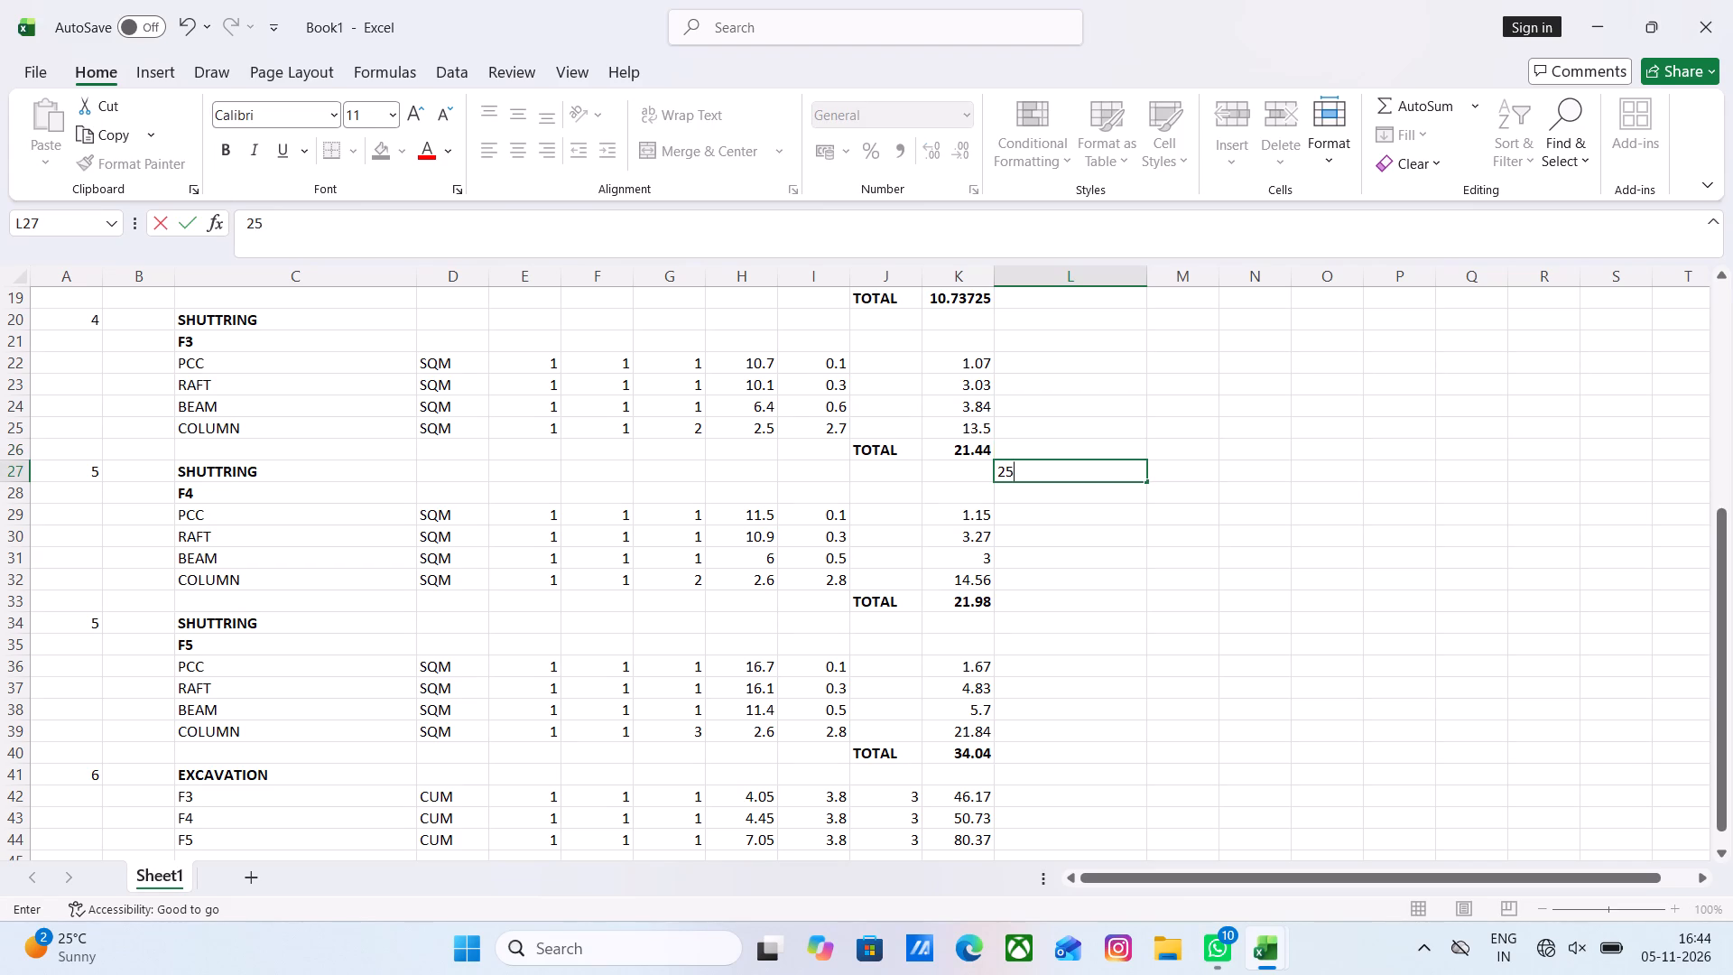
click(1099, 524)
Convert the F3 shuttering total by multiplying it by 10.764 in the QUANTITY cell directly below it.
click(978, 470)
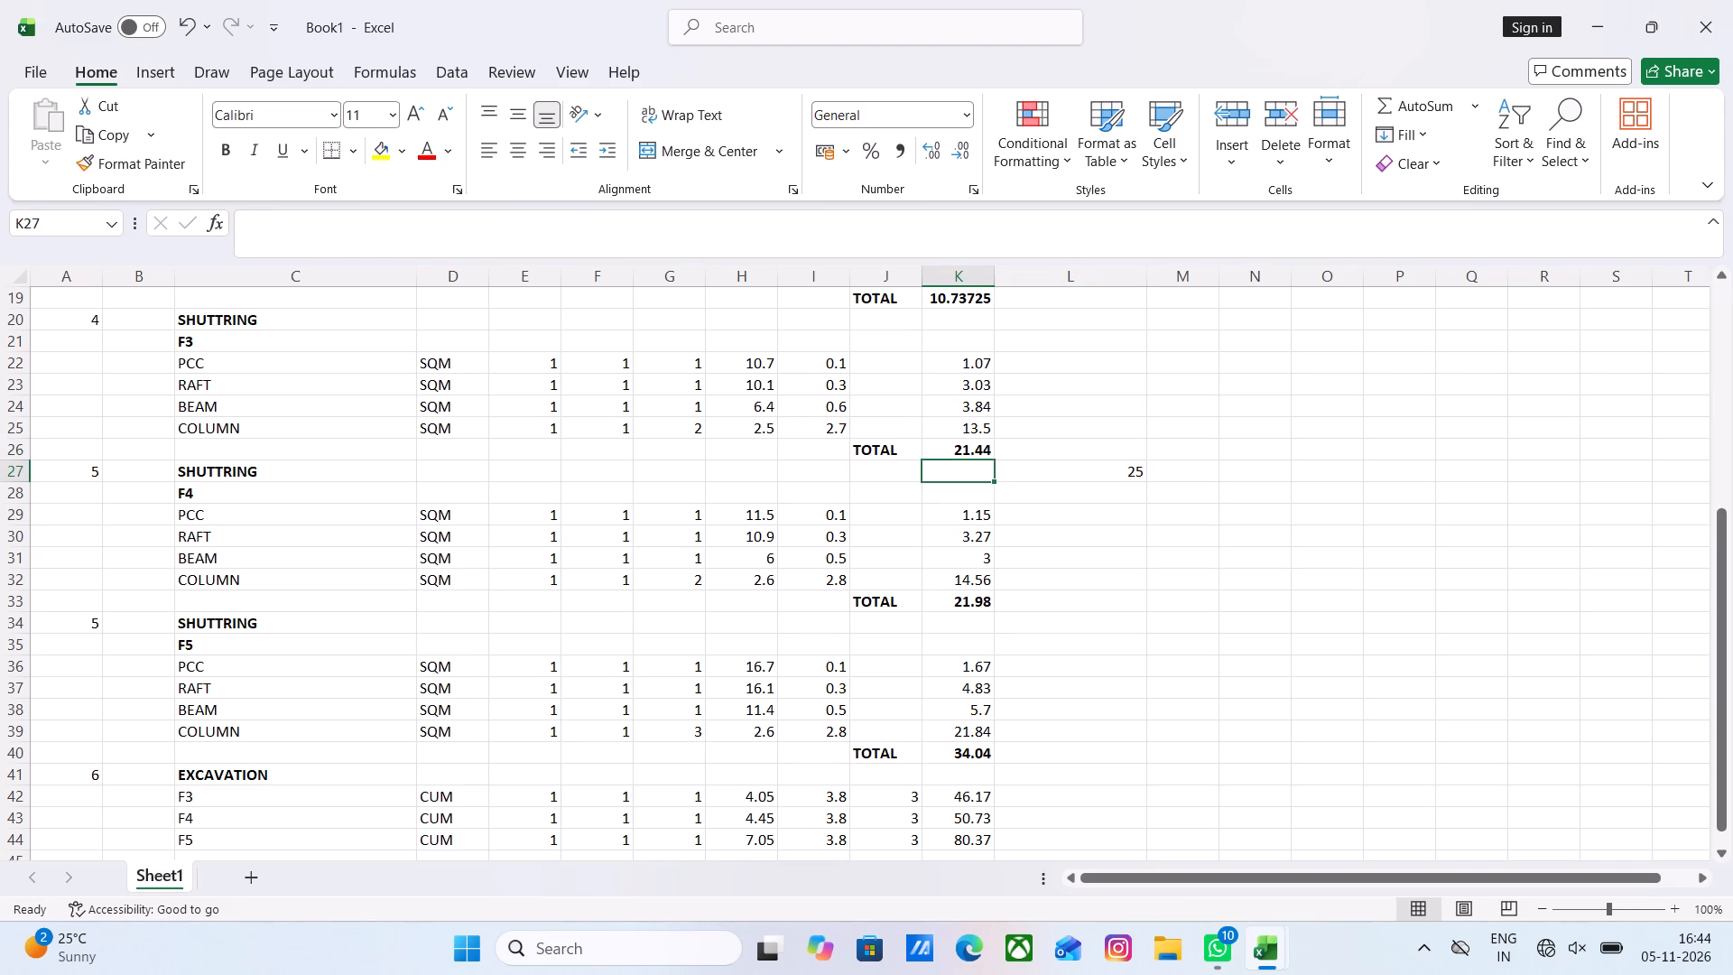
key(plus)
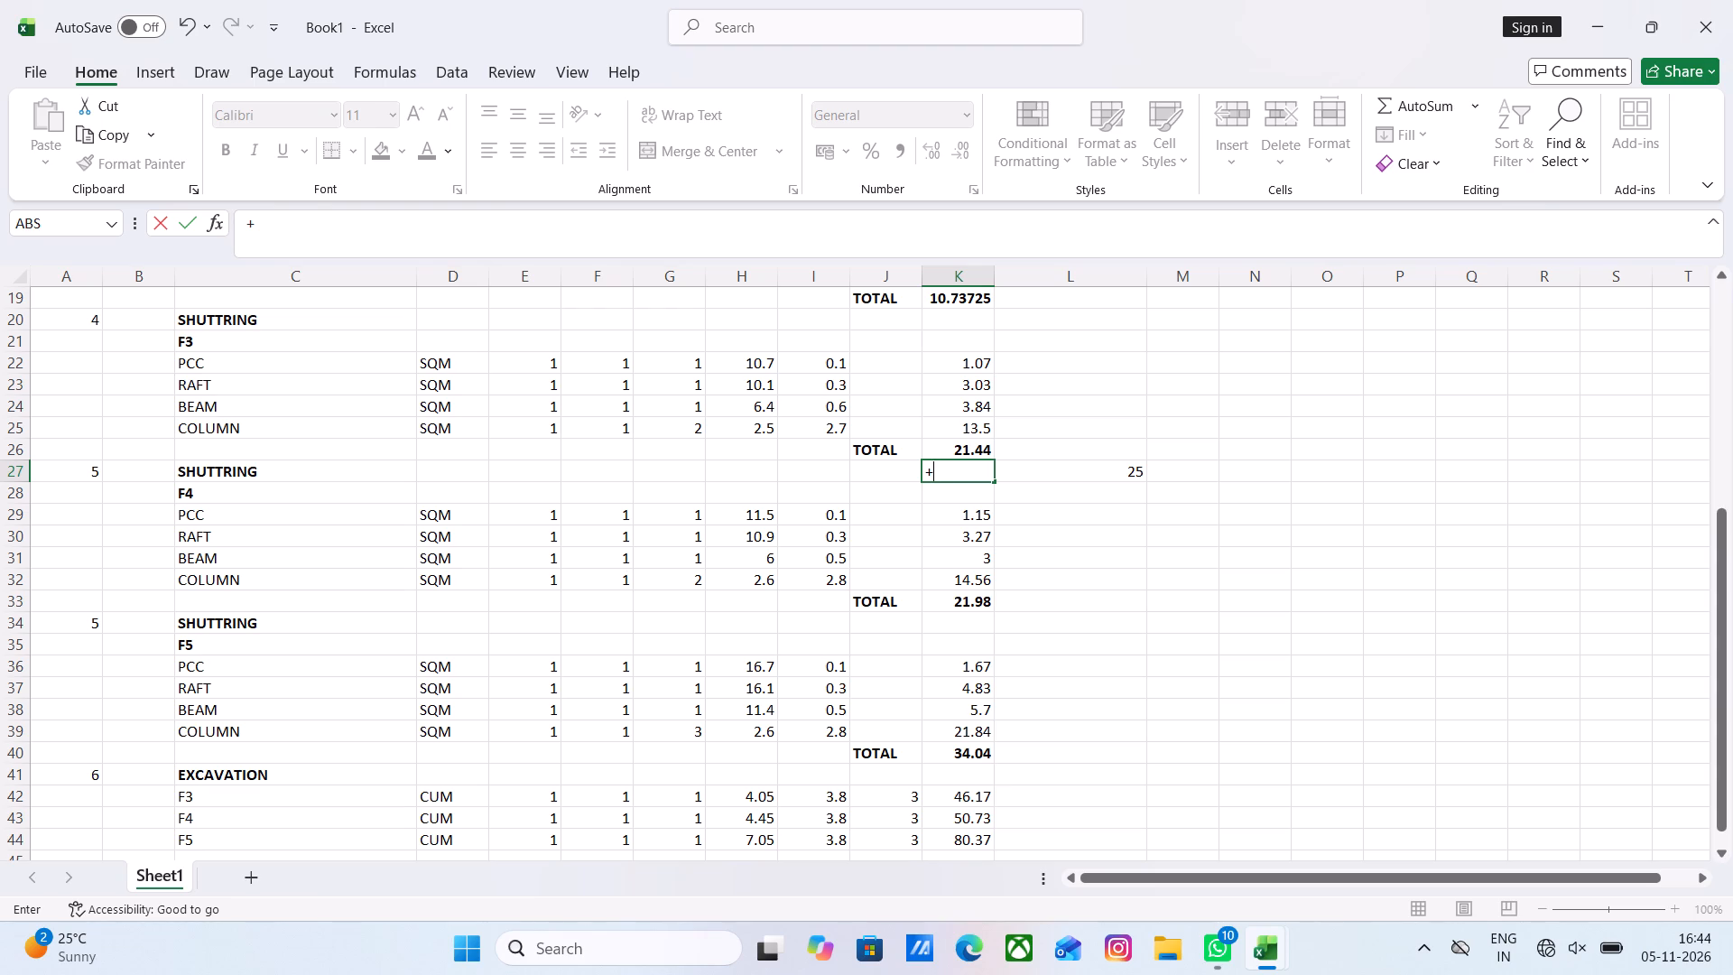
click(970, 452)
text(*10.764)
key(Return)
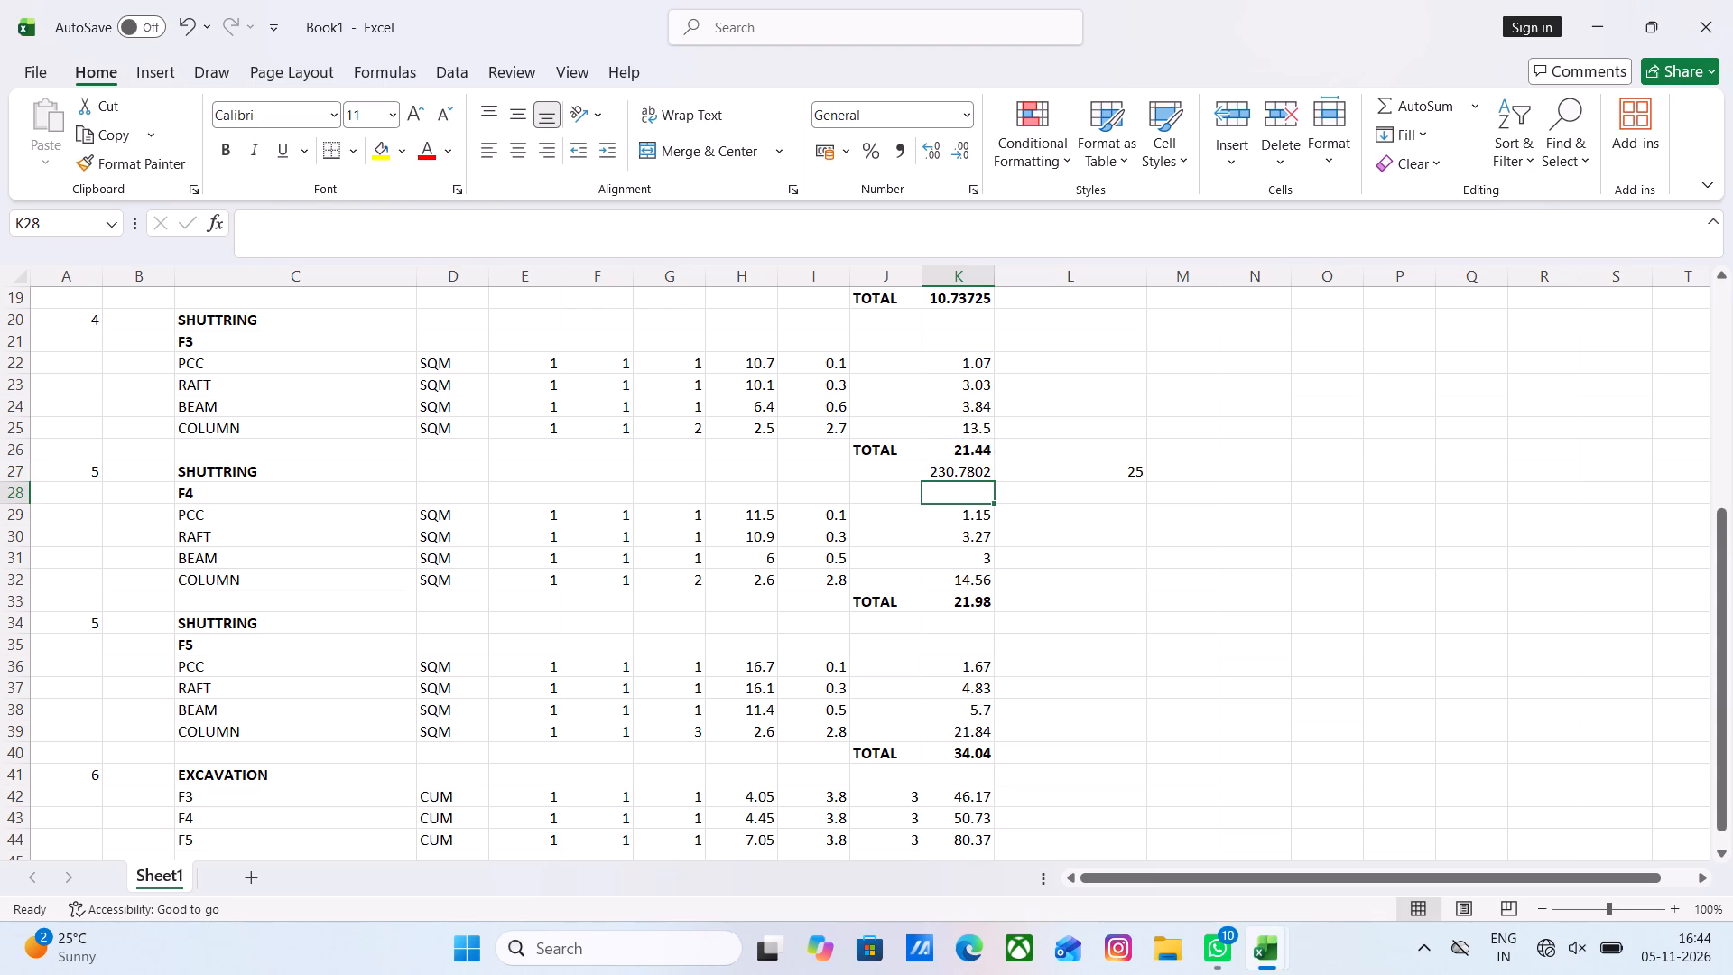
Calculate the F3 shuttering amount in row 27 as the contractor rate L27 times the converted quantity K27.
click(1172, 469)
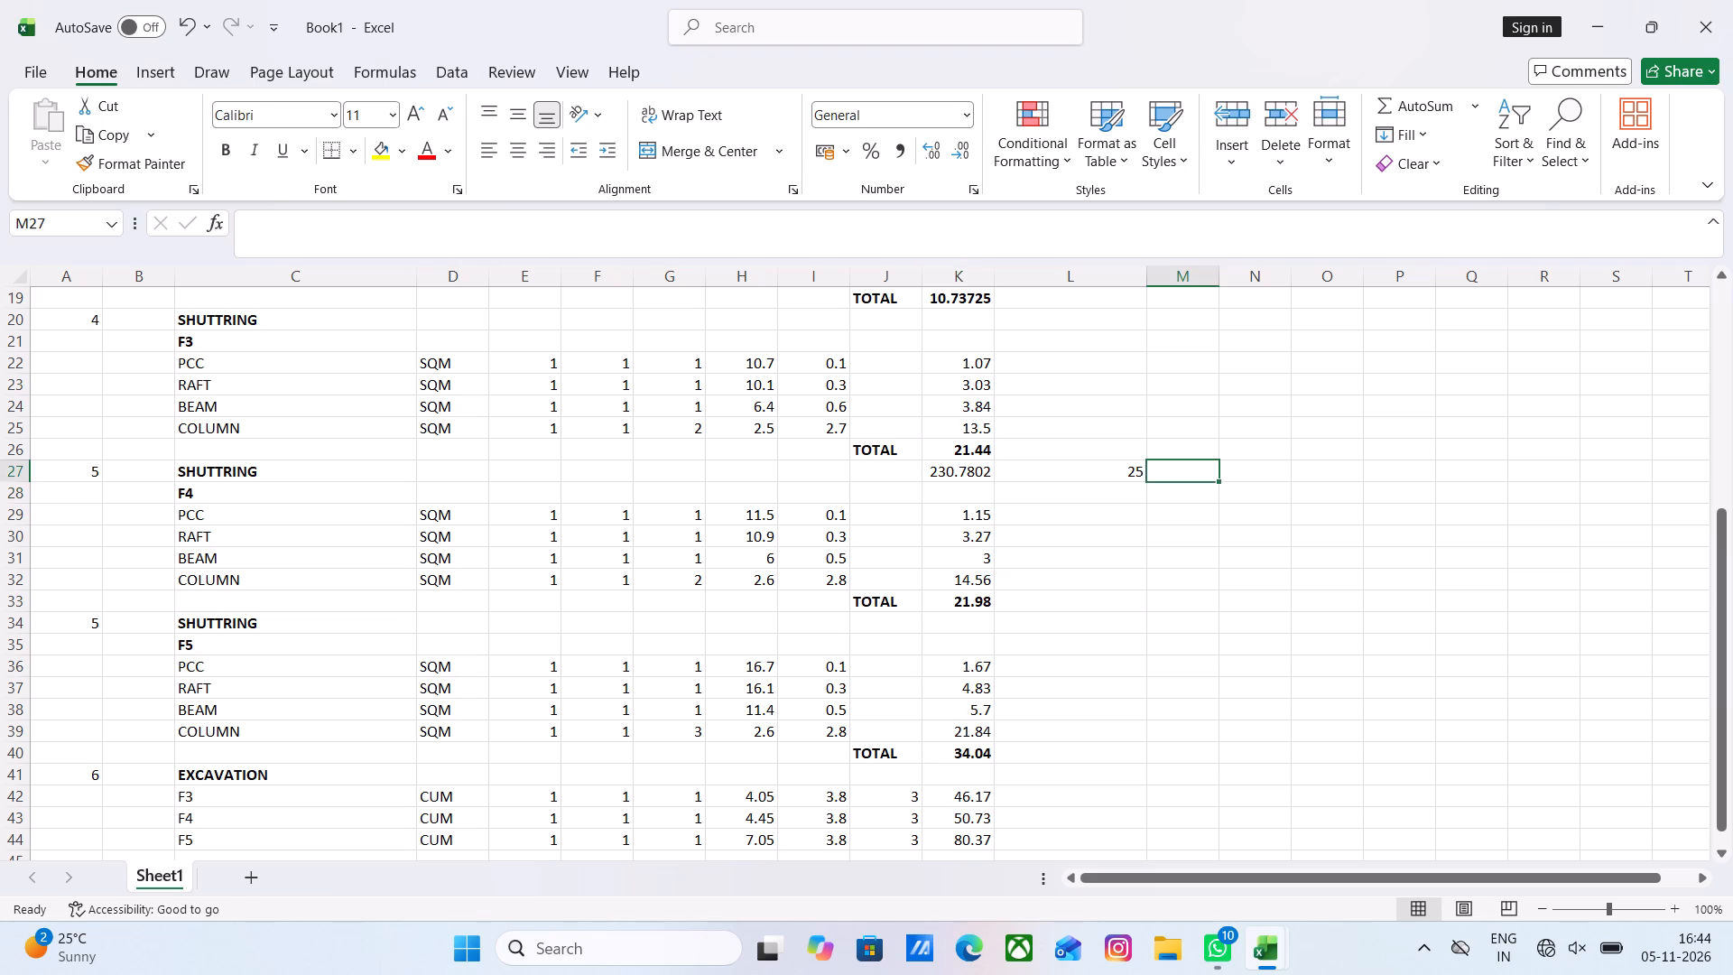
key(plus)
click(1125, 469)
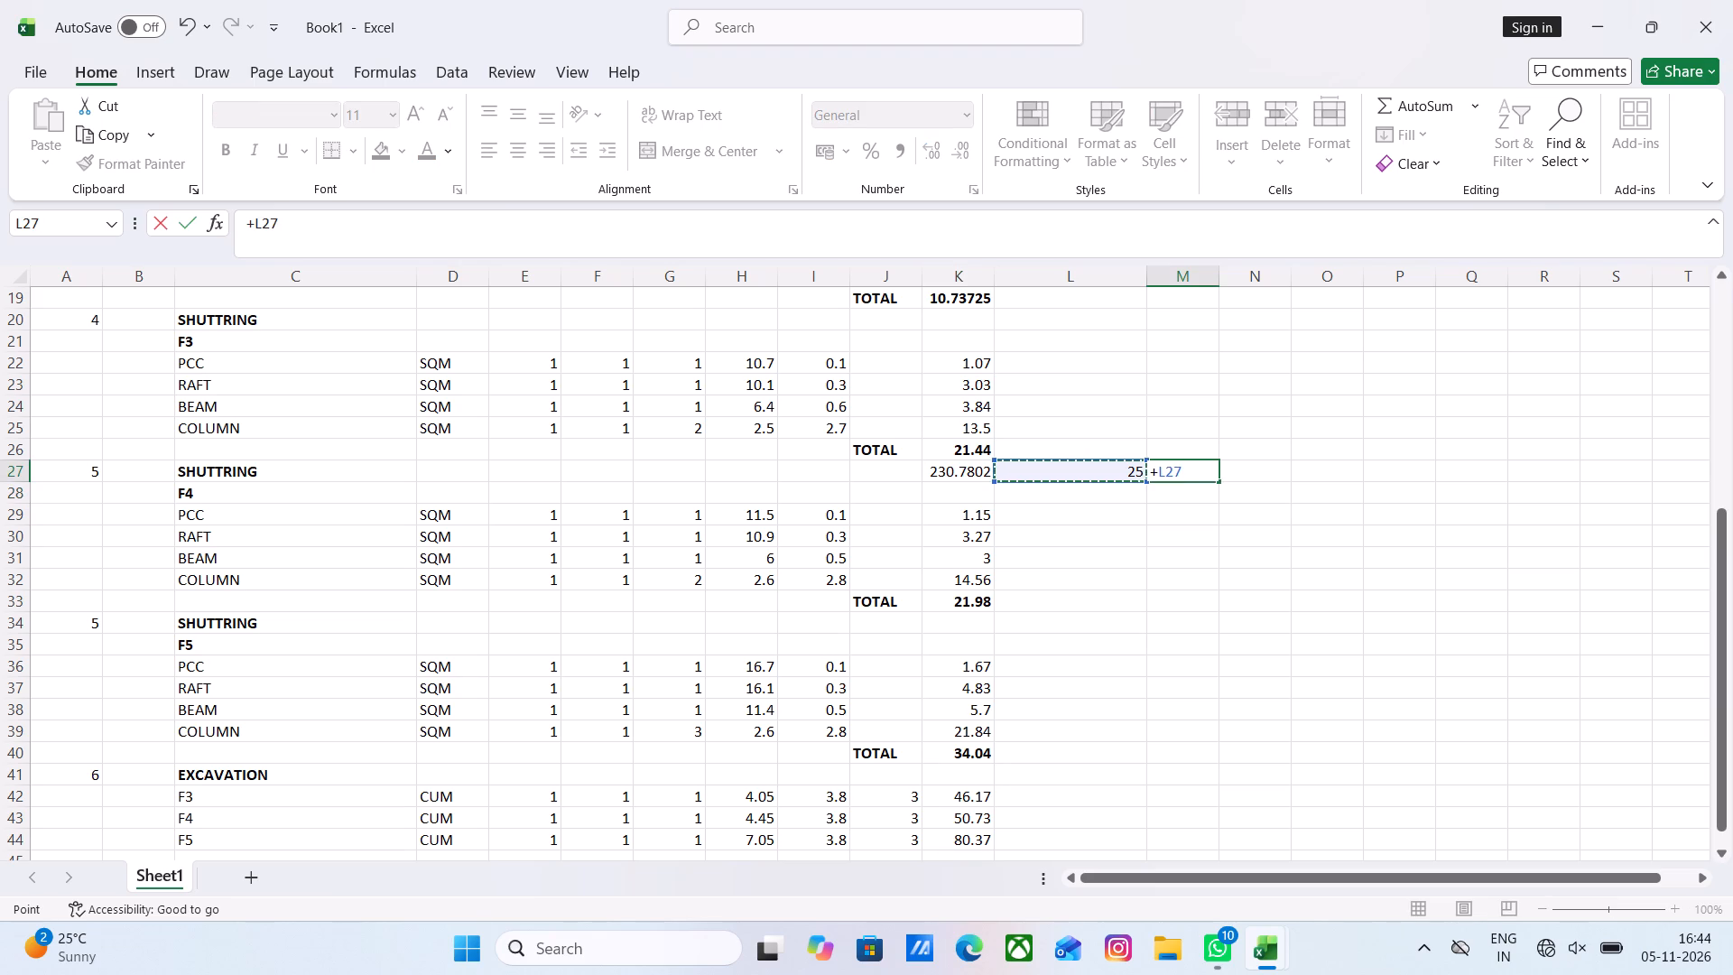
key(asterisk)
click(974, 469)
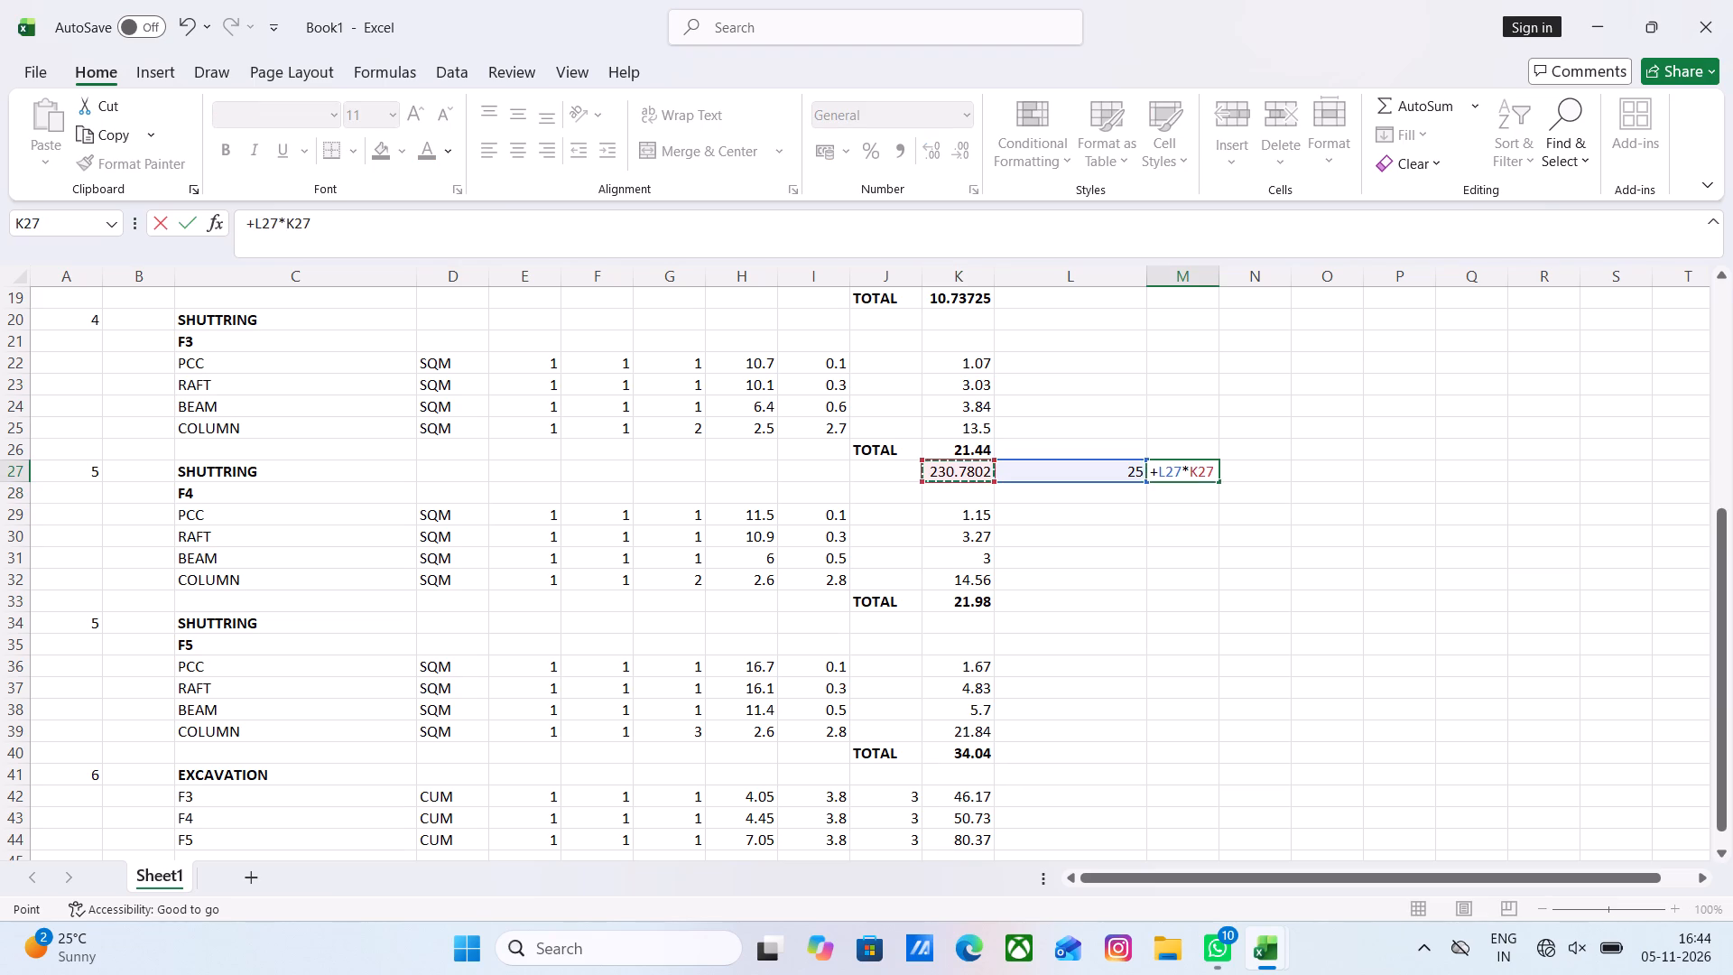
key(Return)
click(1121, 582)
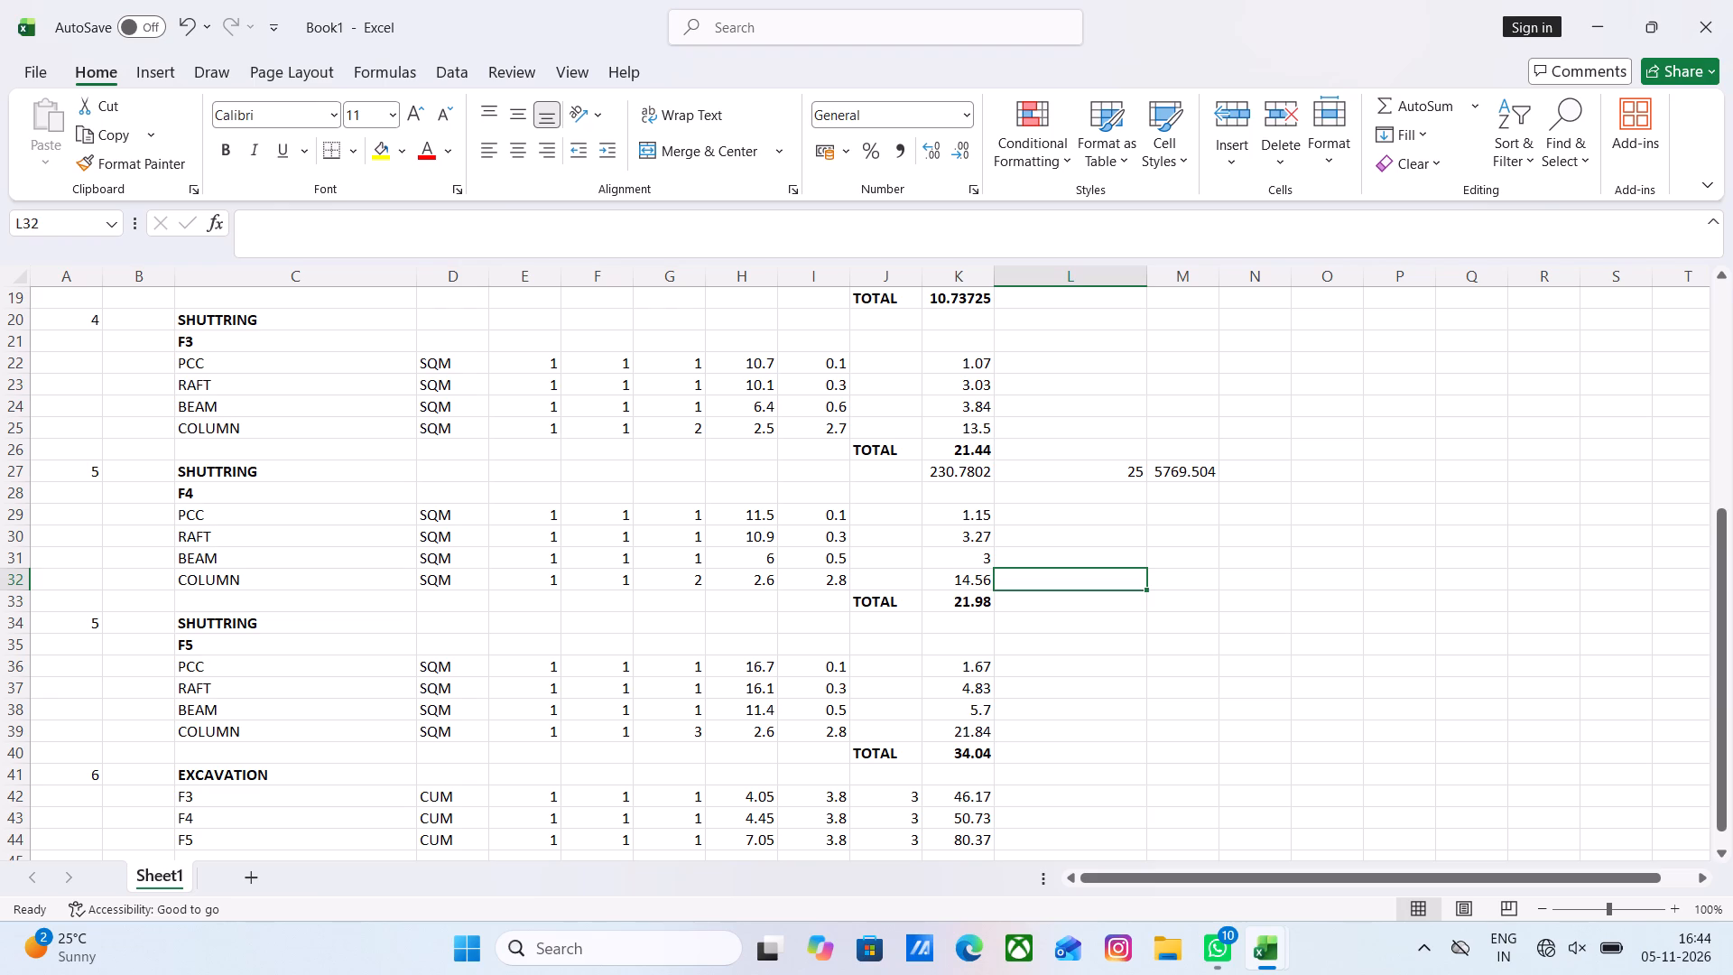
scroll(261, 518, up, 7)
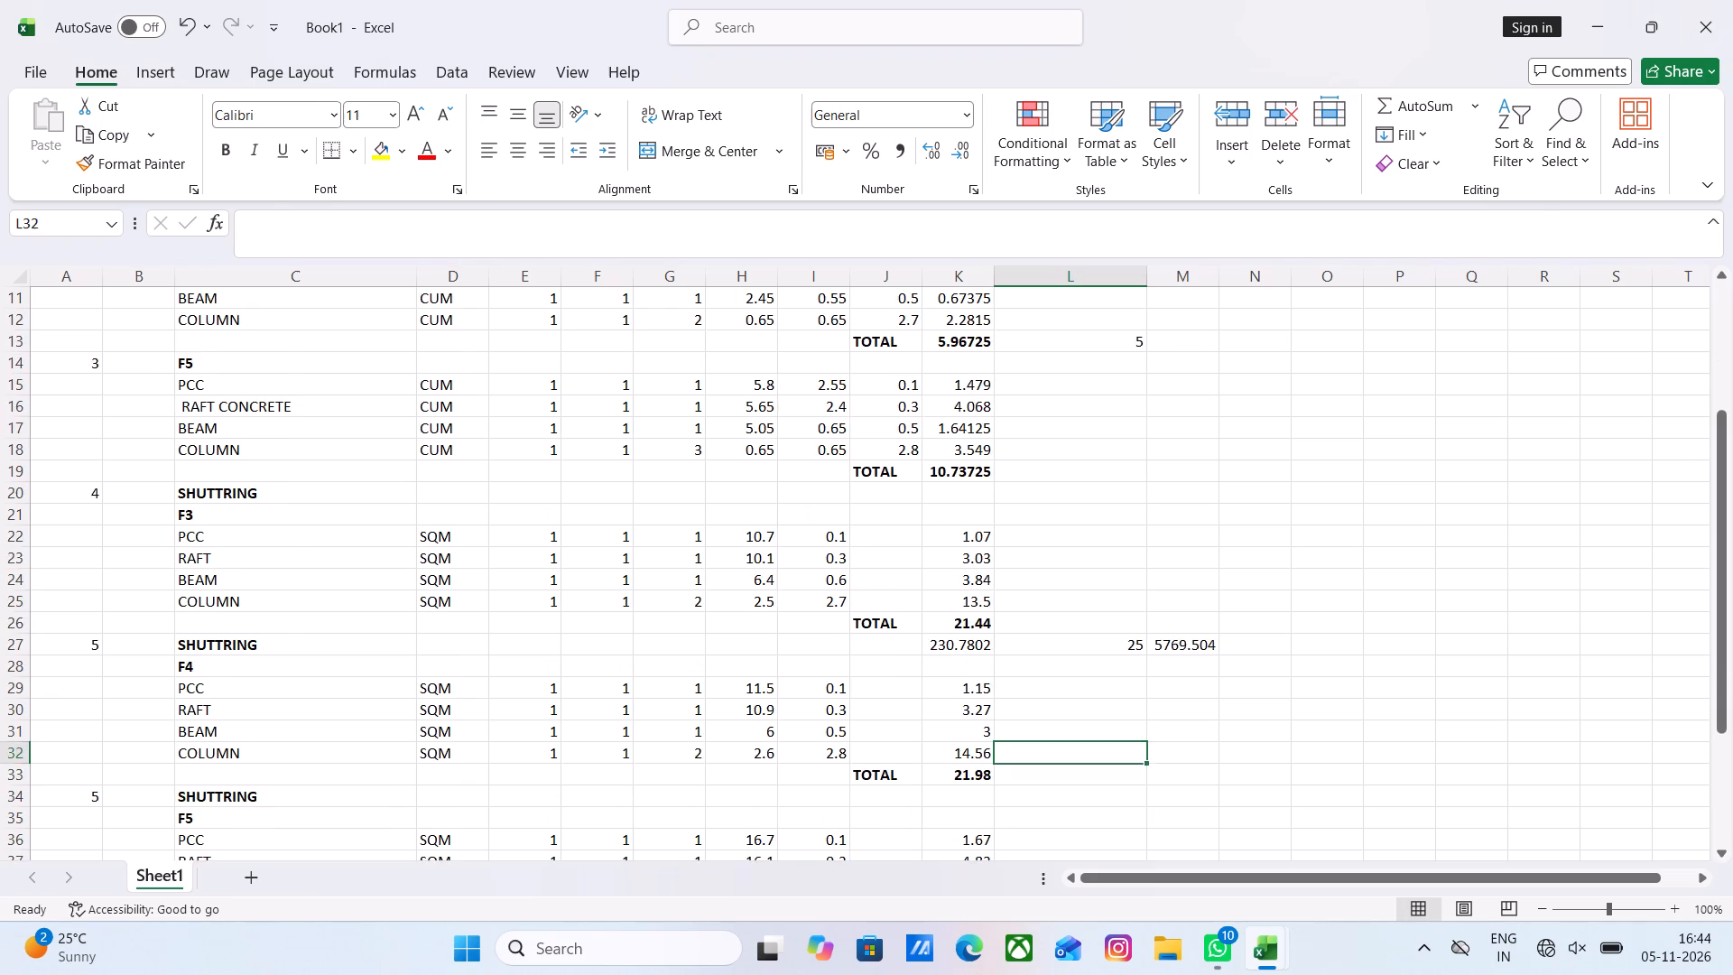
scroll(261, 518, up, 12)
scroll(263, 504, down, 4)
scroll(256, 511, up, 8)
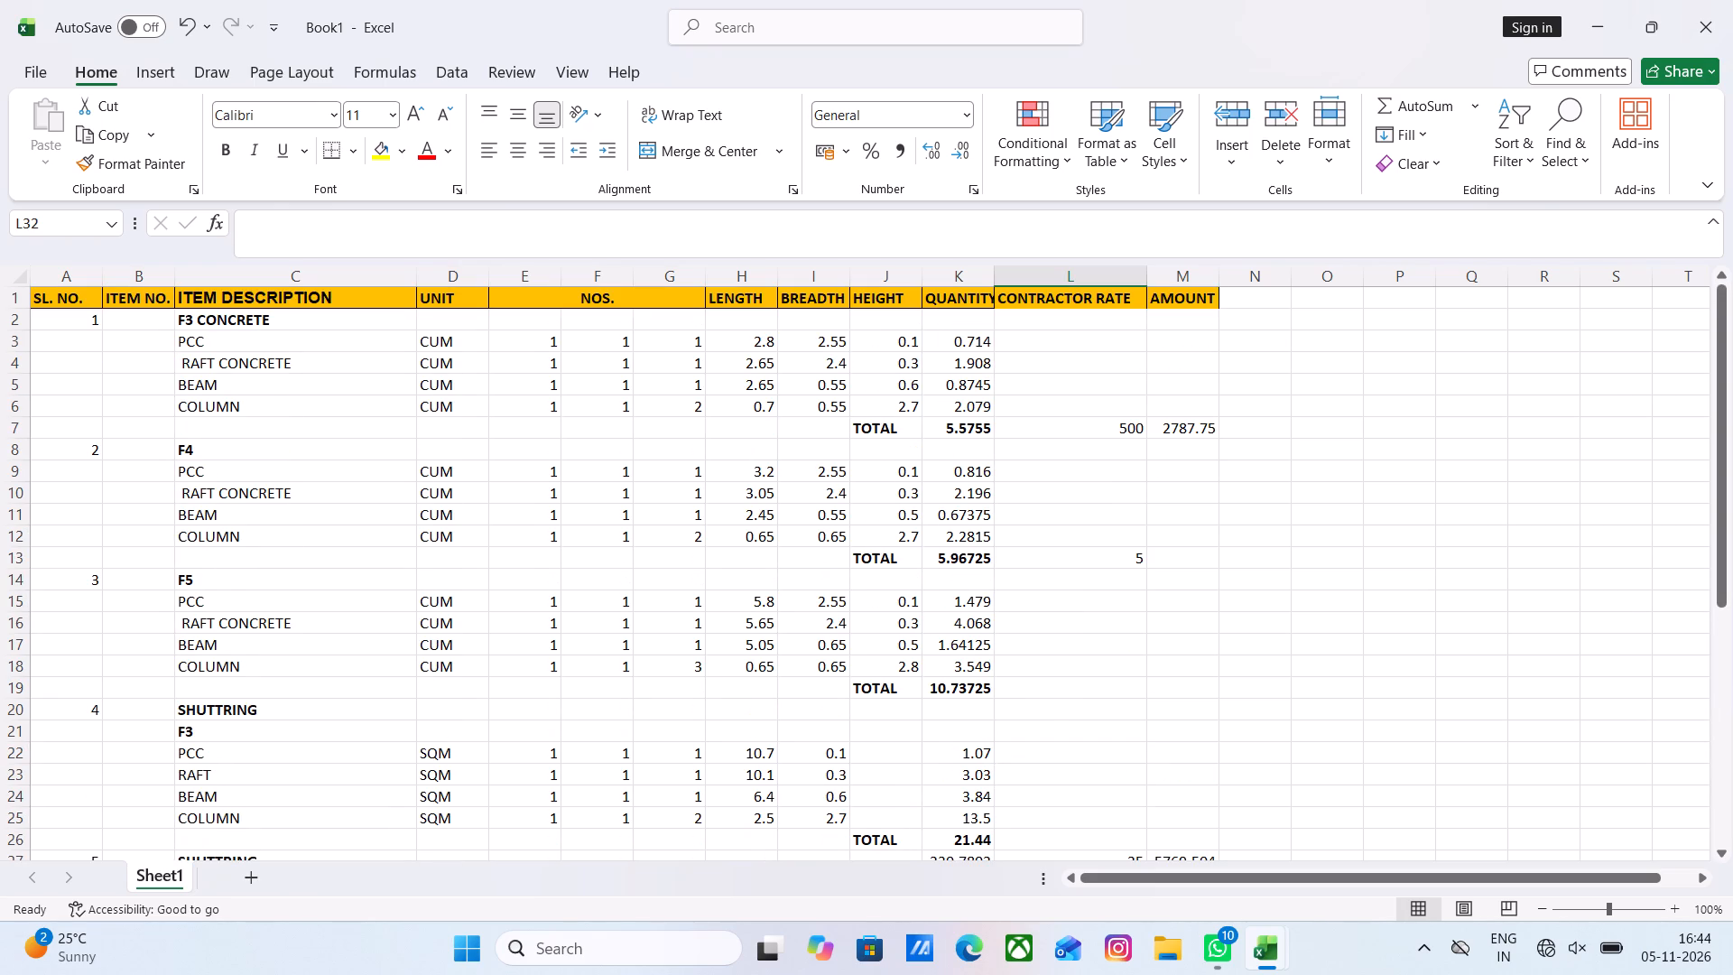
Freeze the header row and the SL. NO. column so they stay in place while scrolling.
click(130, 325)
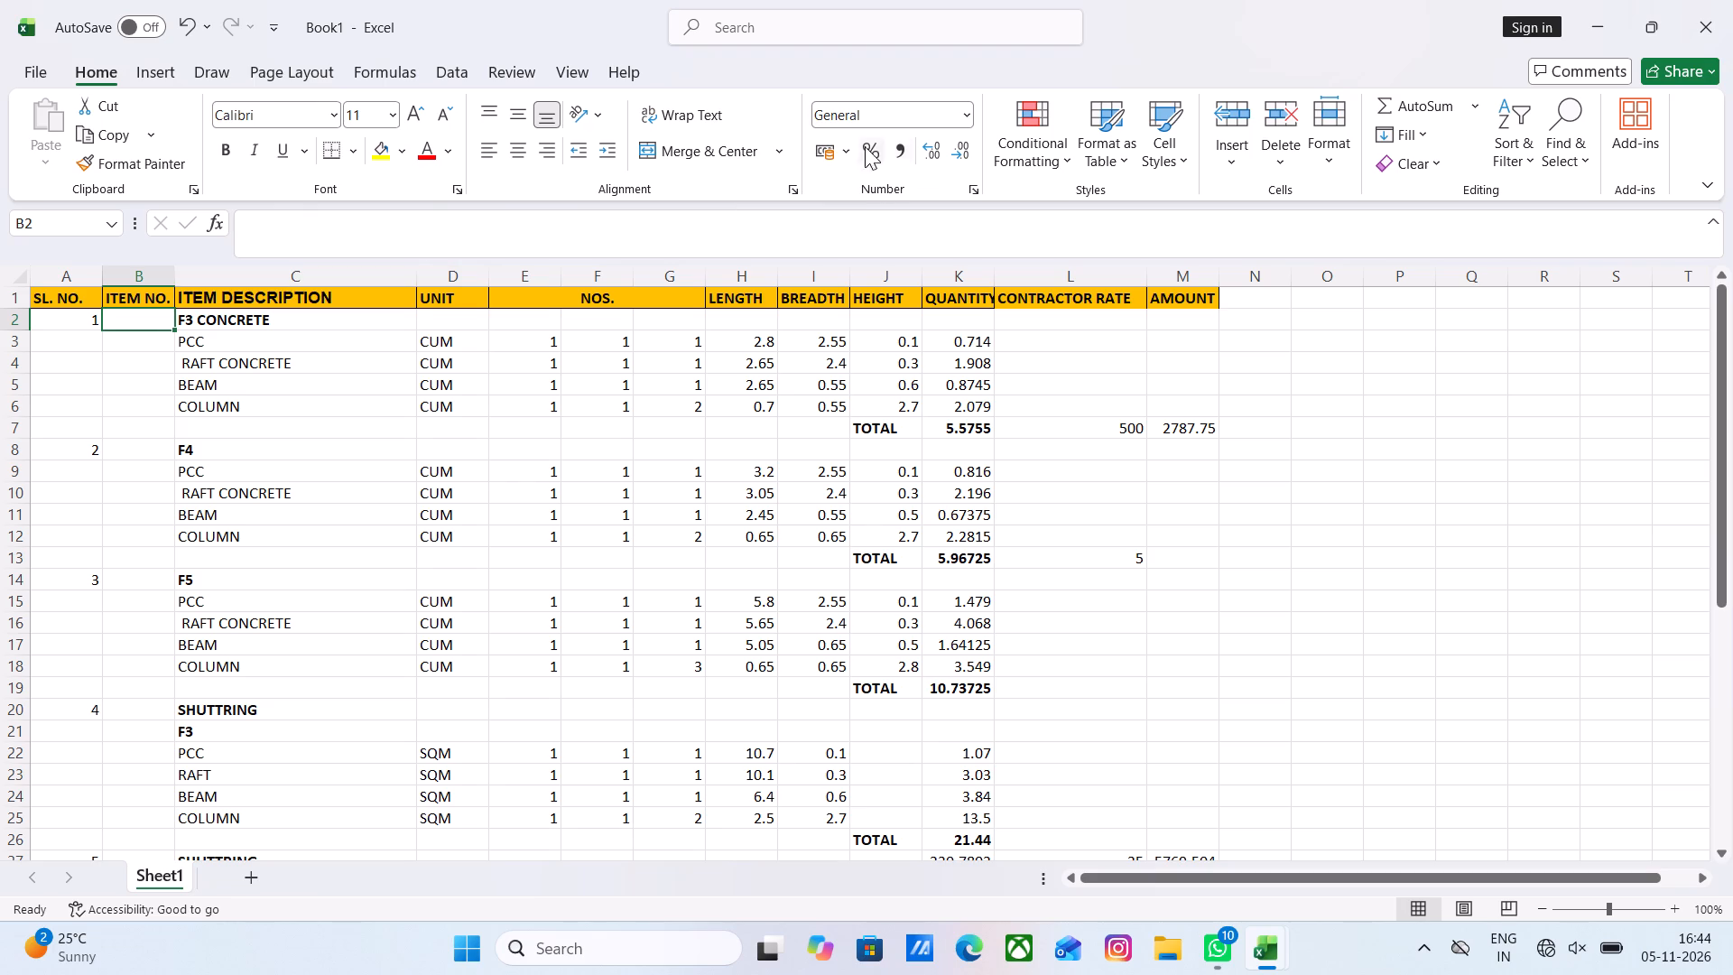
click(565, 70)
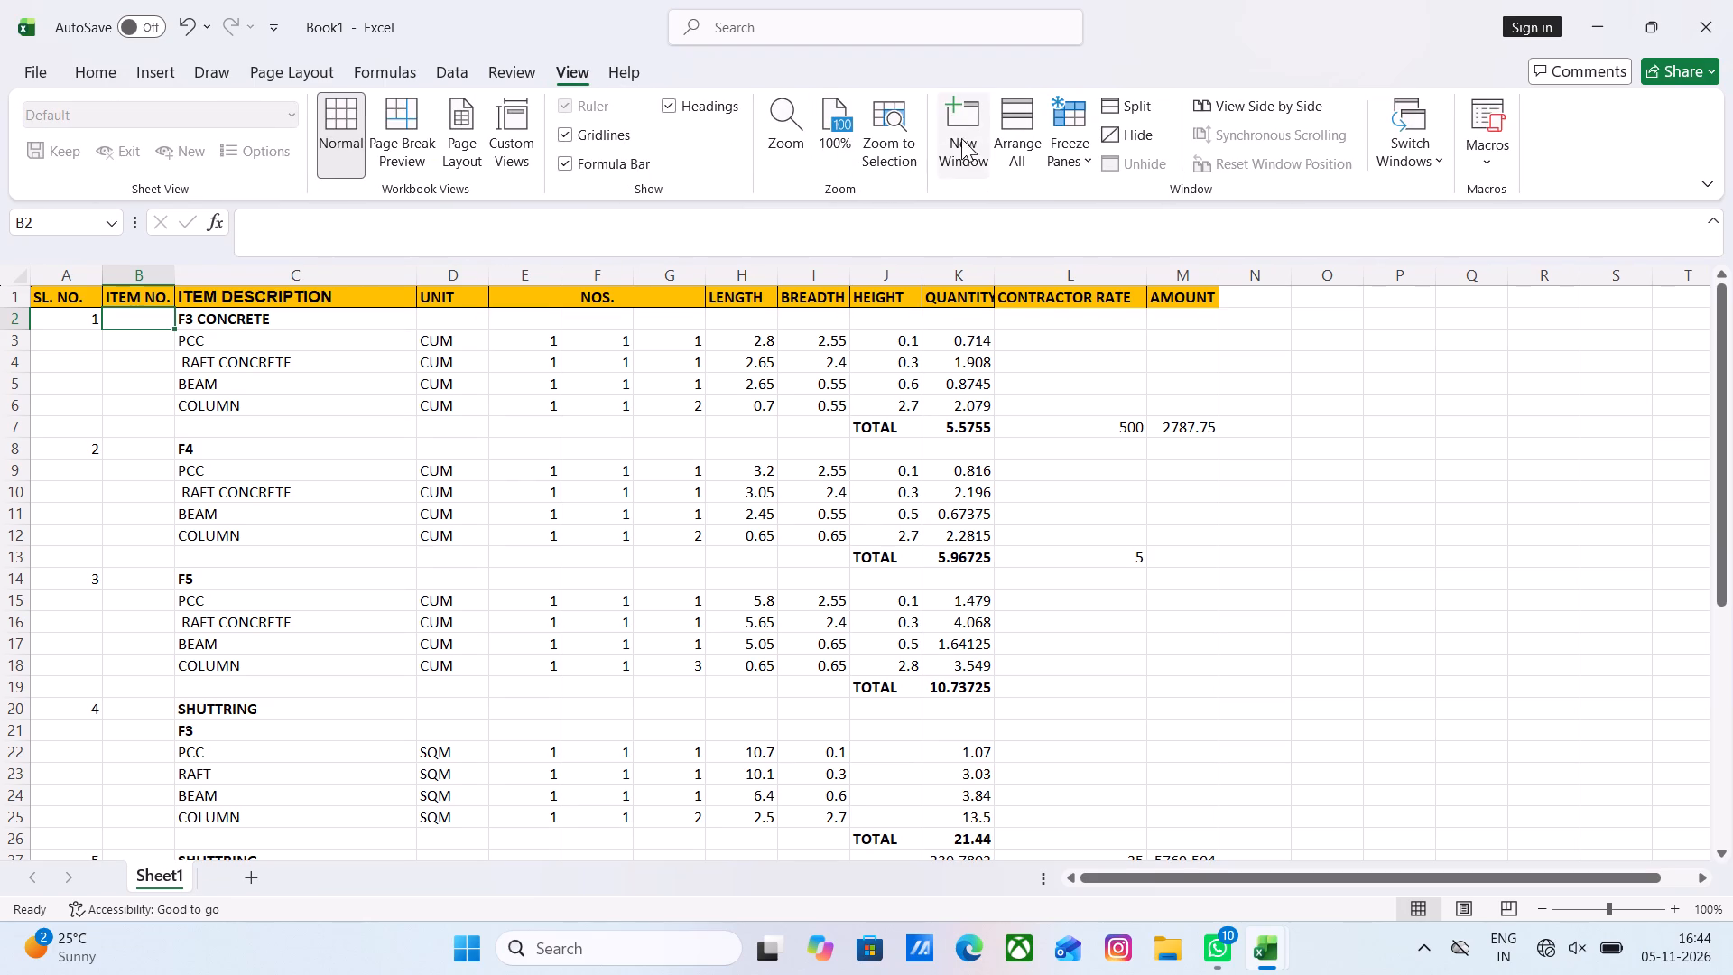
click(1048, 151)
click(1097, 195)
click(746, 459)
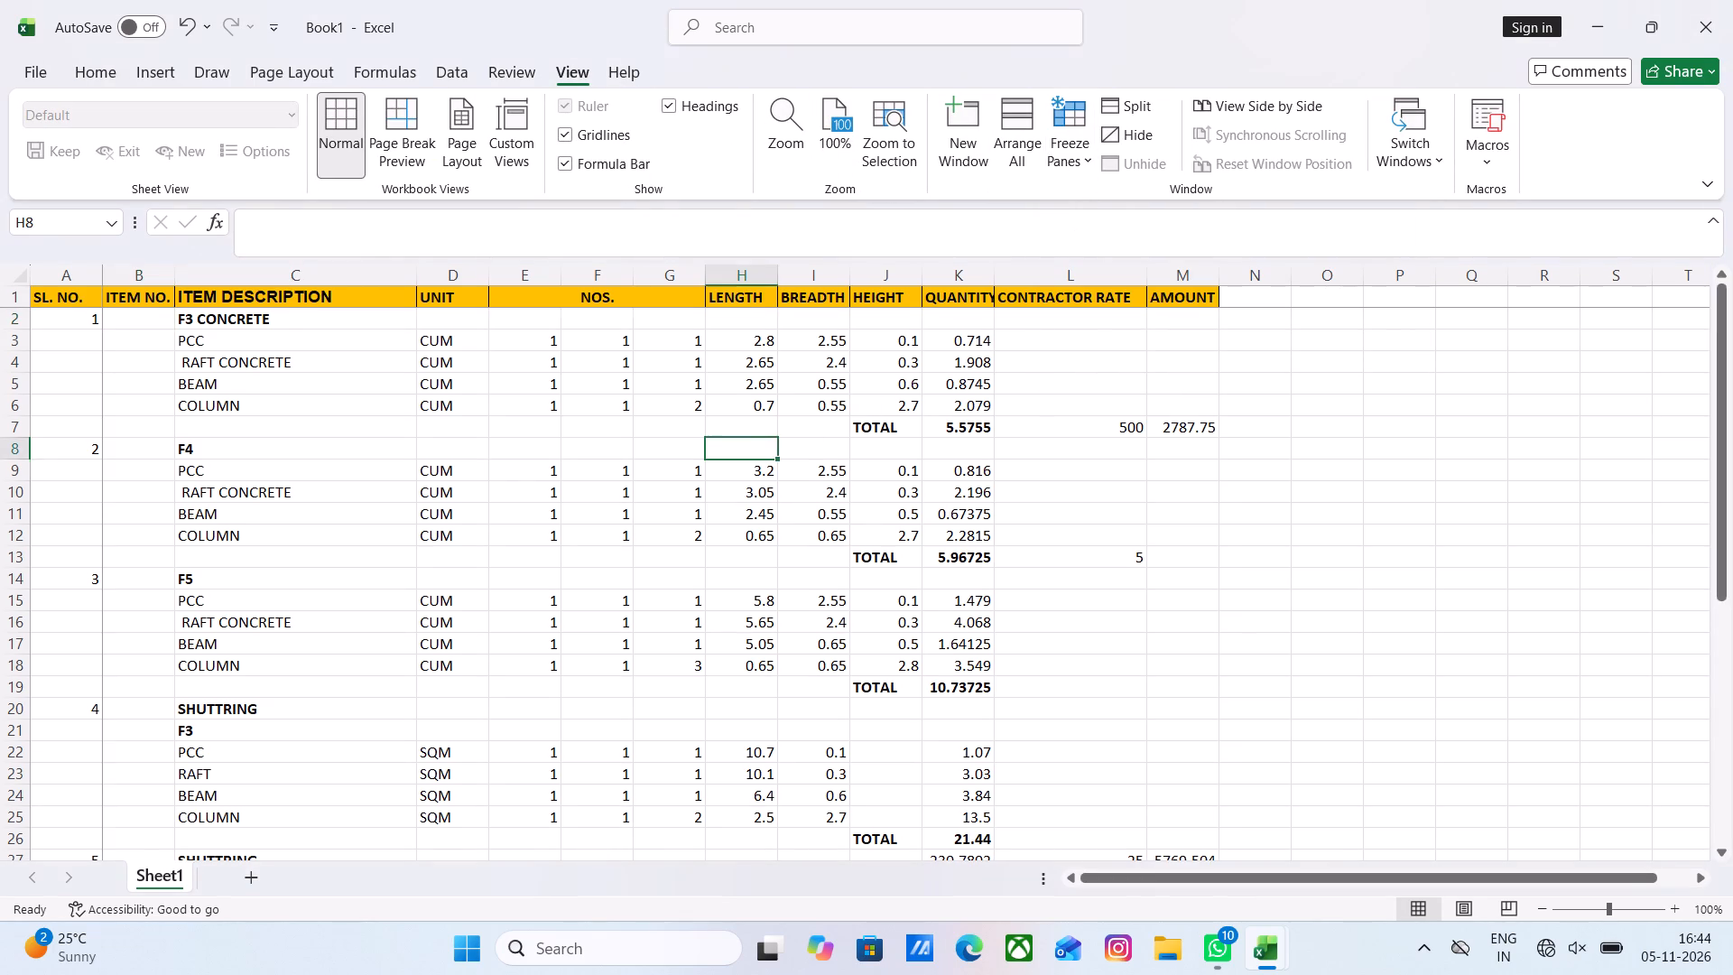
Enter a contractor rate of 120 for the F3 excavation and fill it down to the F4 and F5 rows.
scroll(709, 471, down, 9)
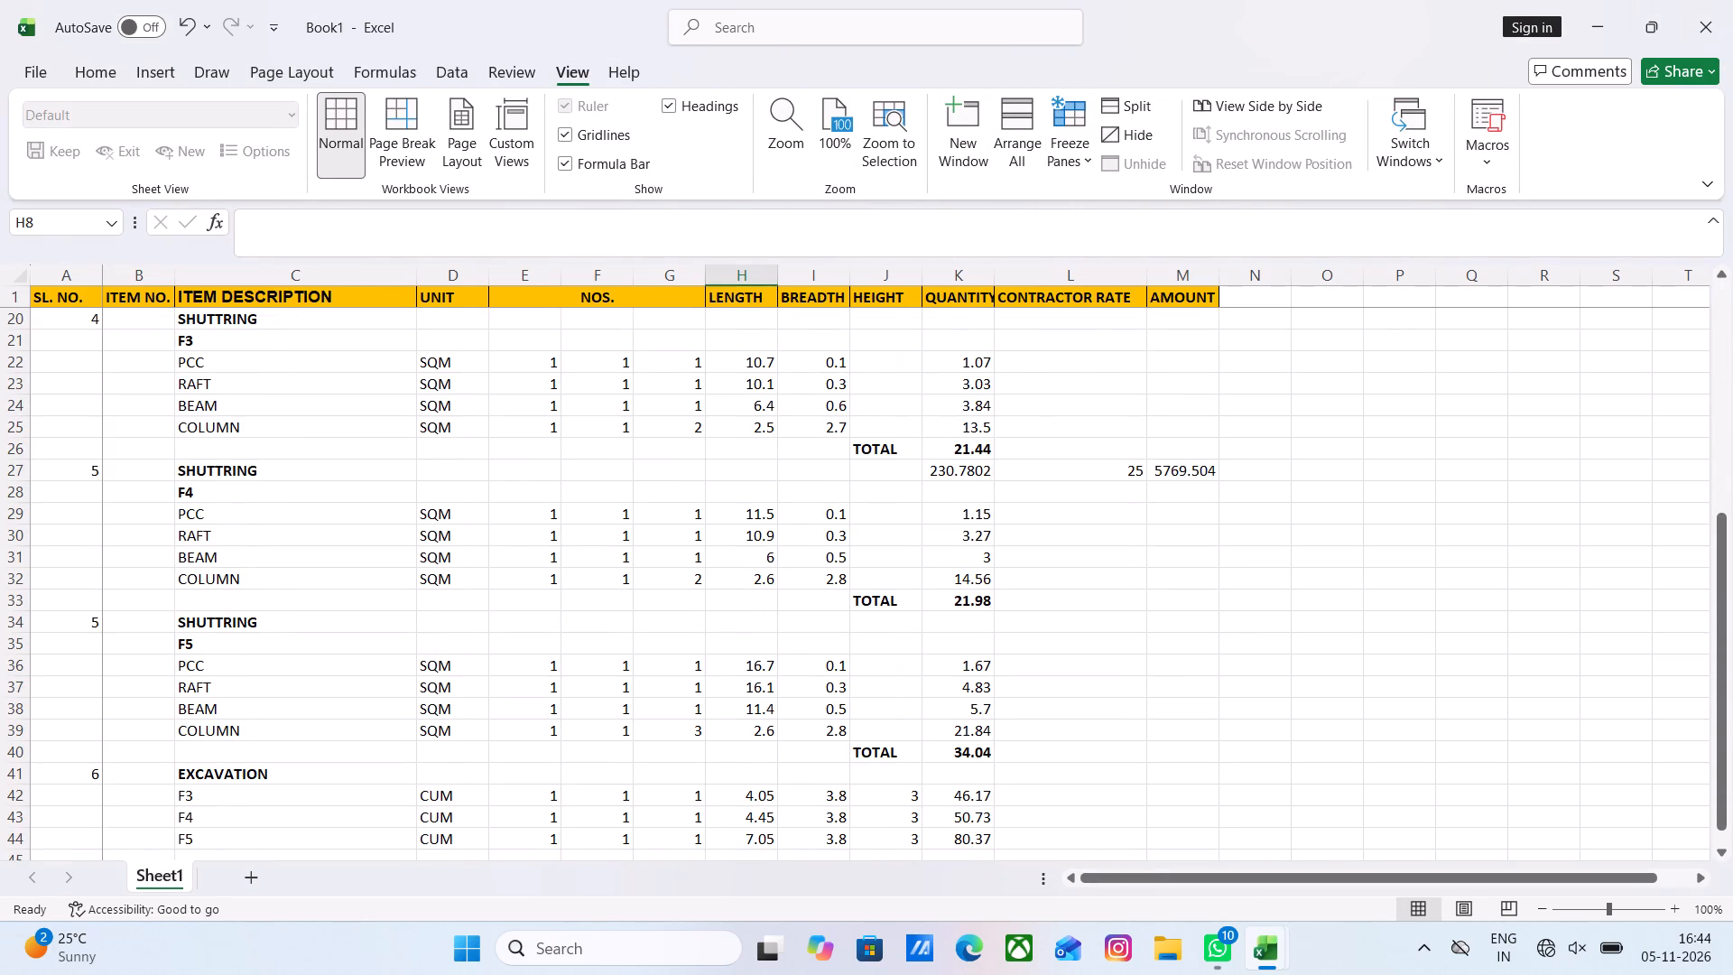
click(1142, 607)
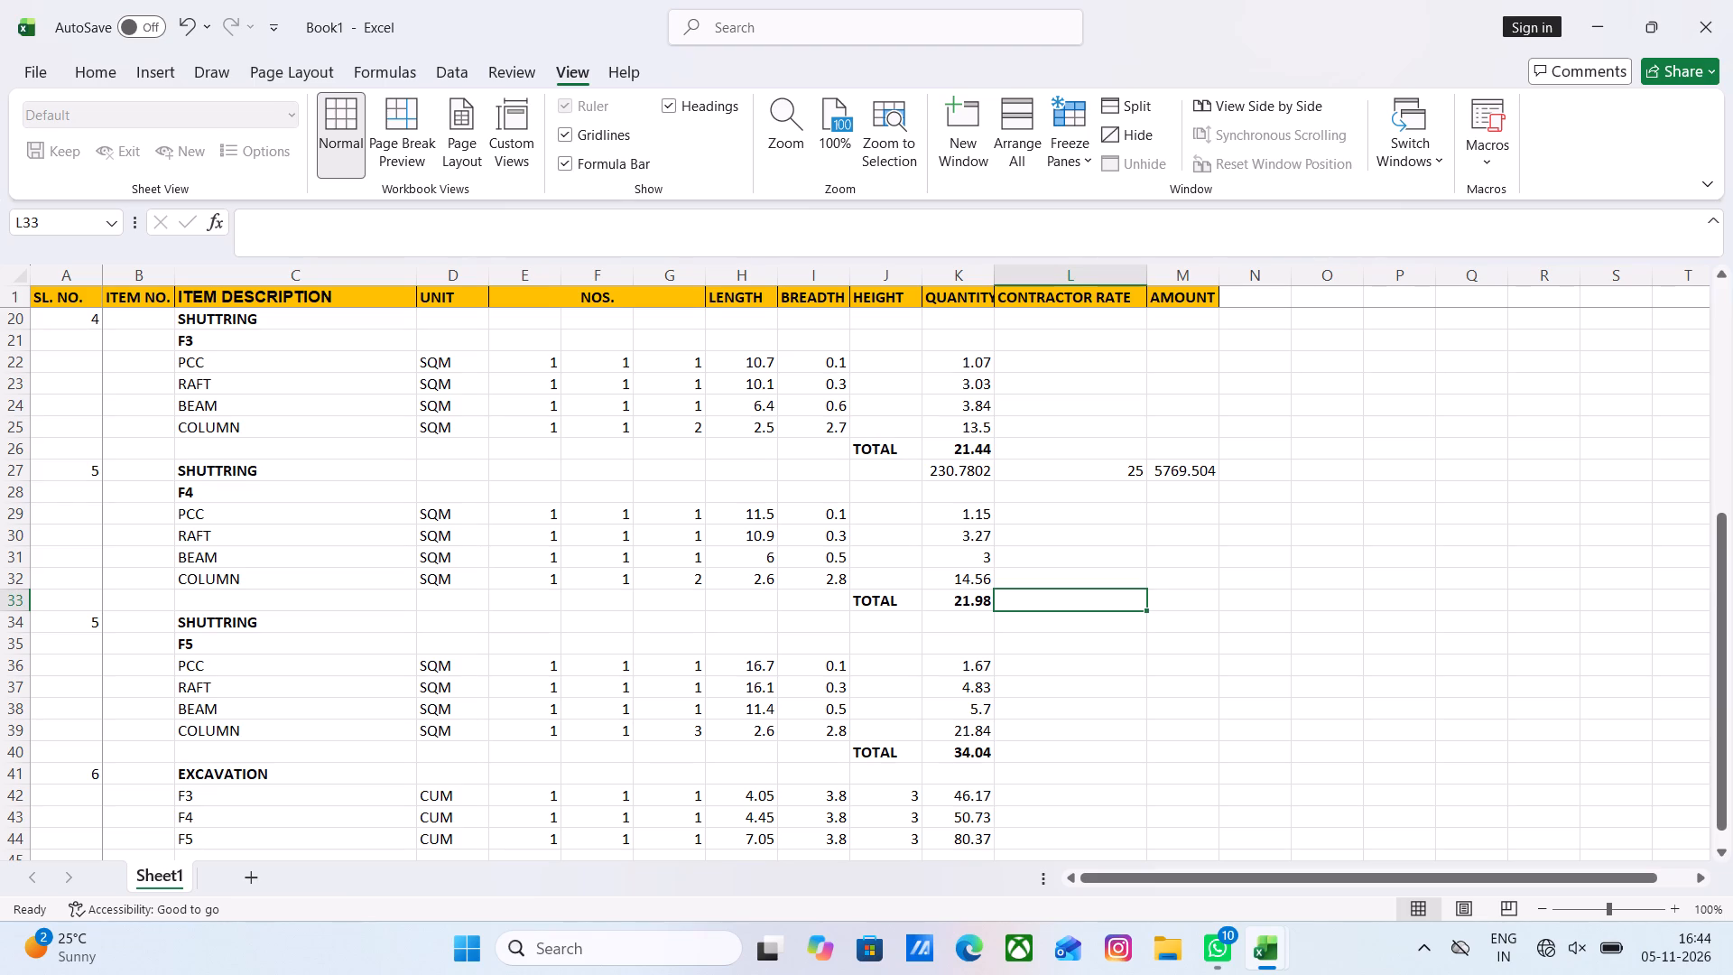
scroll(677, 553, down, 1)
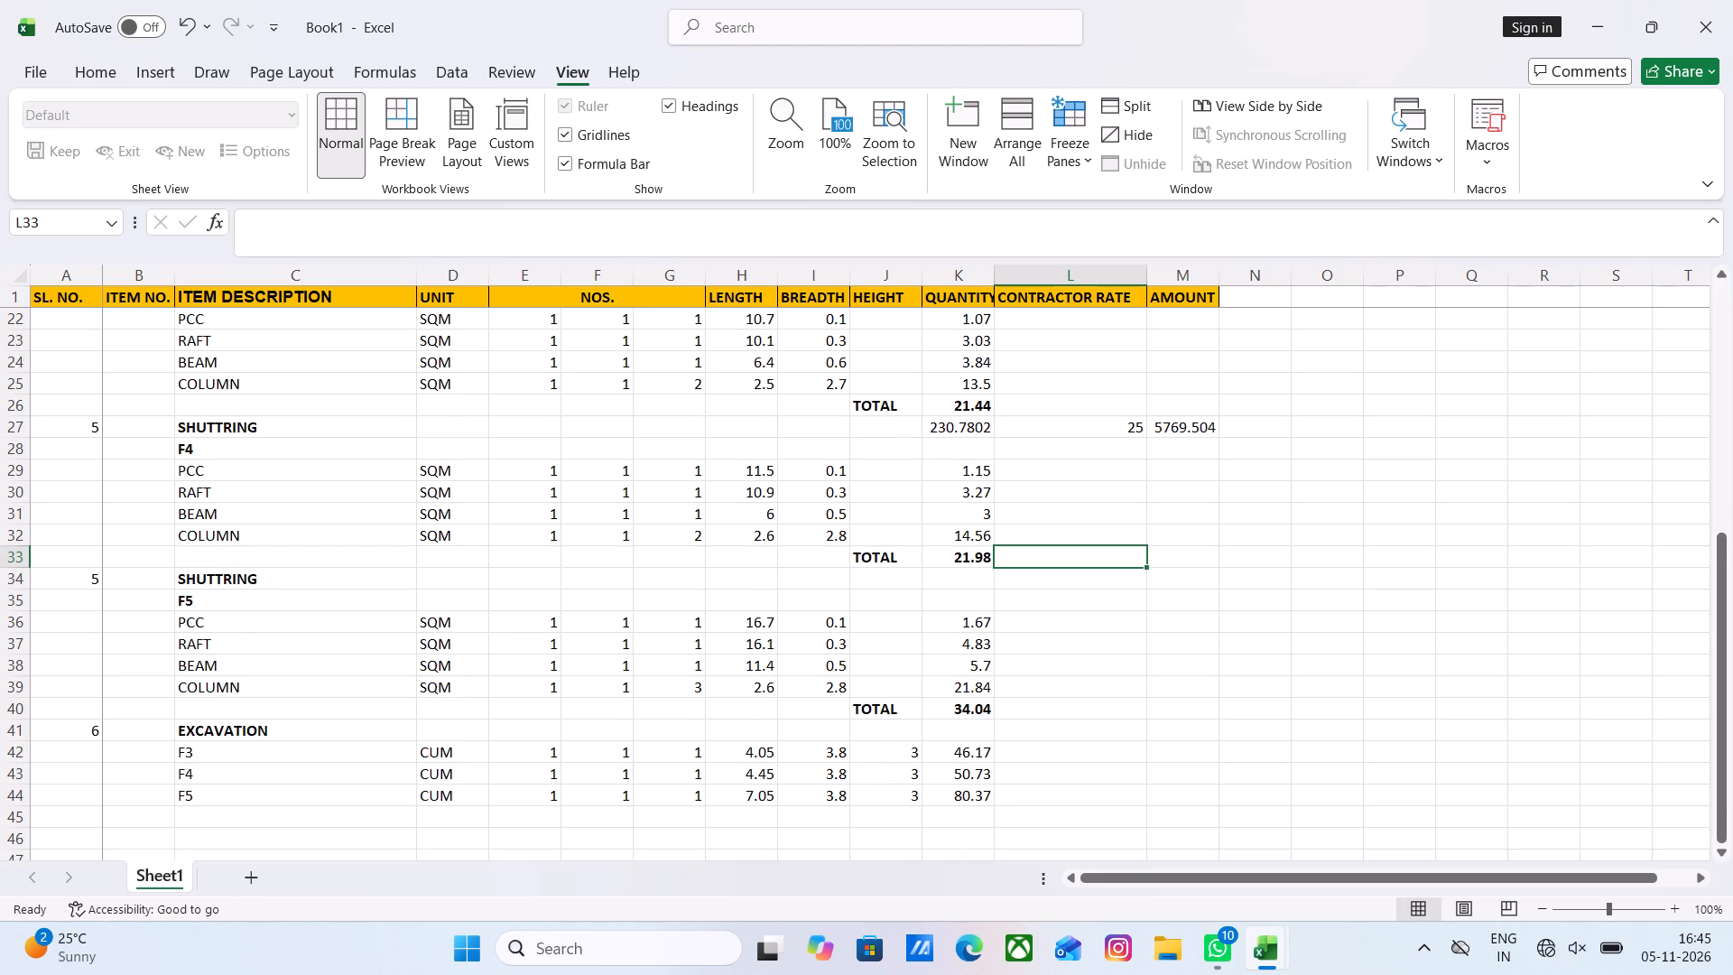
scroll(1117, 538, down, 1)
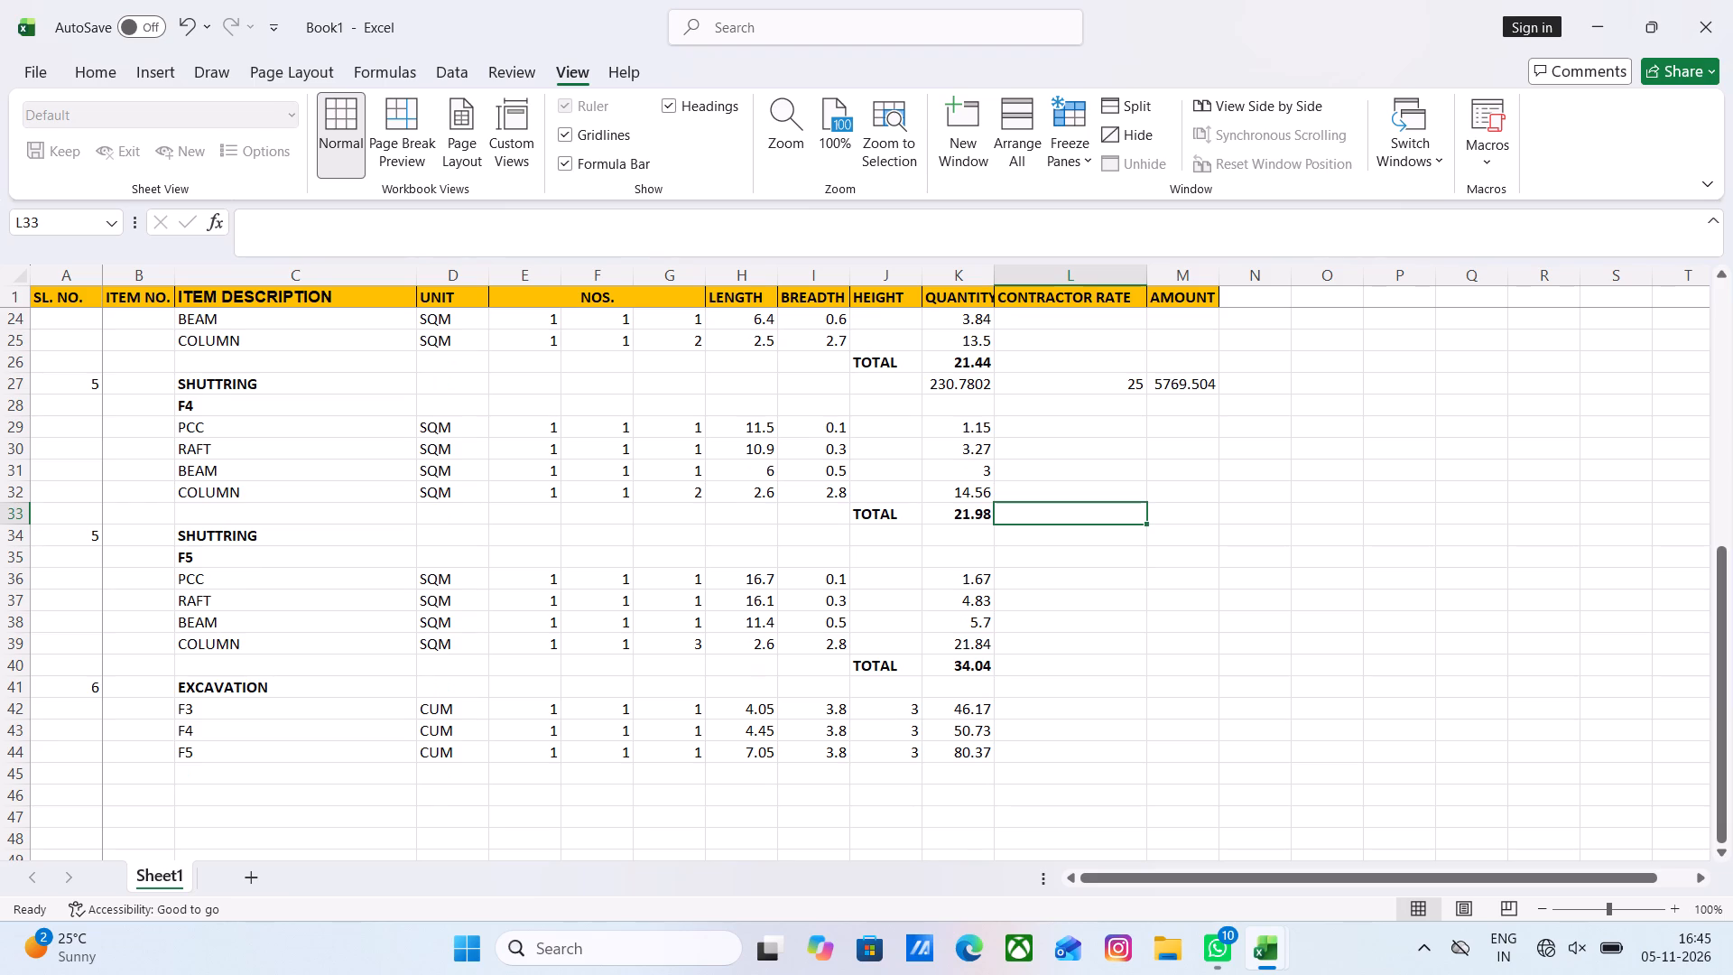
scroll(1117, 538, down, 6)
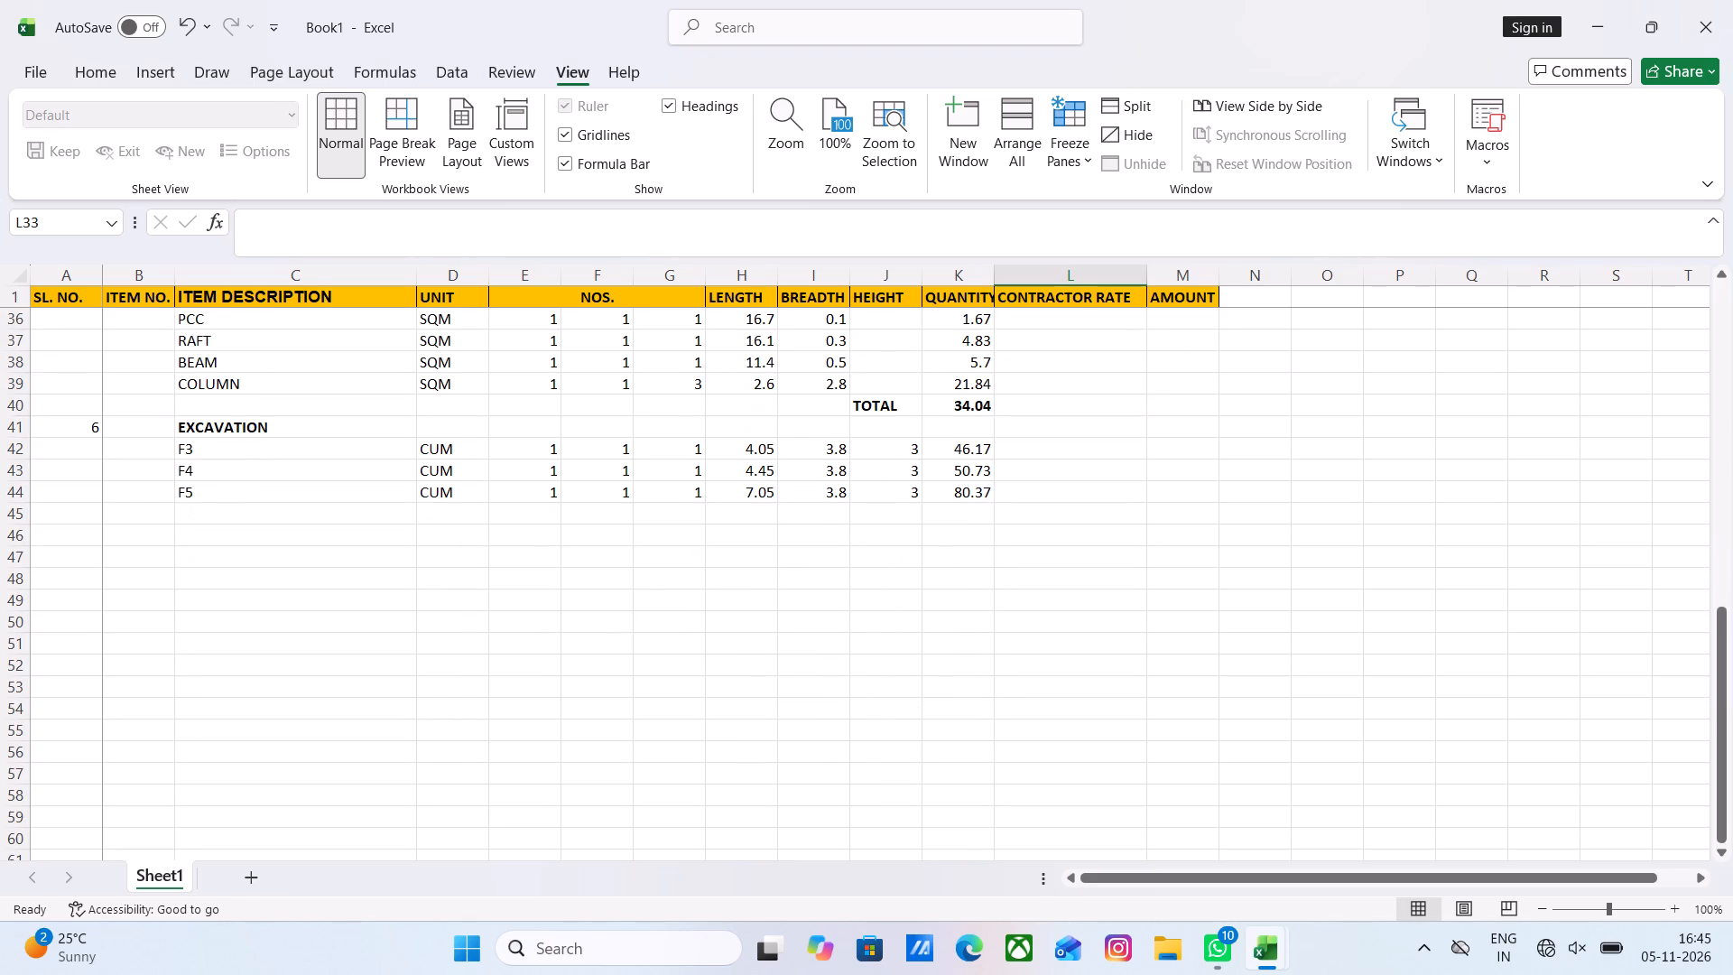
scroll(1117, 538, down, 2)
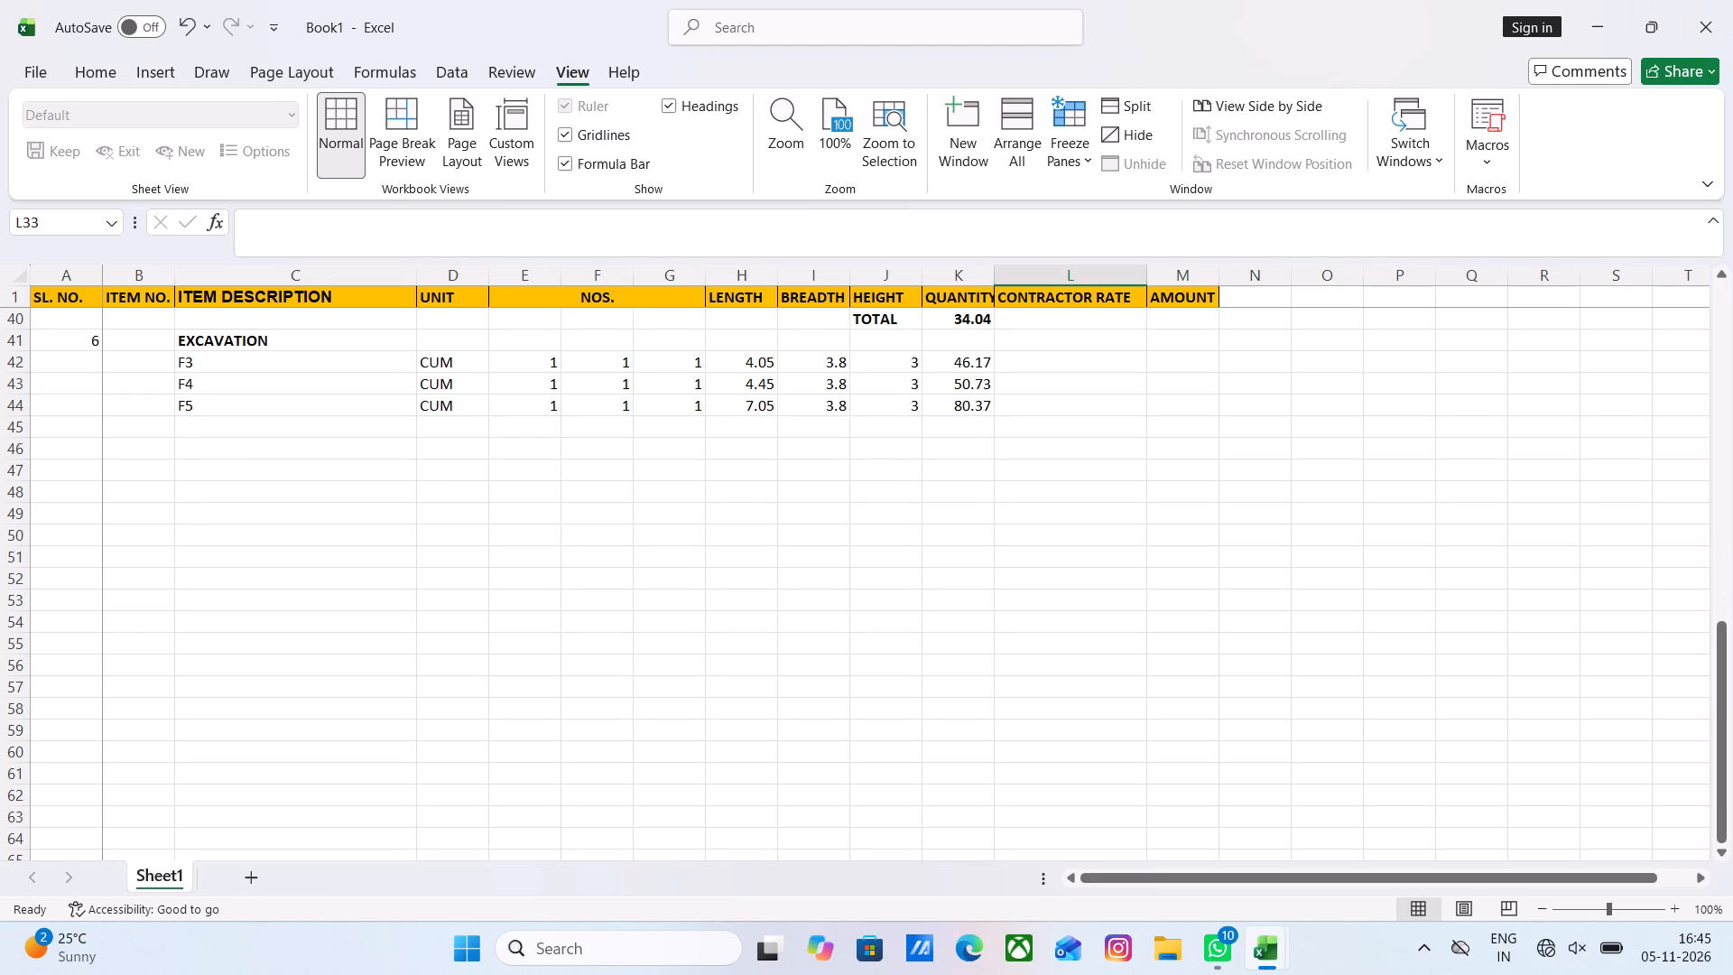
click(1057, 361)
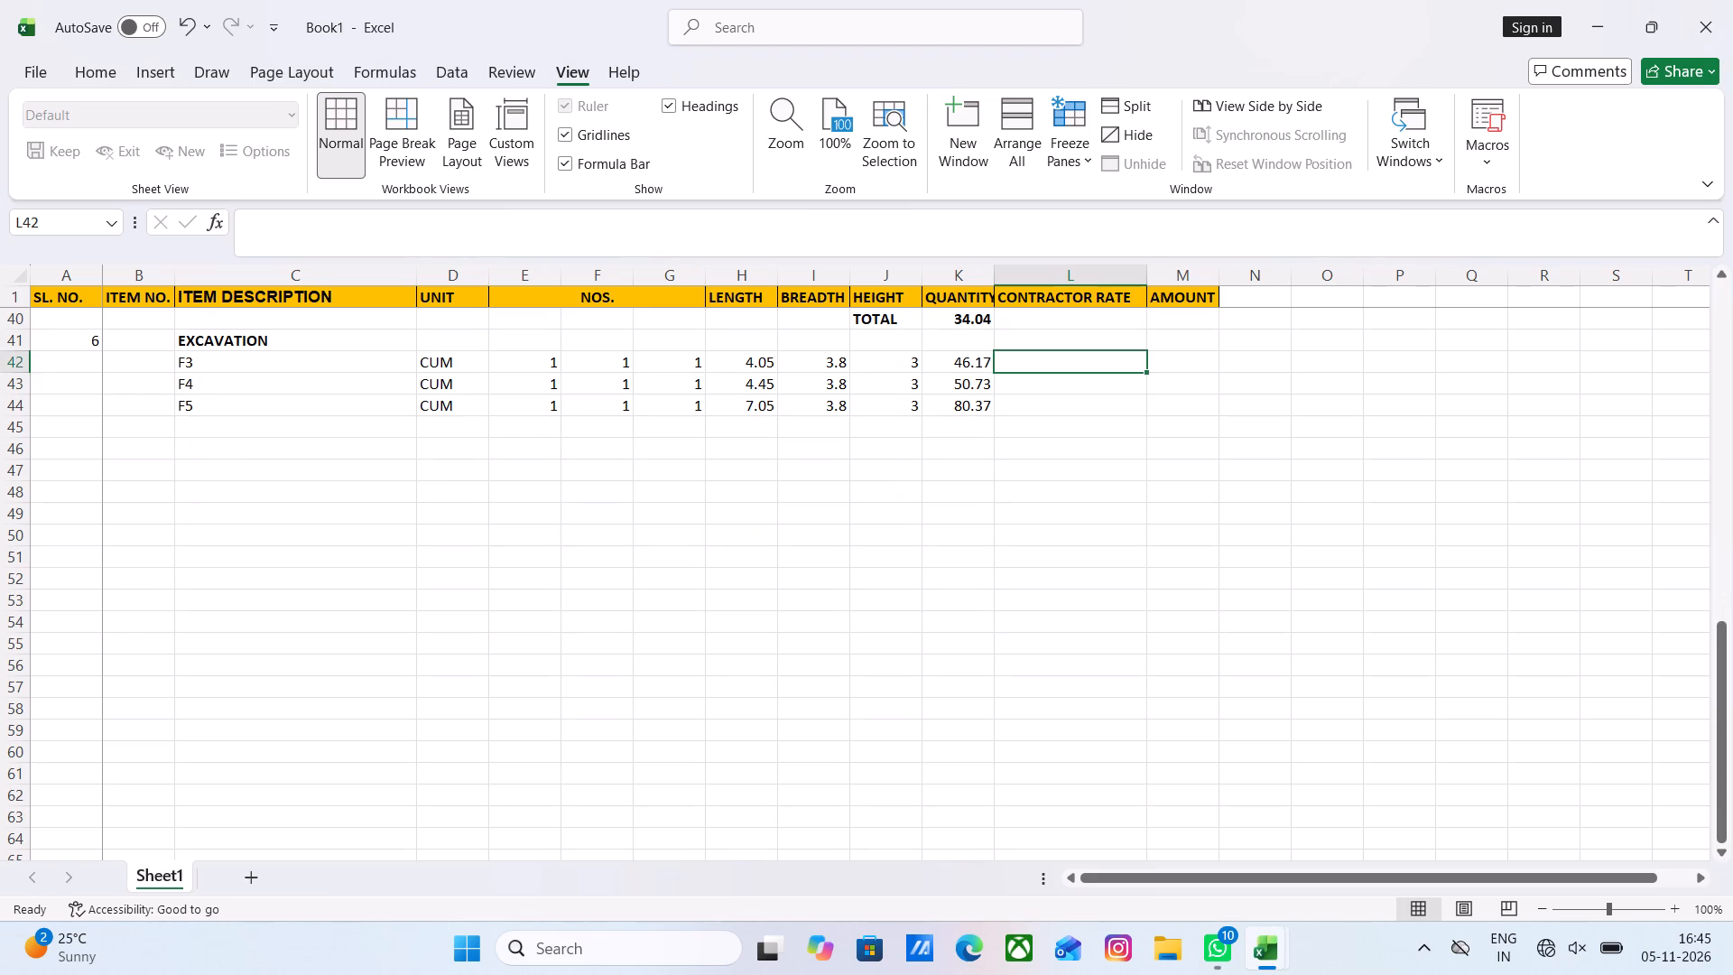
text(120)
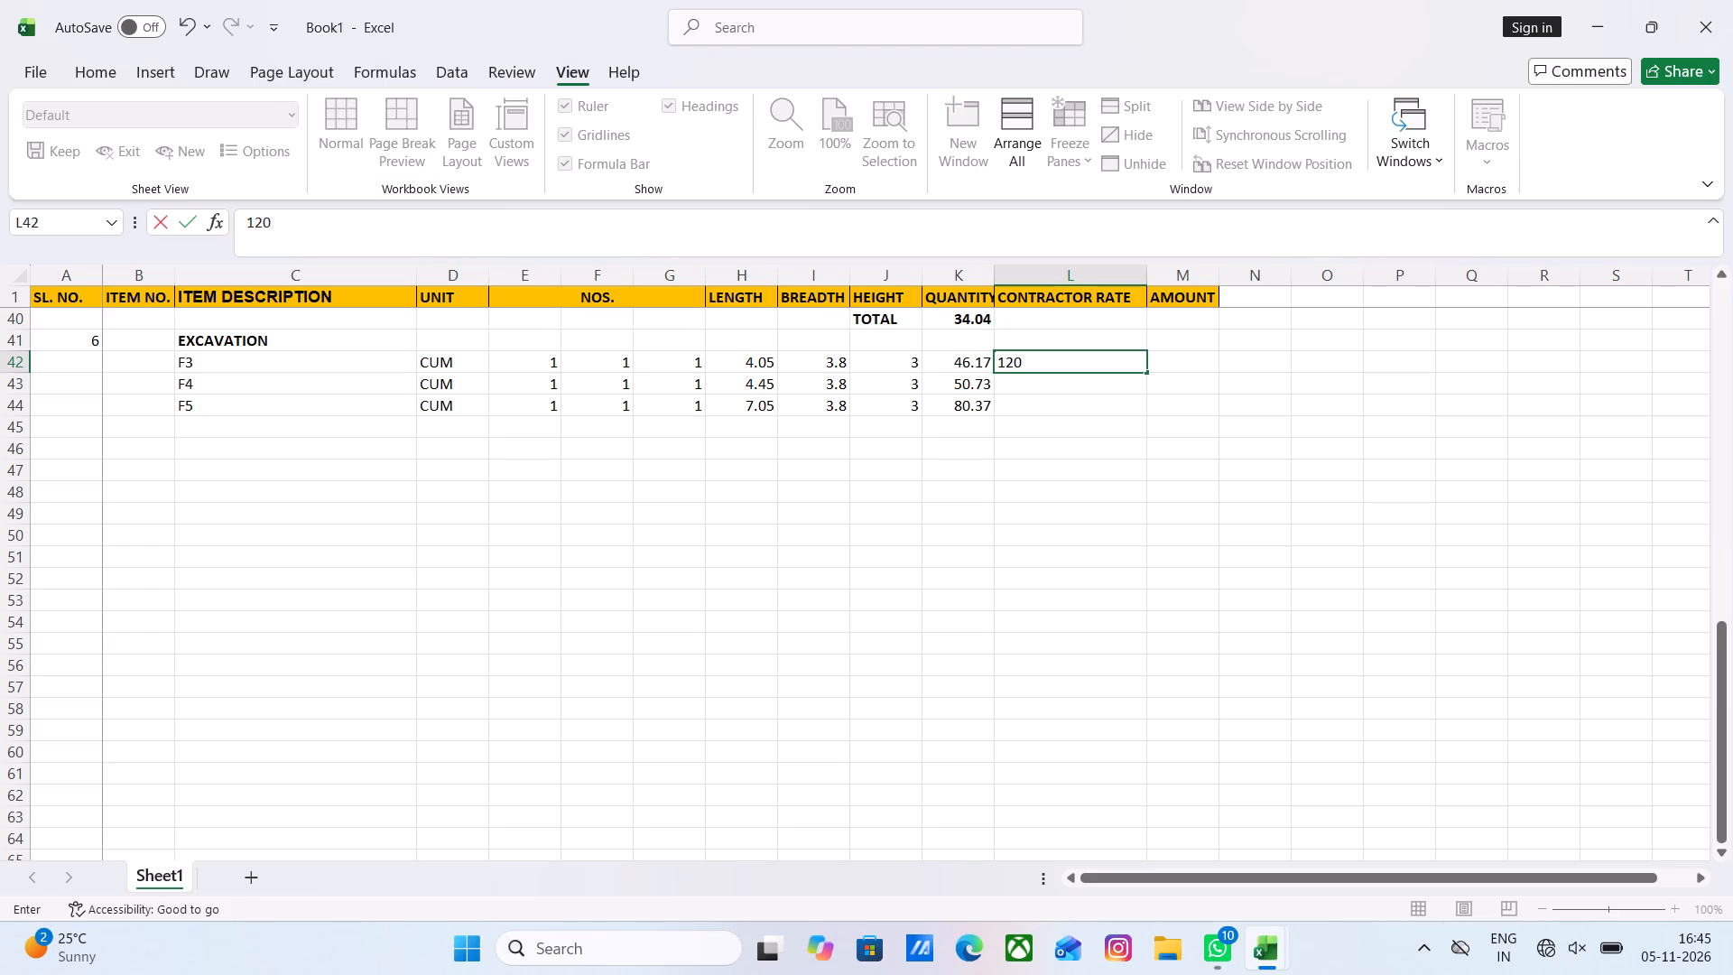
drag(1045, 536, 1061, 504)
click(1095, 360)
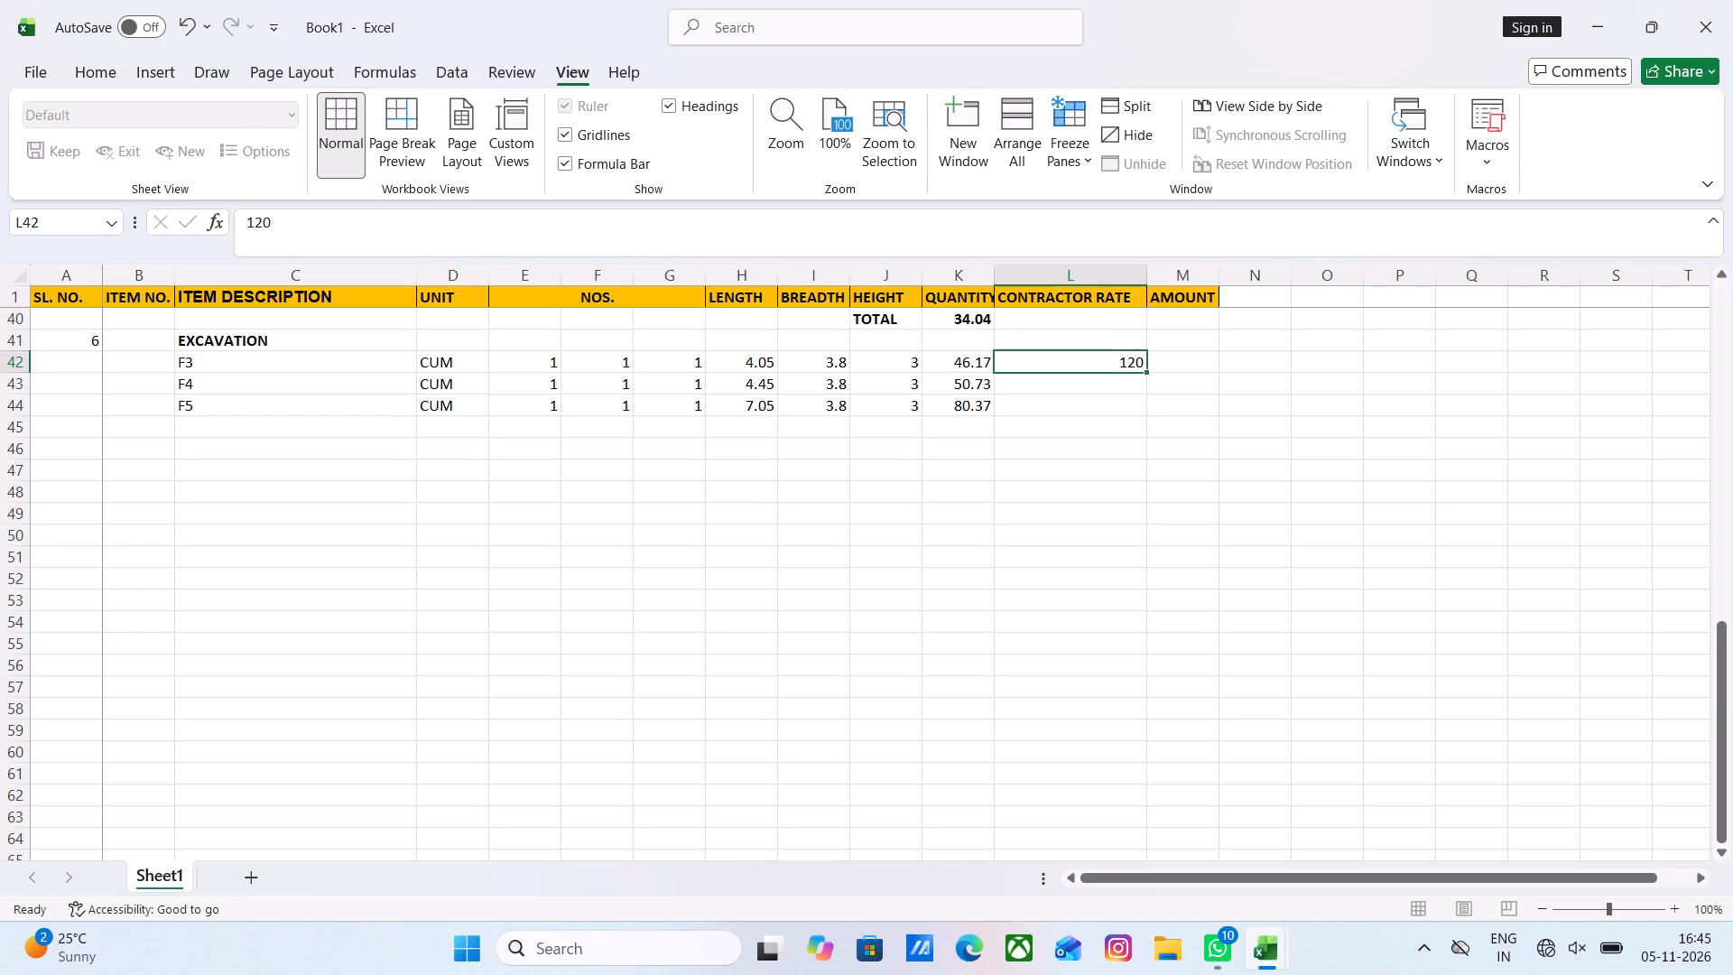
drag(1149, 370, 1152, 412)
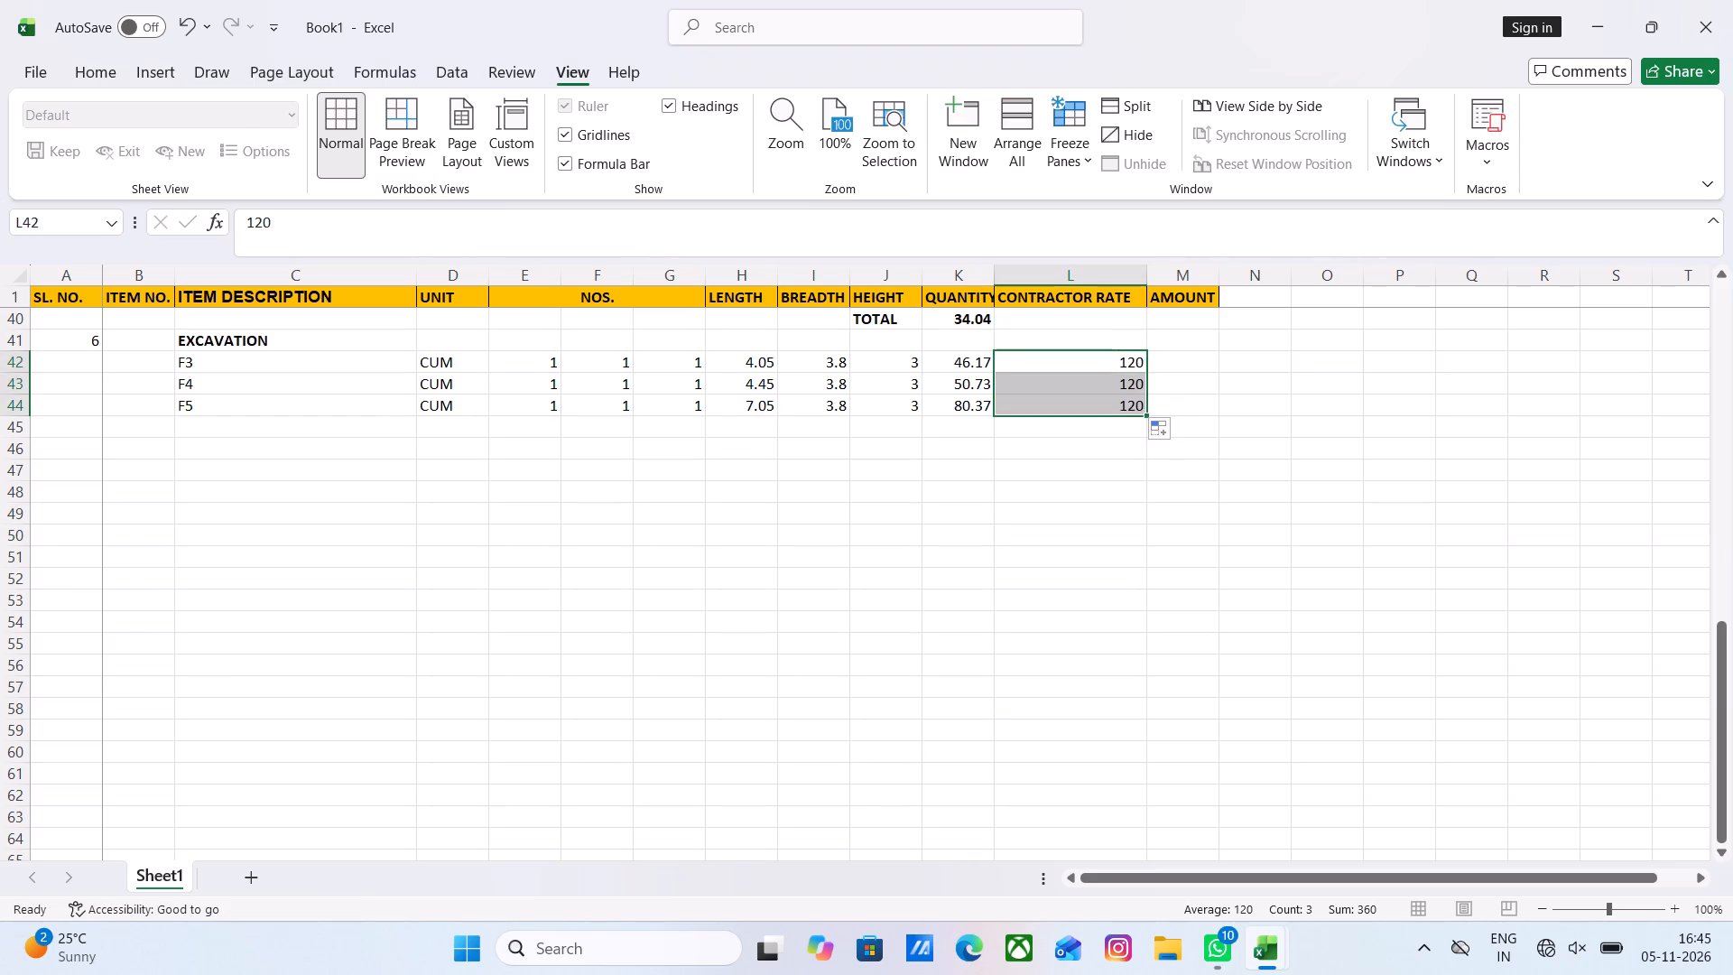
Calculate the F3 excavation amount in M42 as the contractor rate L42 times the quantity K42.
click(1175, 364)
key(plus)
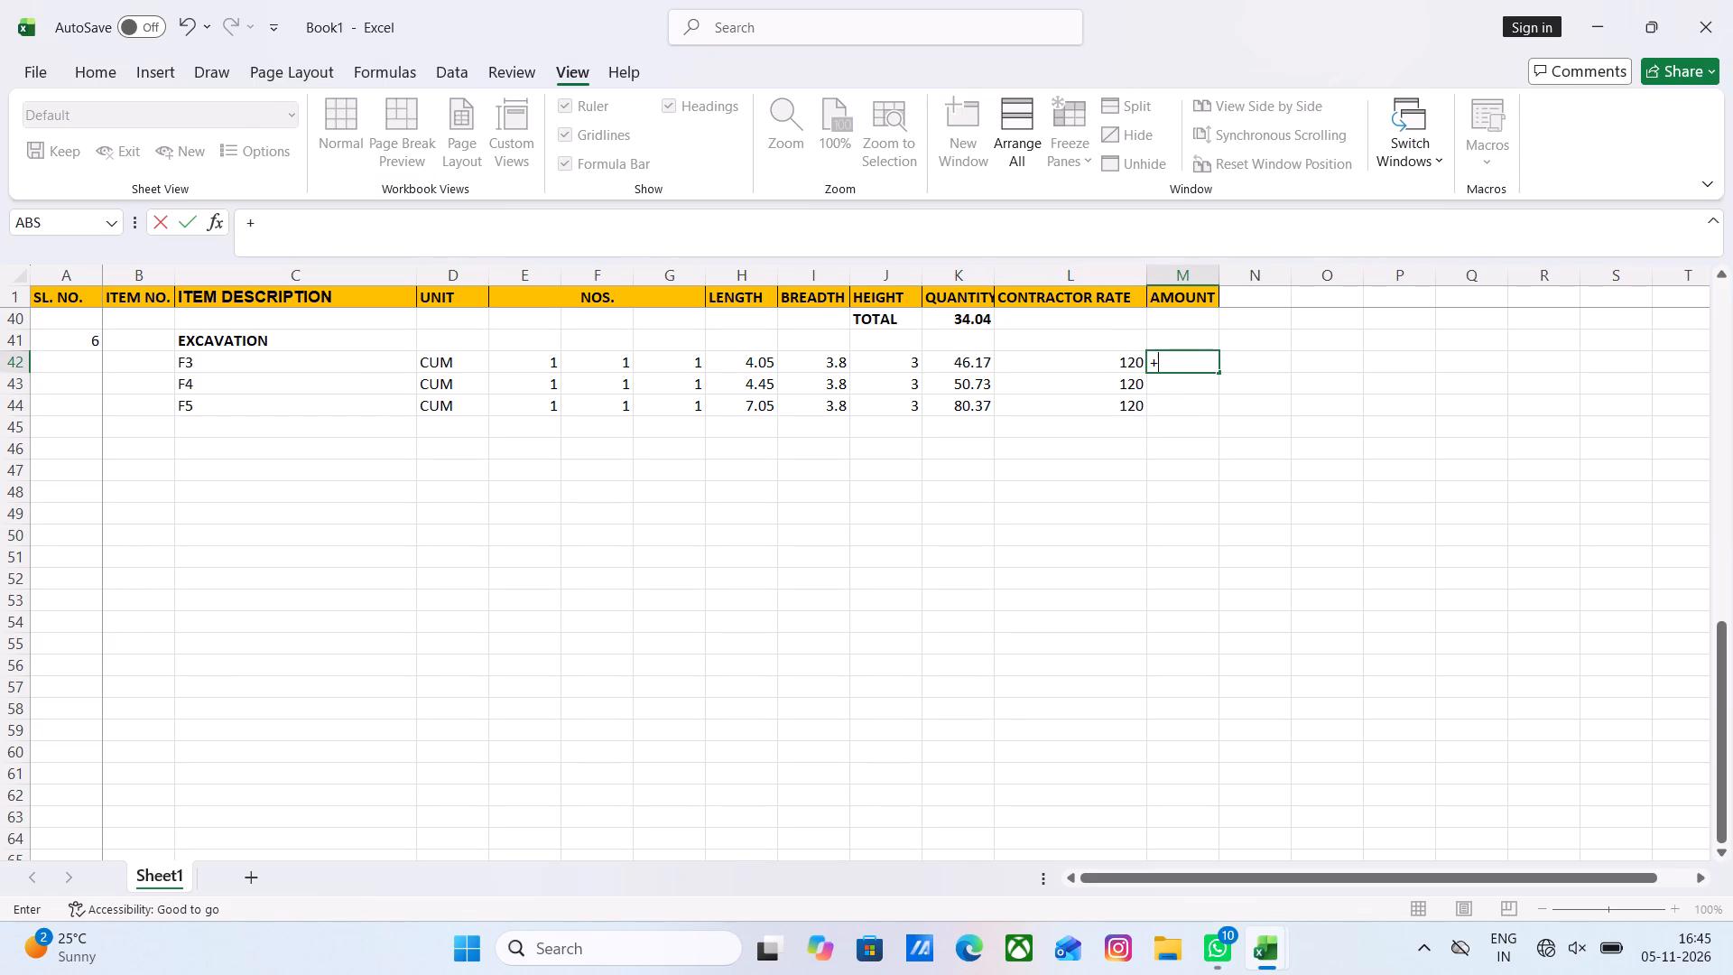
click(1125, 357)
key(asterisk)
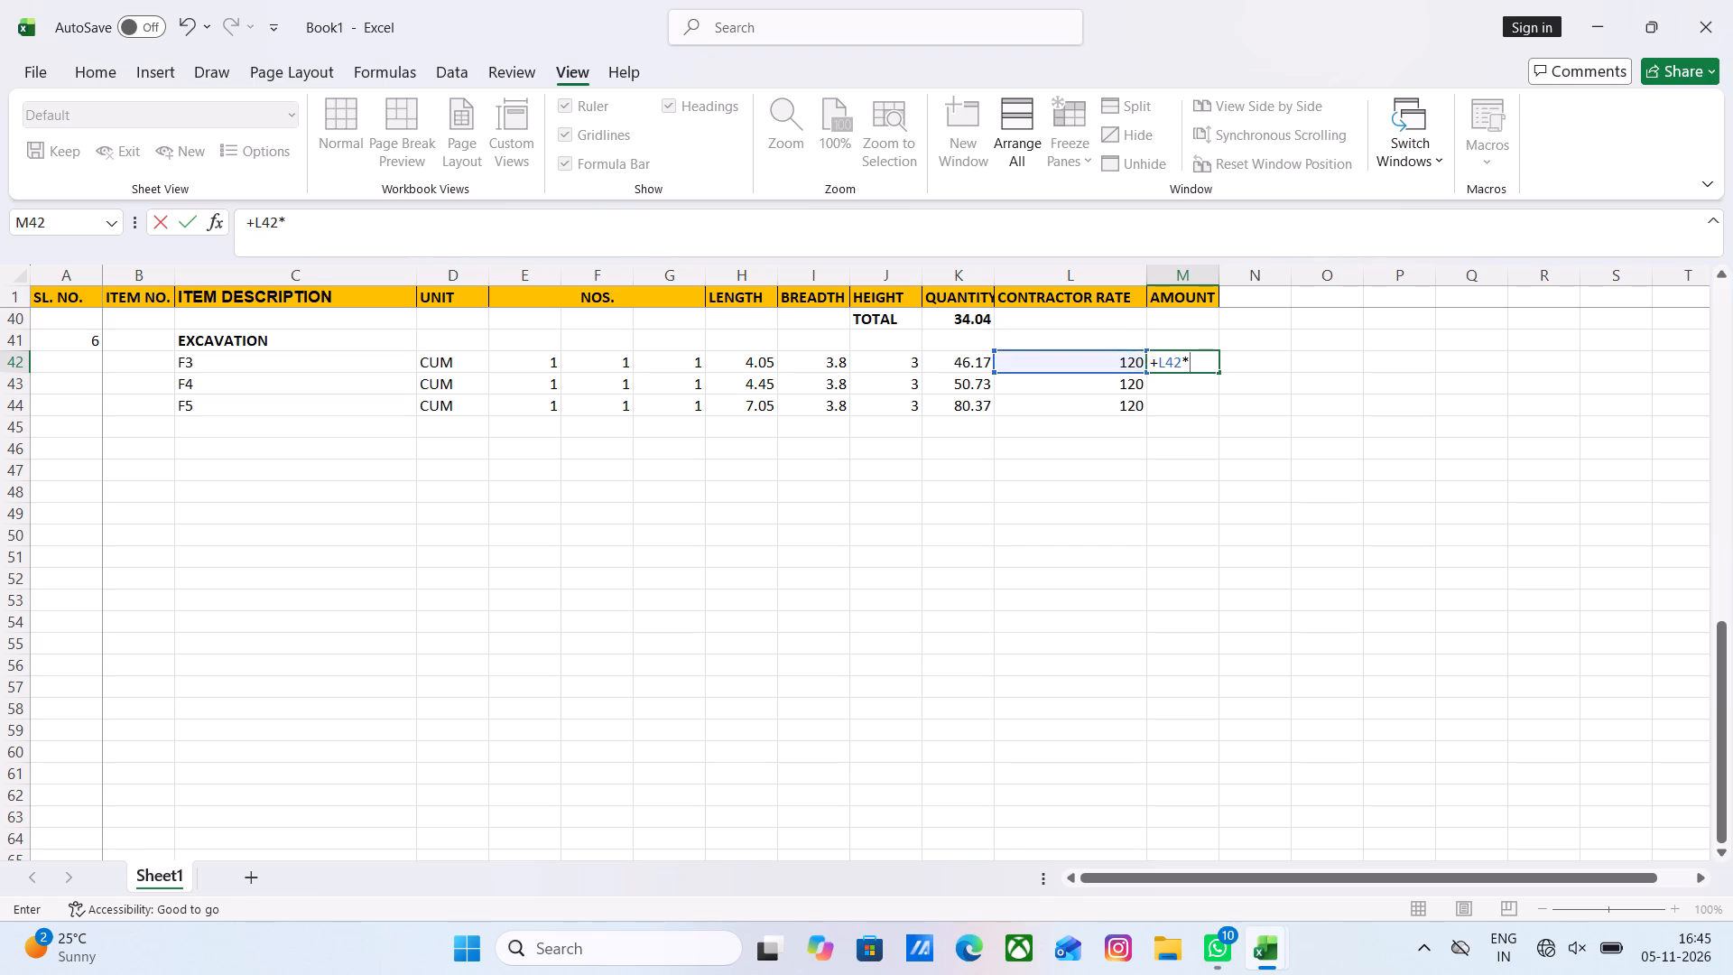
click(972, 364)
key(Return)
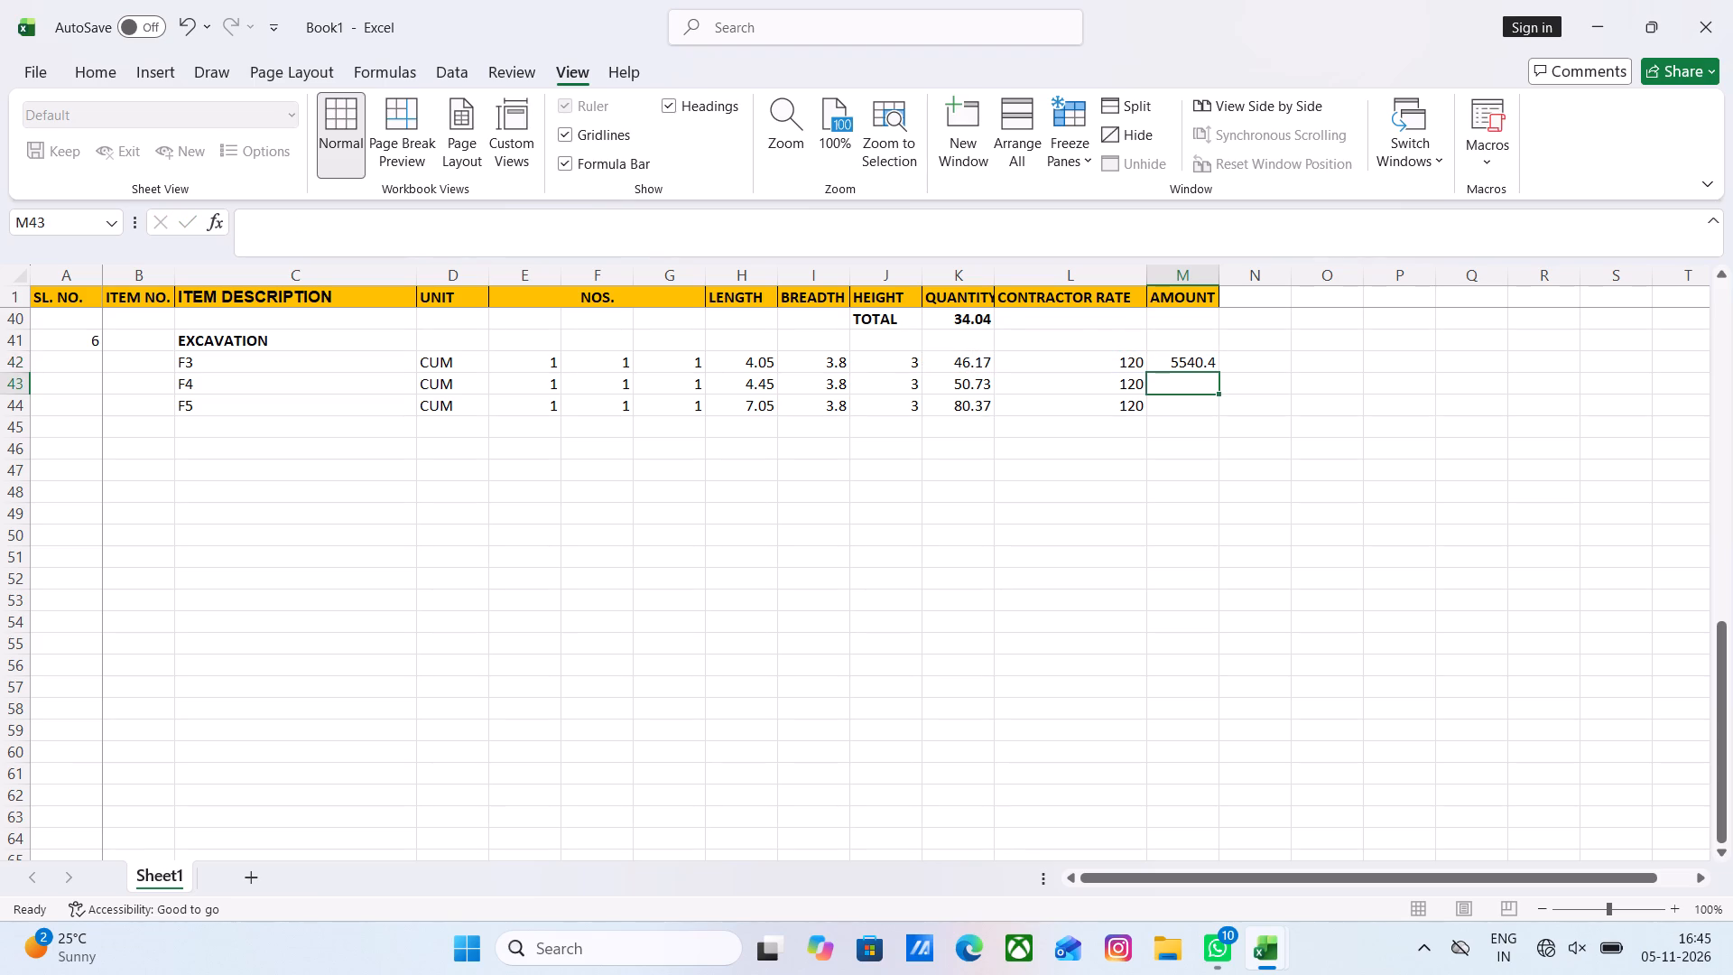
click(1121, 368)
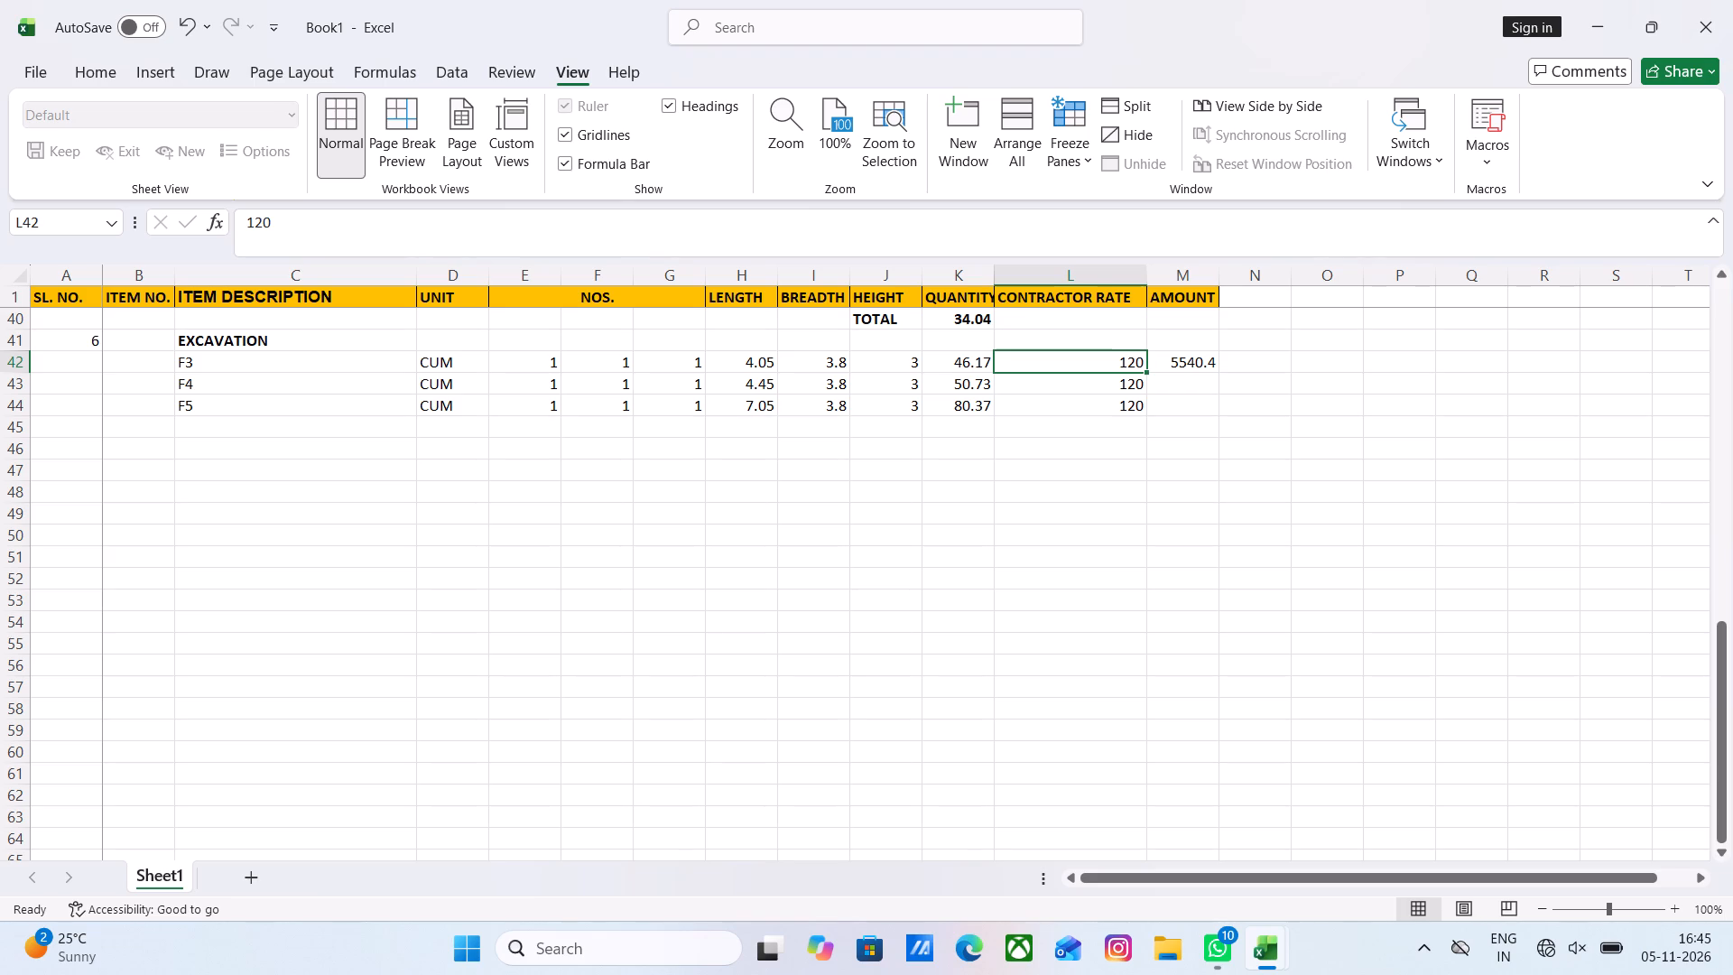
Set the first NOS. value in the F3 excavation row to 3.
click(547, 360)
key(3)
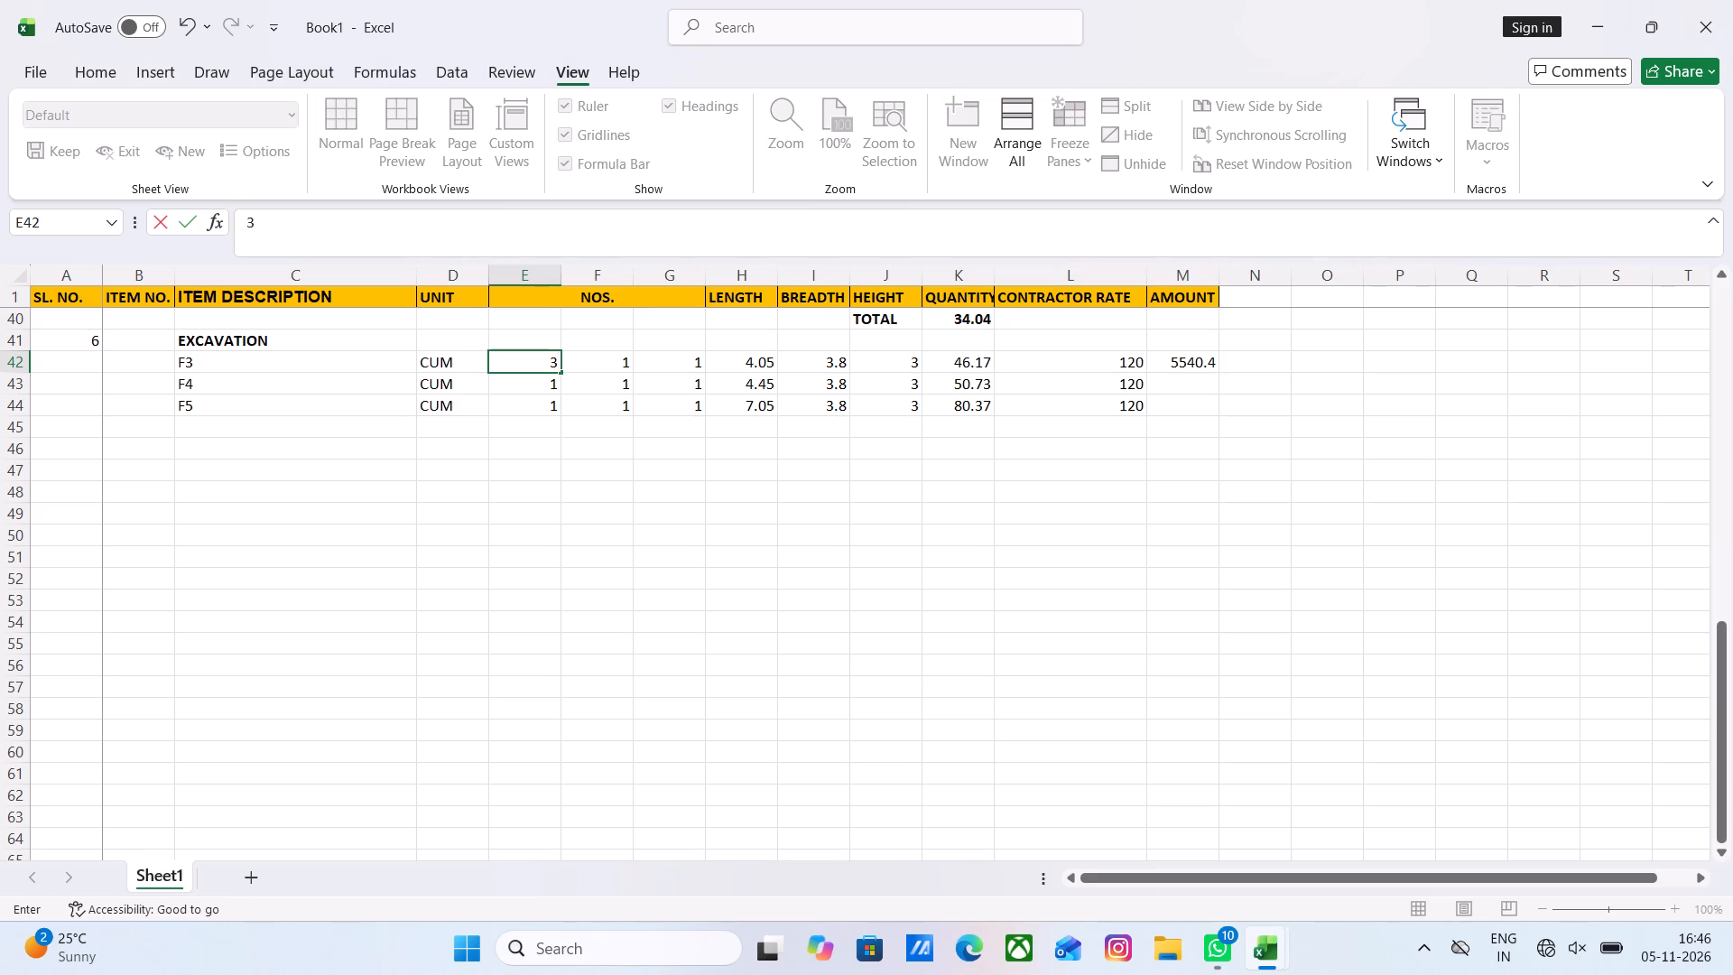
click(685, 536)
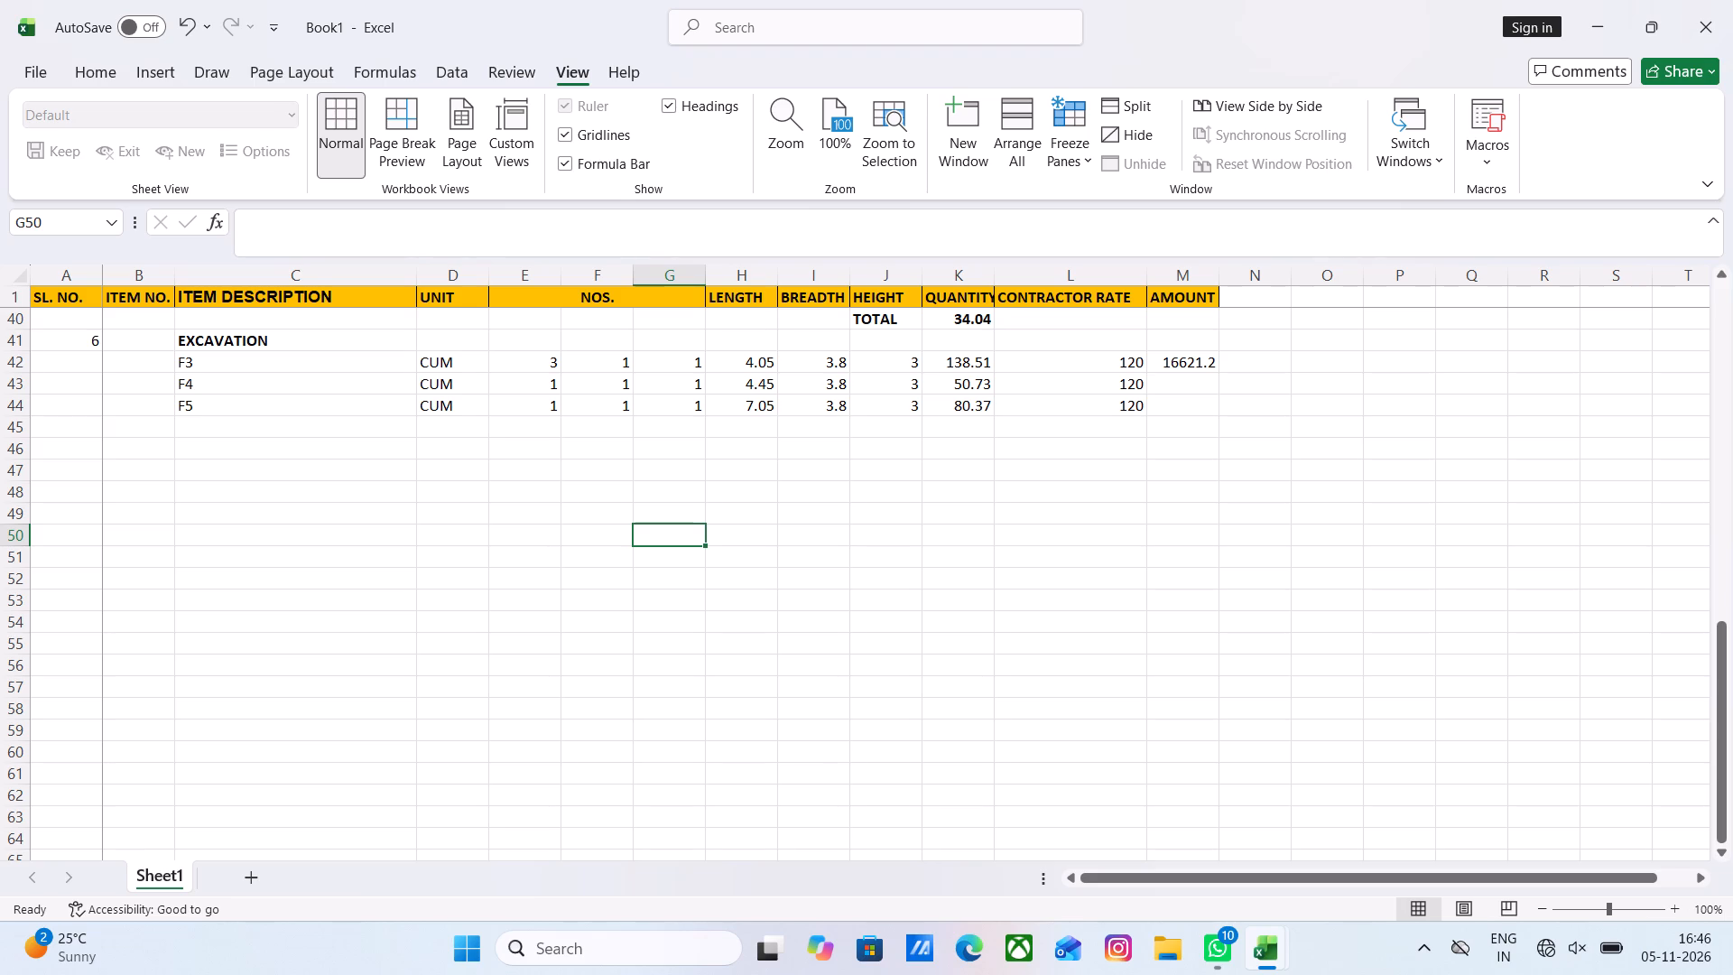
Change the contractor rate of the F3 excavation row to 140.
click(1132, 361)
text(140)
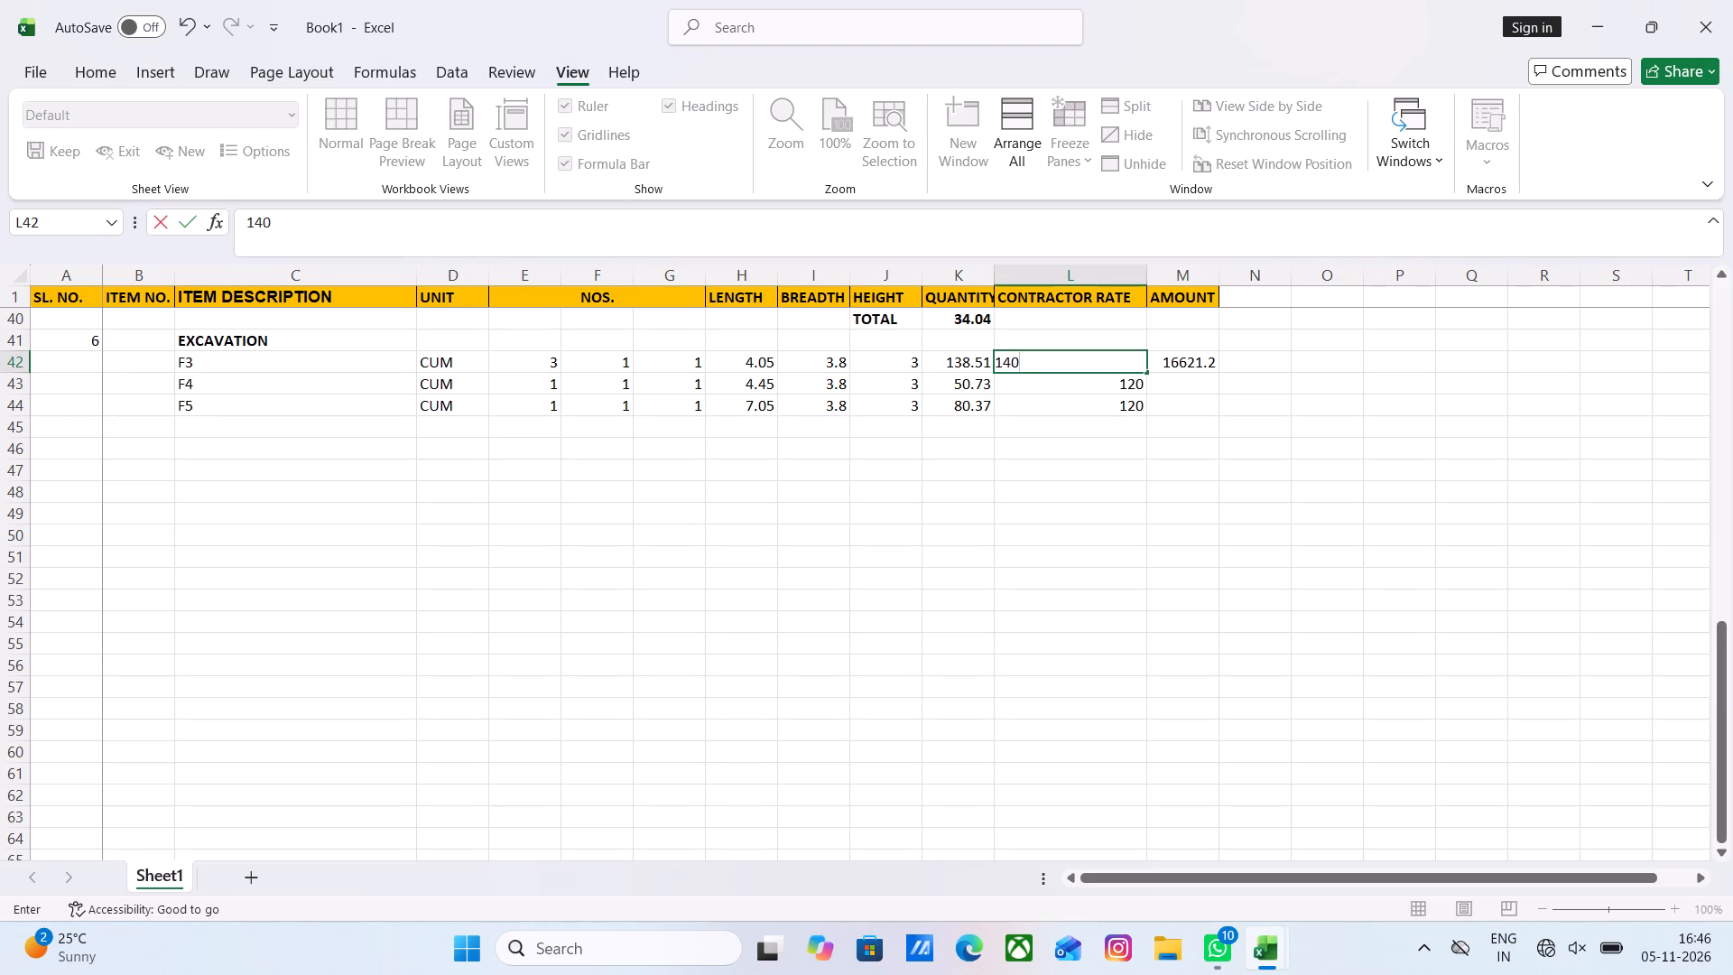
click(1115, 609)
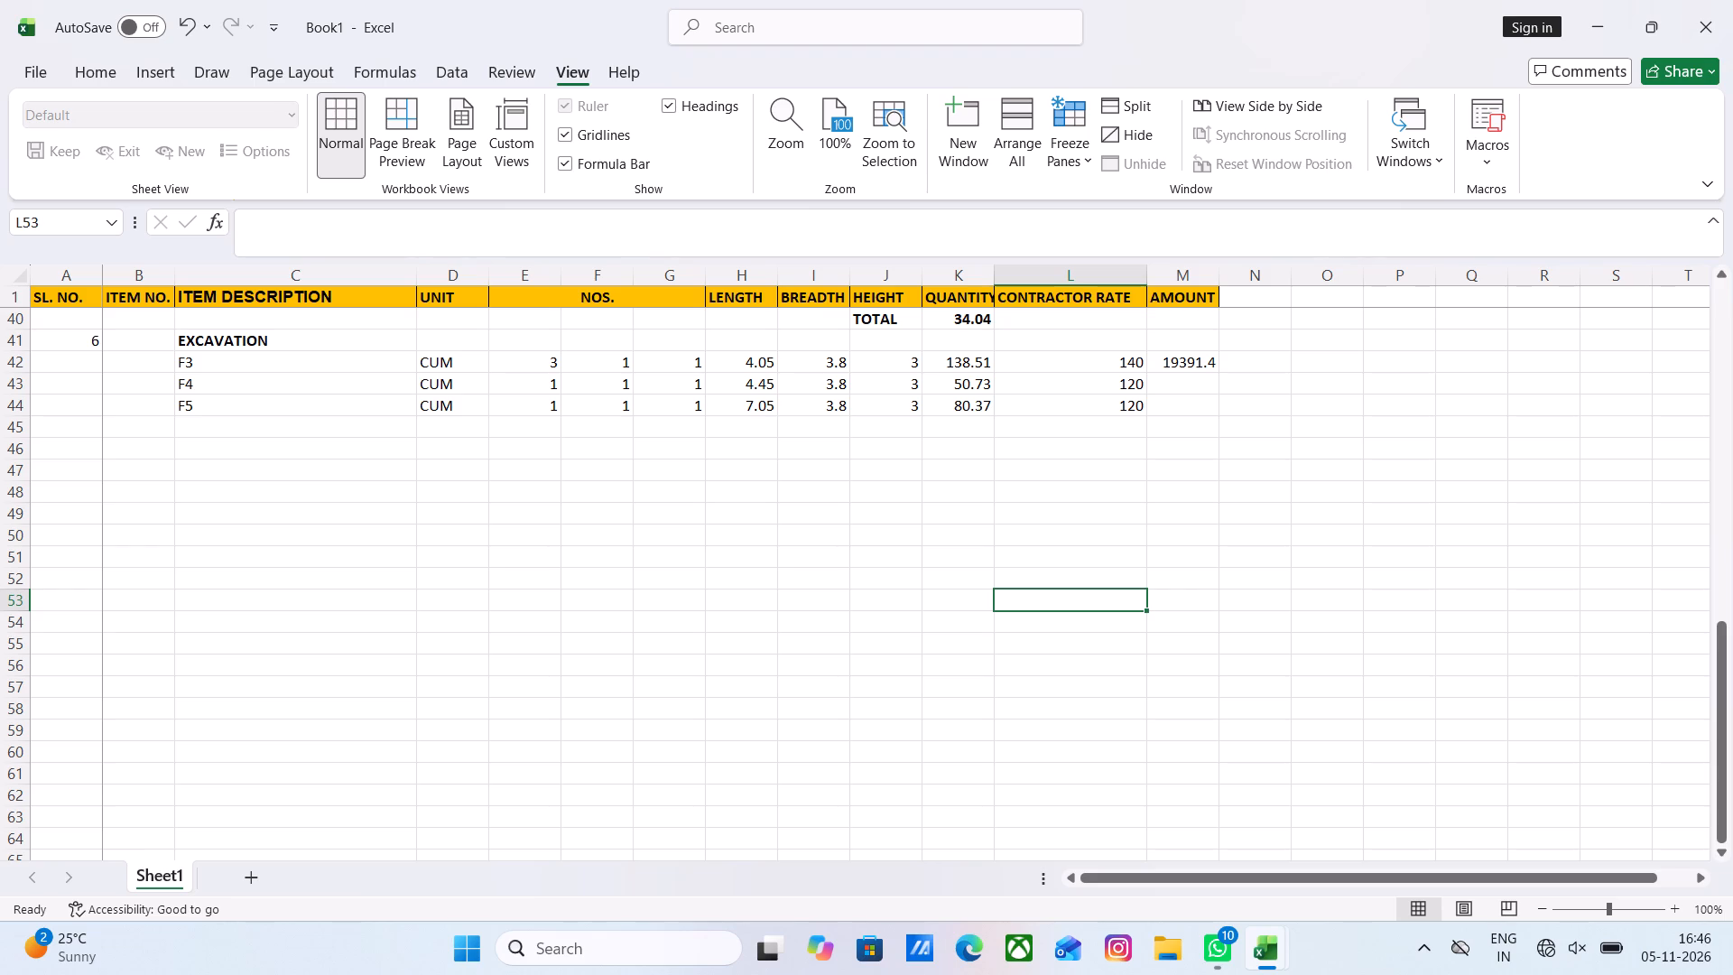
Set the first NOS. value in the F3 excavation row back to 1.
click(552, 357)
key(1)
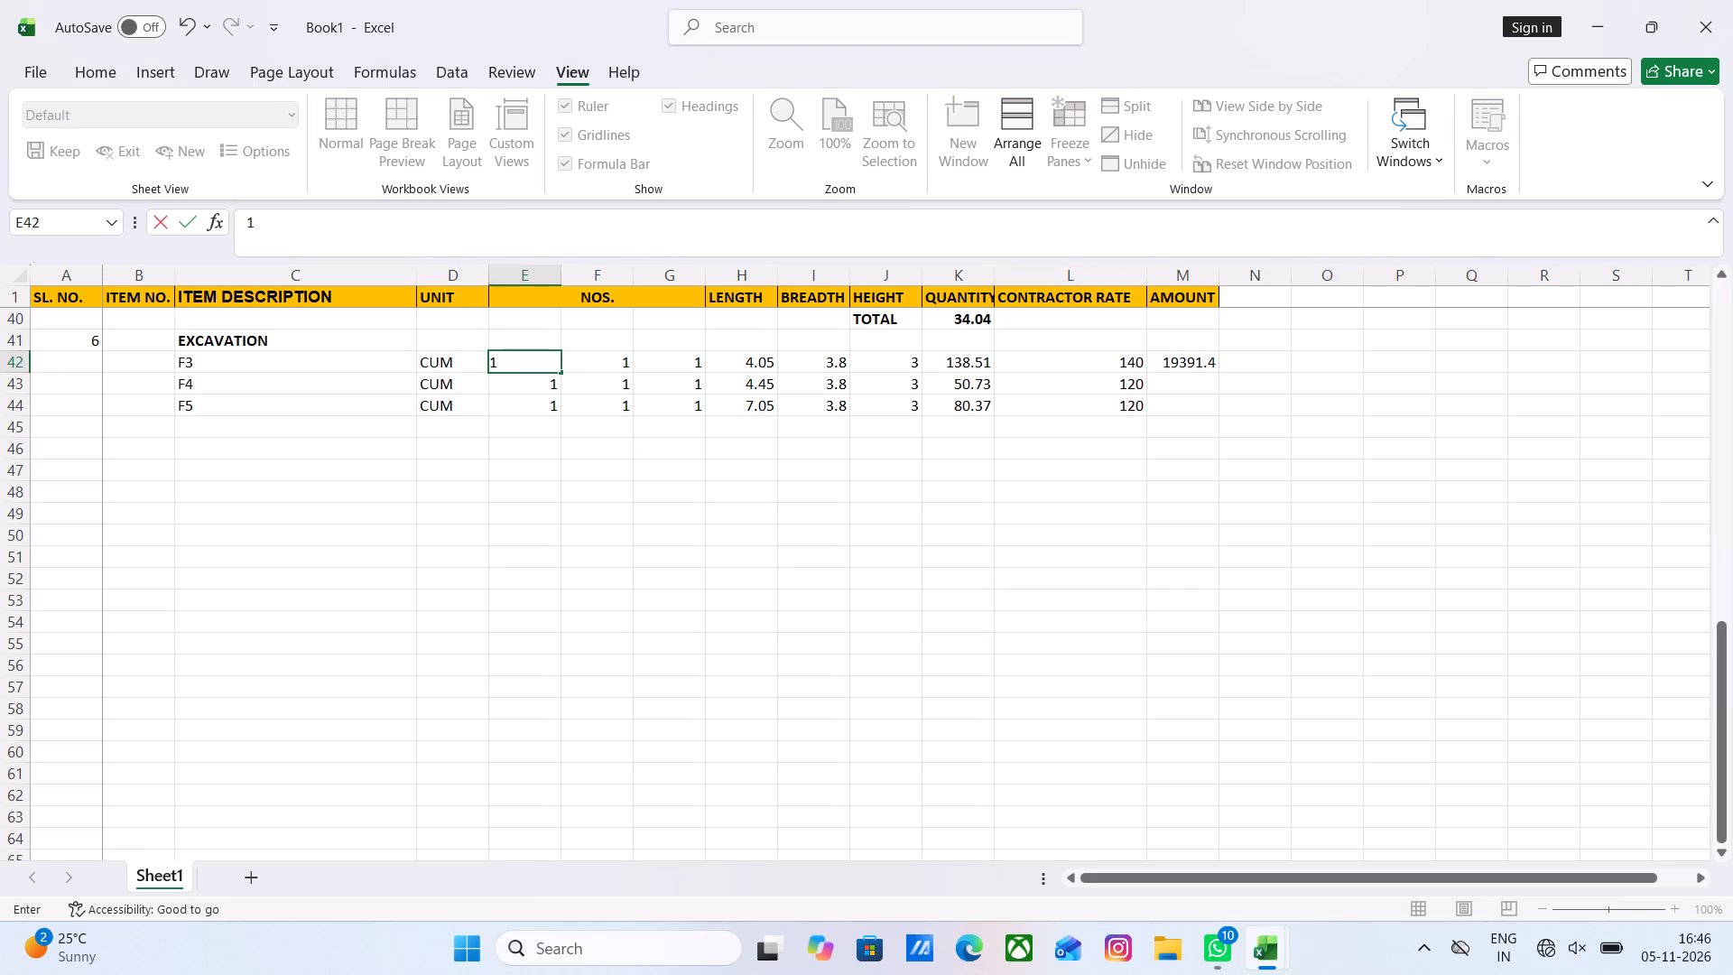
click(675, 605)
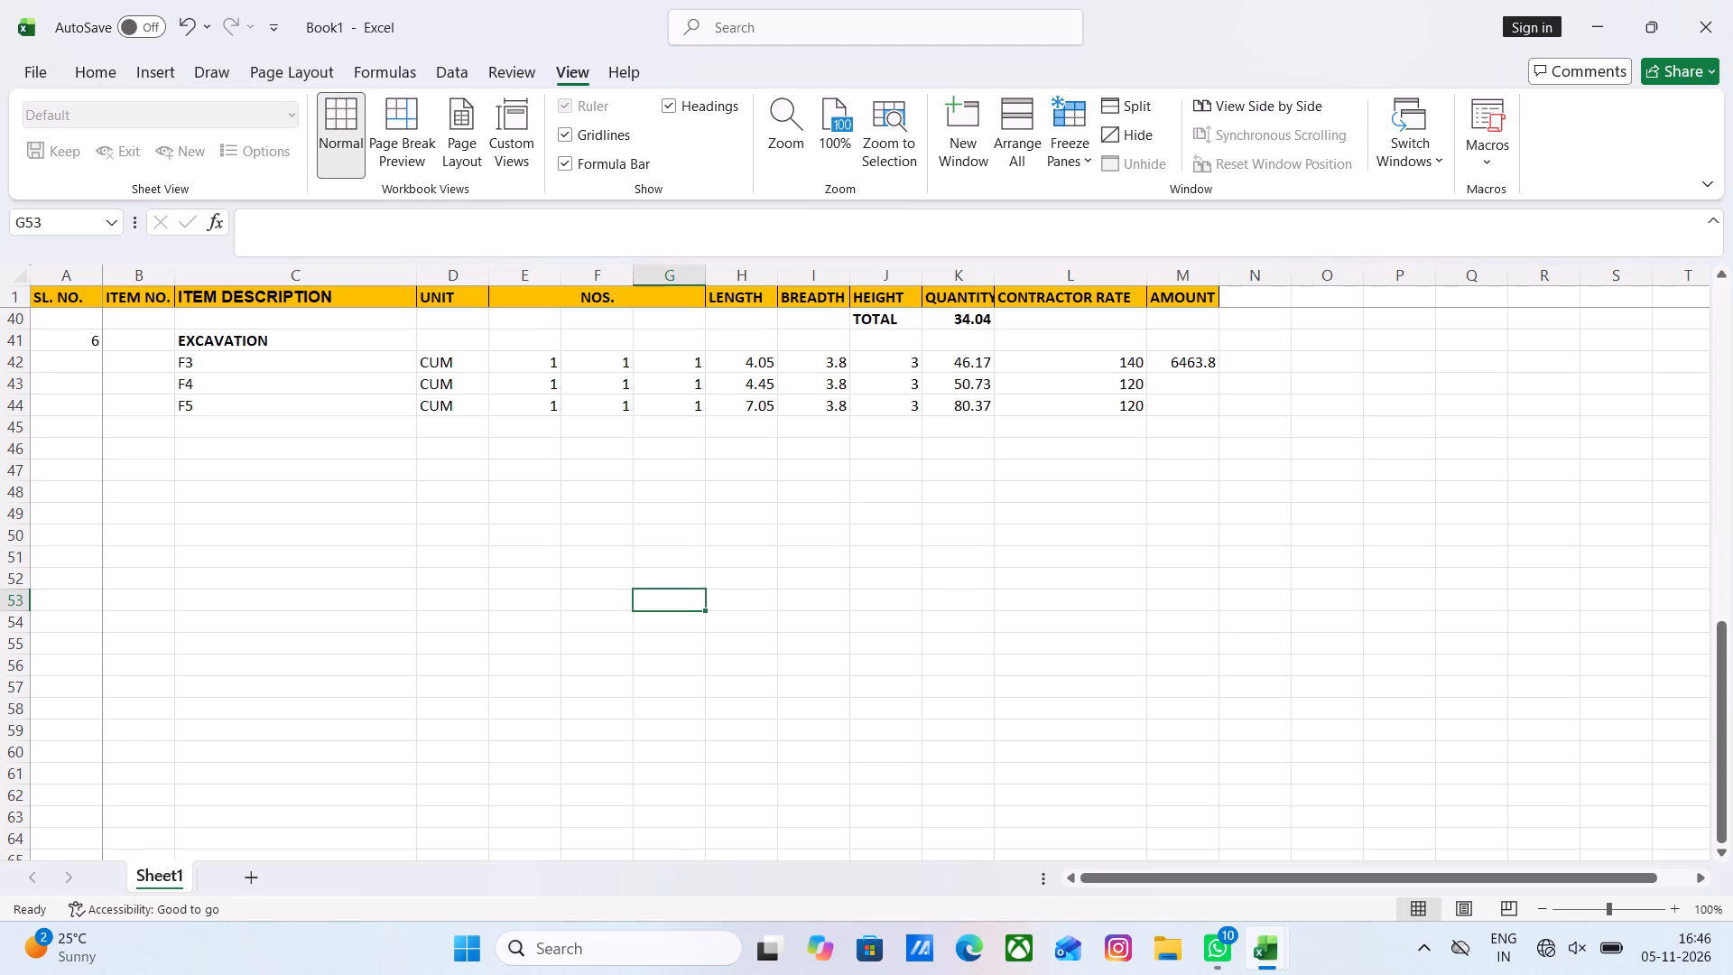
Fill the 140 contractor rate from the F3 excavation row down to the F4 and F5 rows.
click(1137, 367)
drag(1145, 370, 1146, 395)
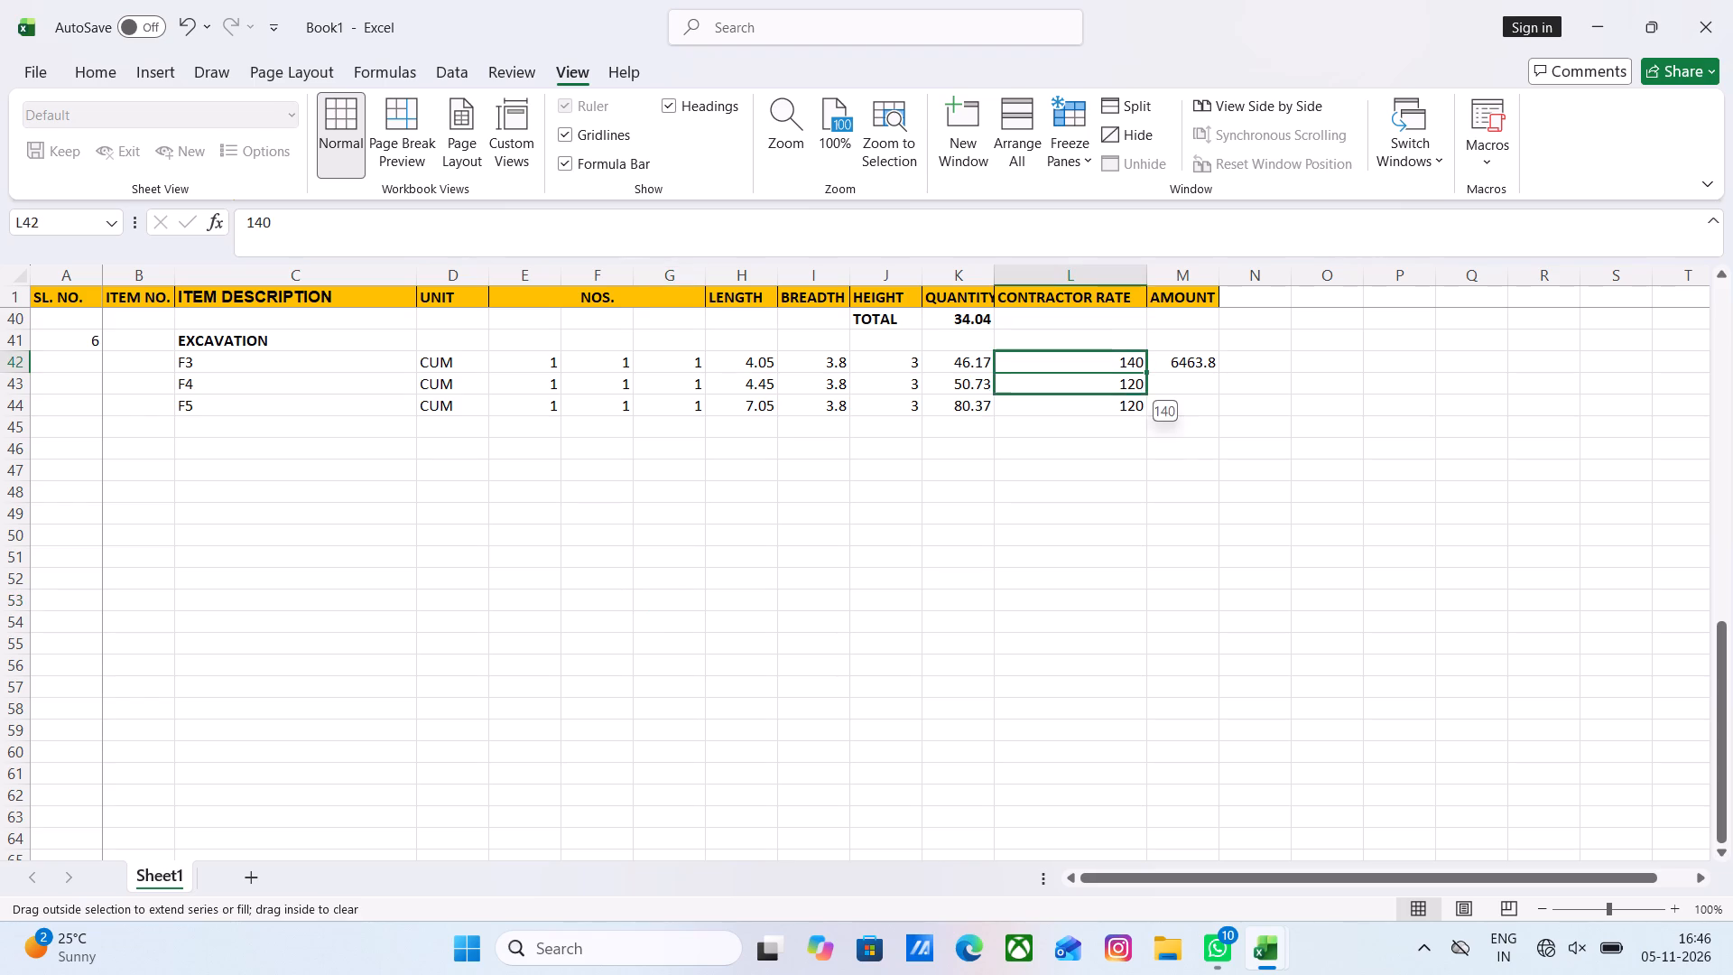
drag(1146, 395, 1146, 409)
click(1019, 549)
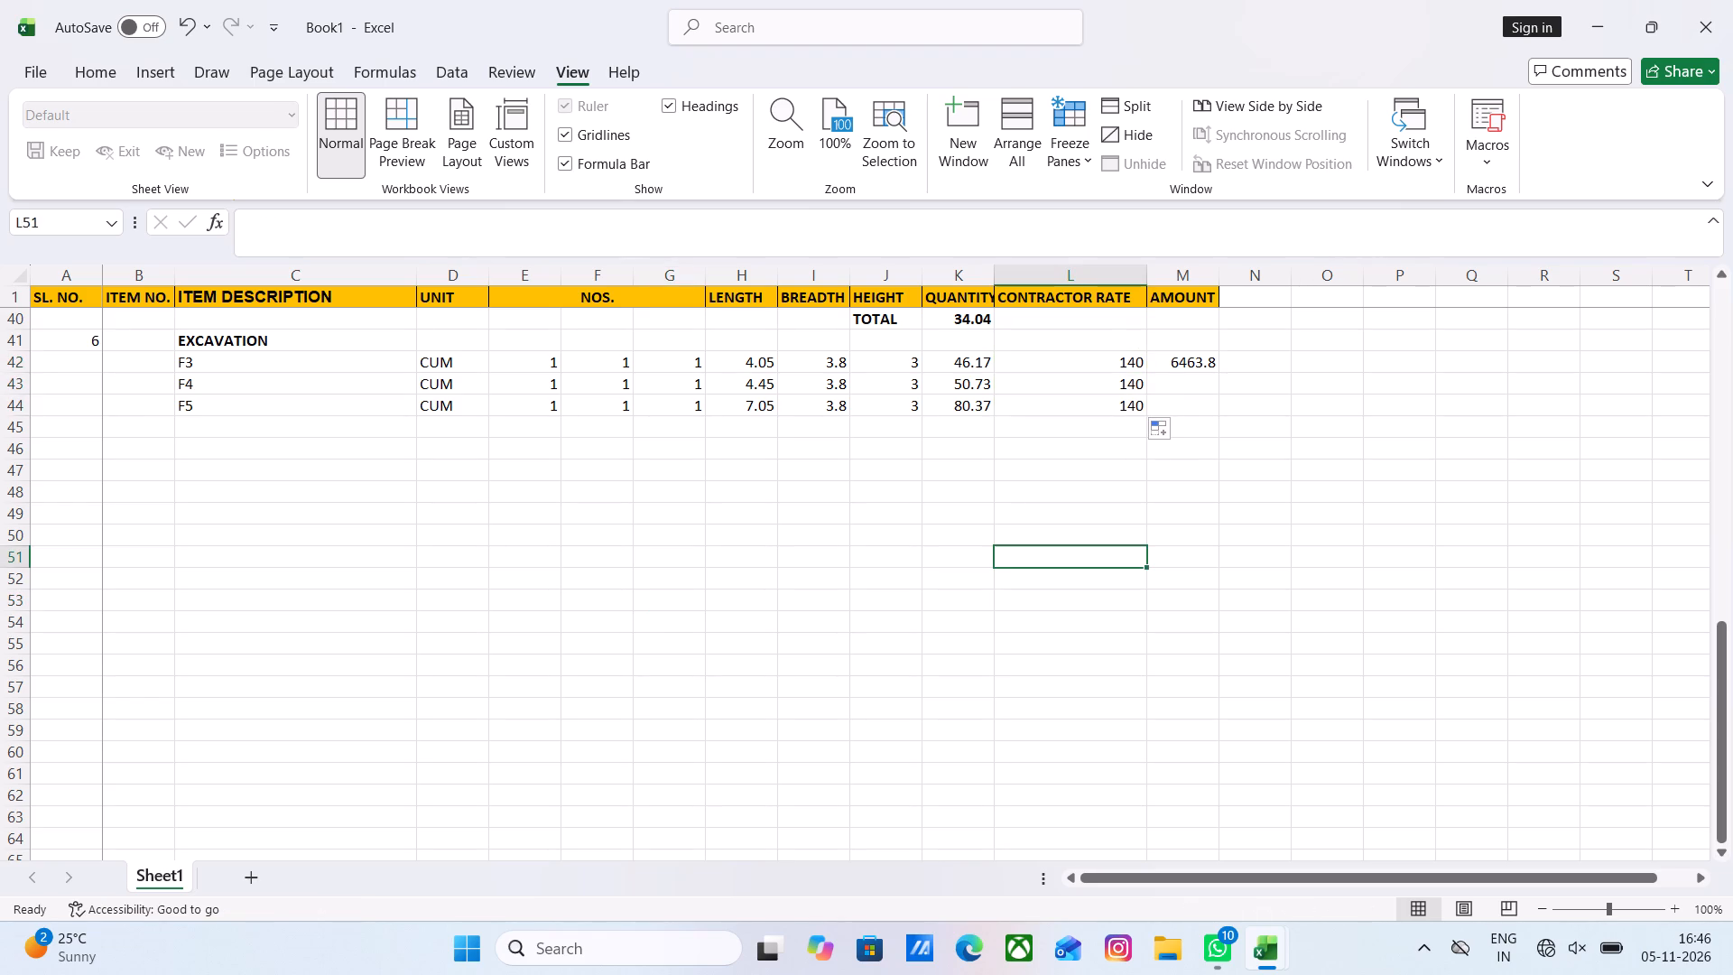
Fill the F3 excavation amount formula down to the F4 and F5 excavation rows.
click(1202, 368)
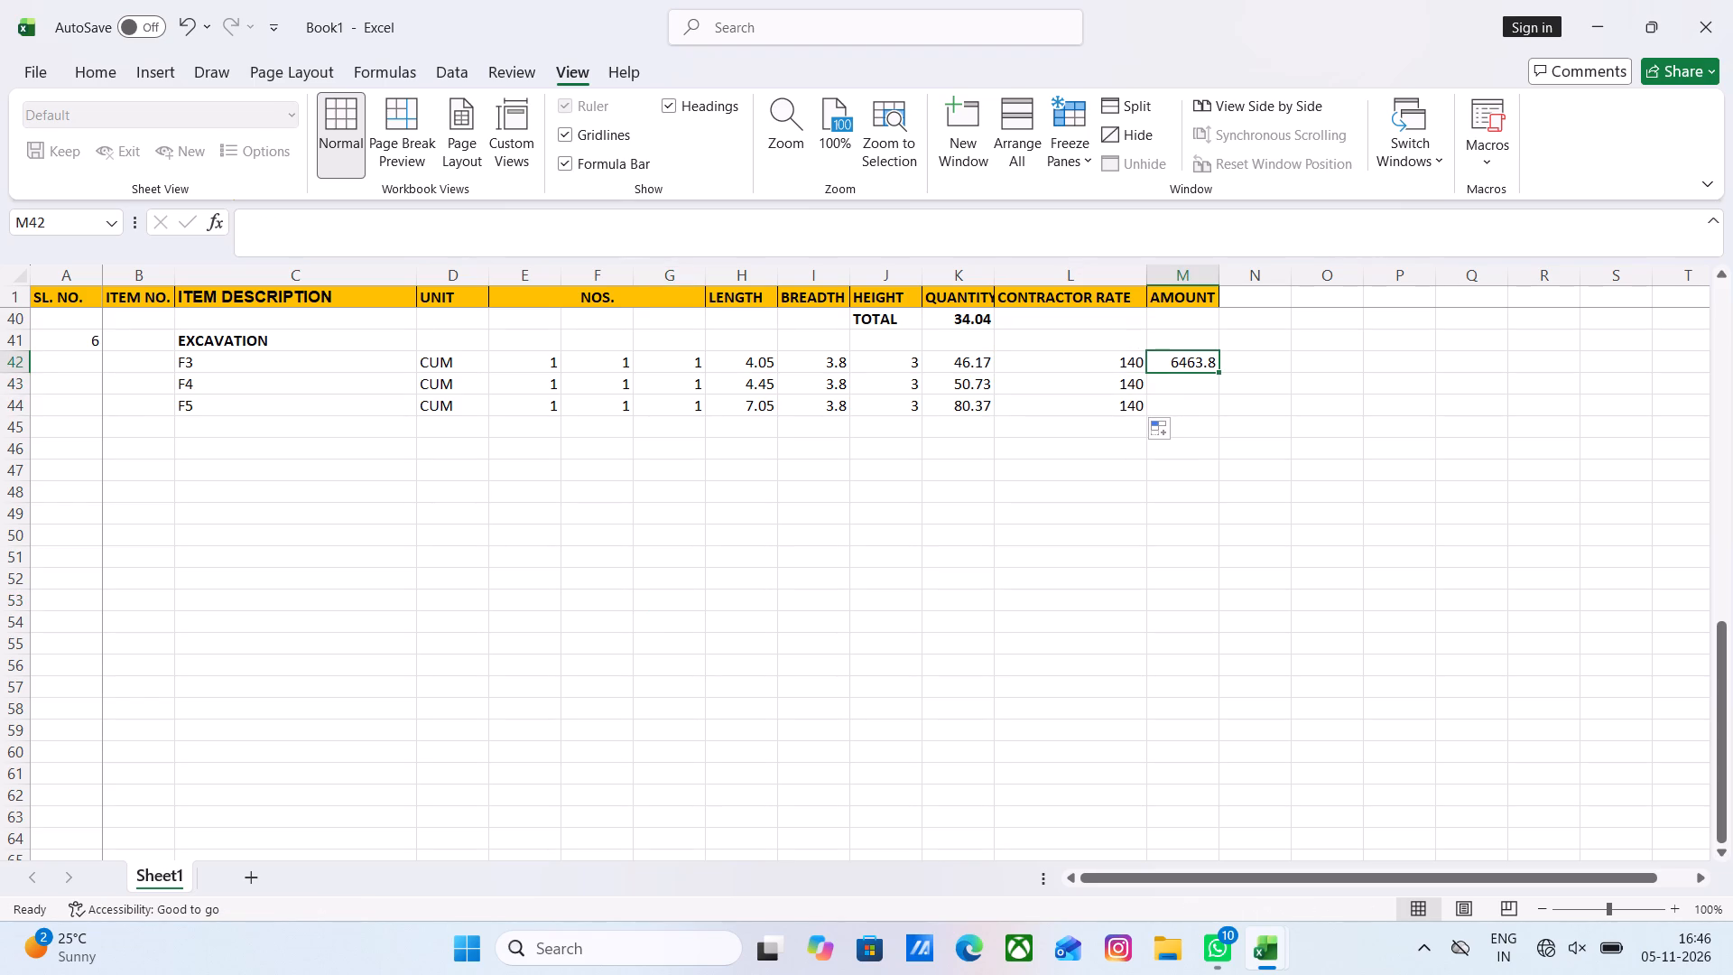
drag(1217, 369, 1217, 425)
click(1190, 523)
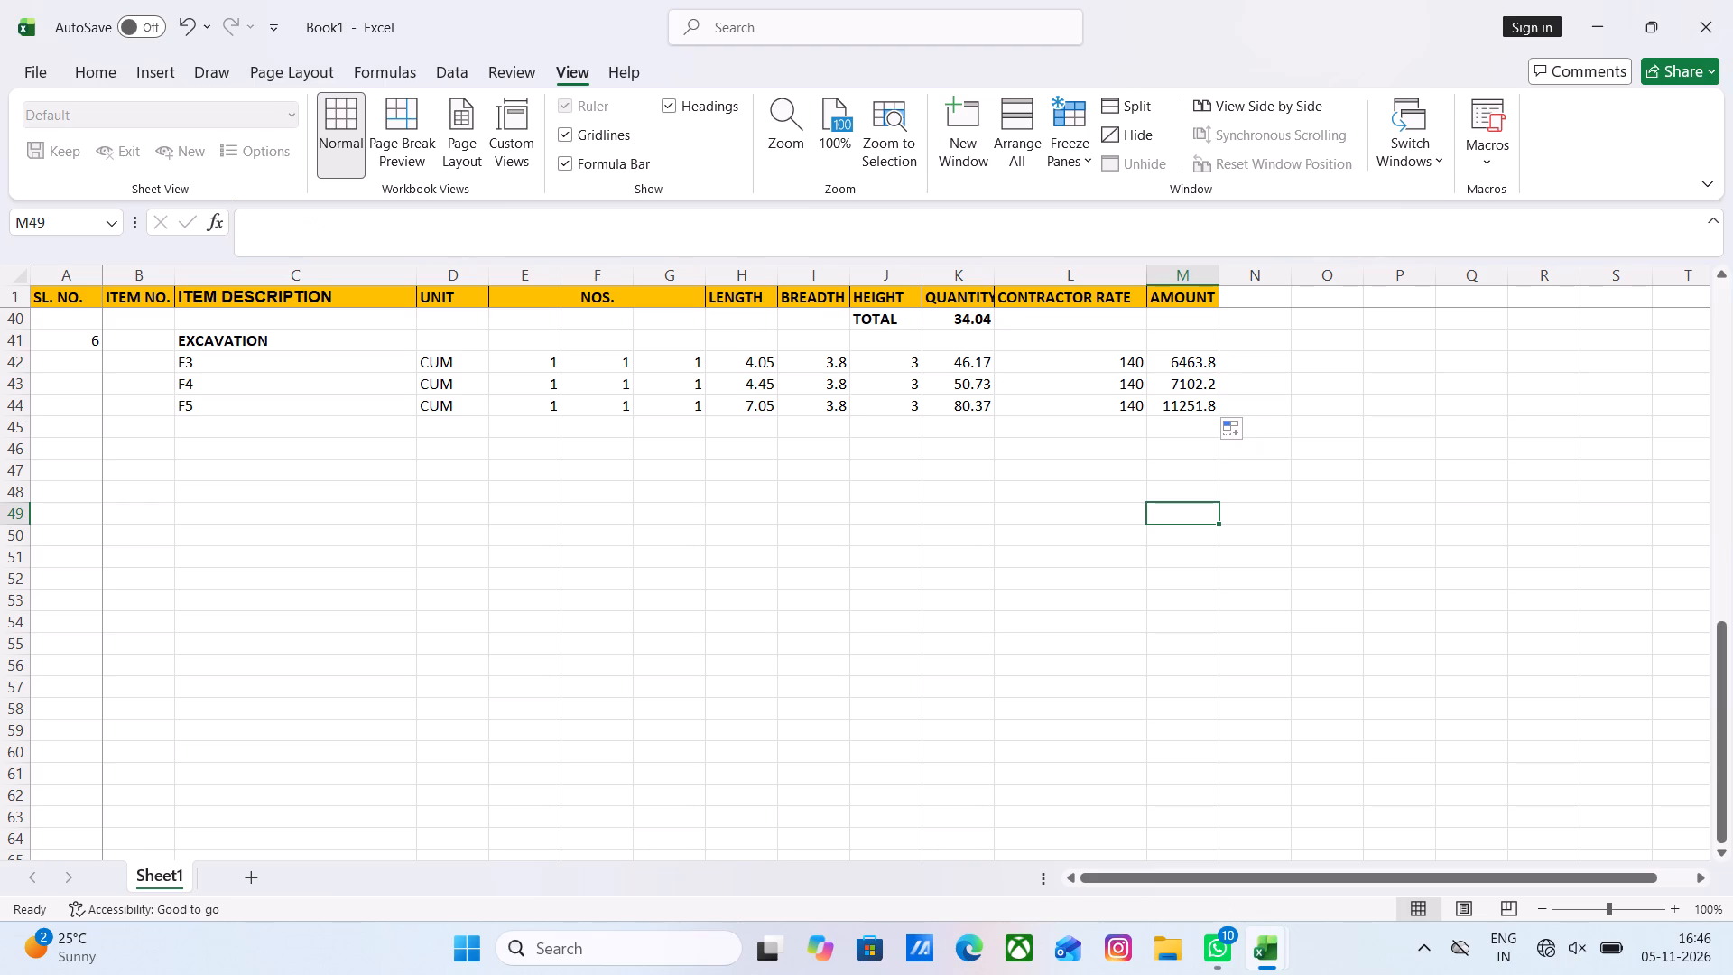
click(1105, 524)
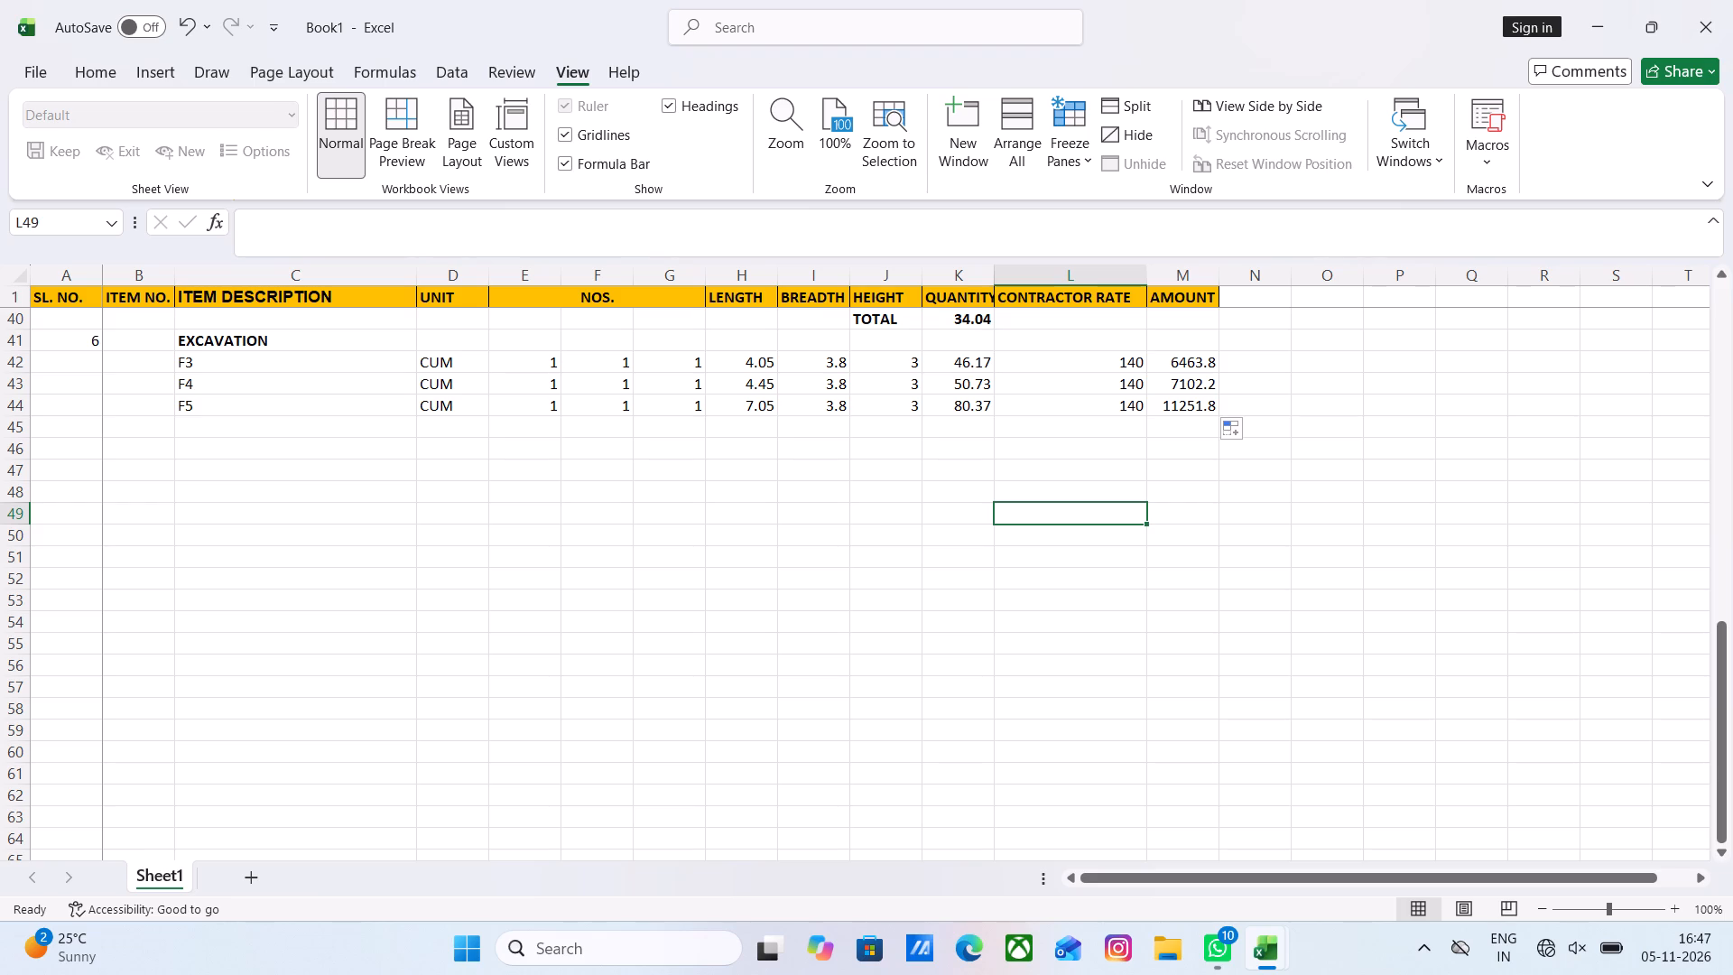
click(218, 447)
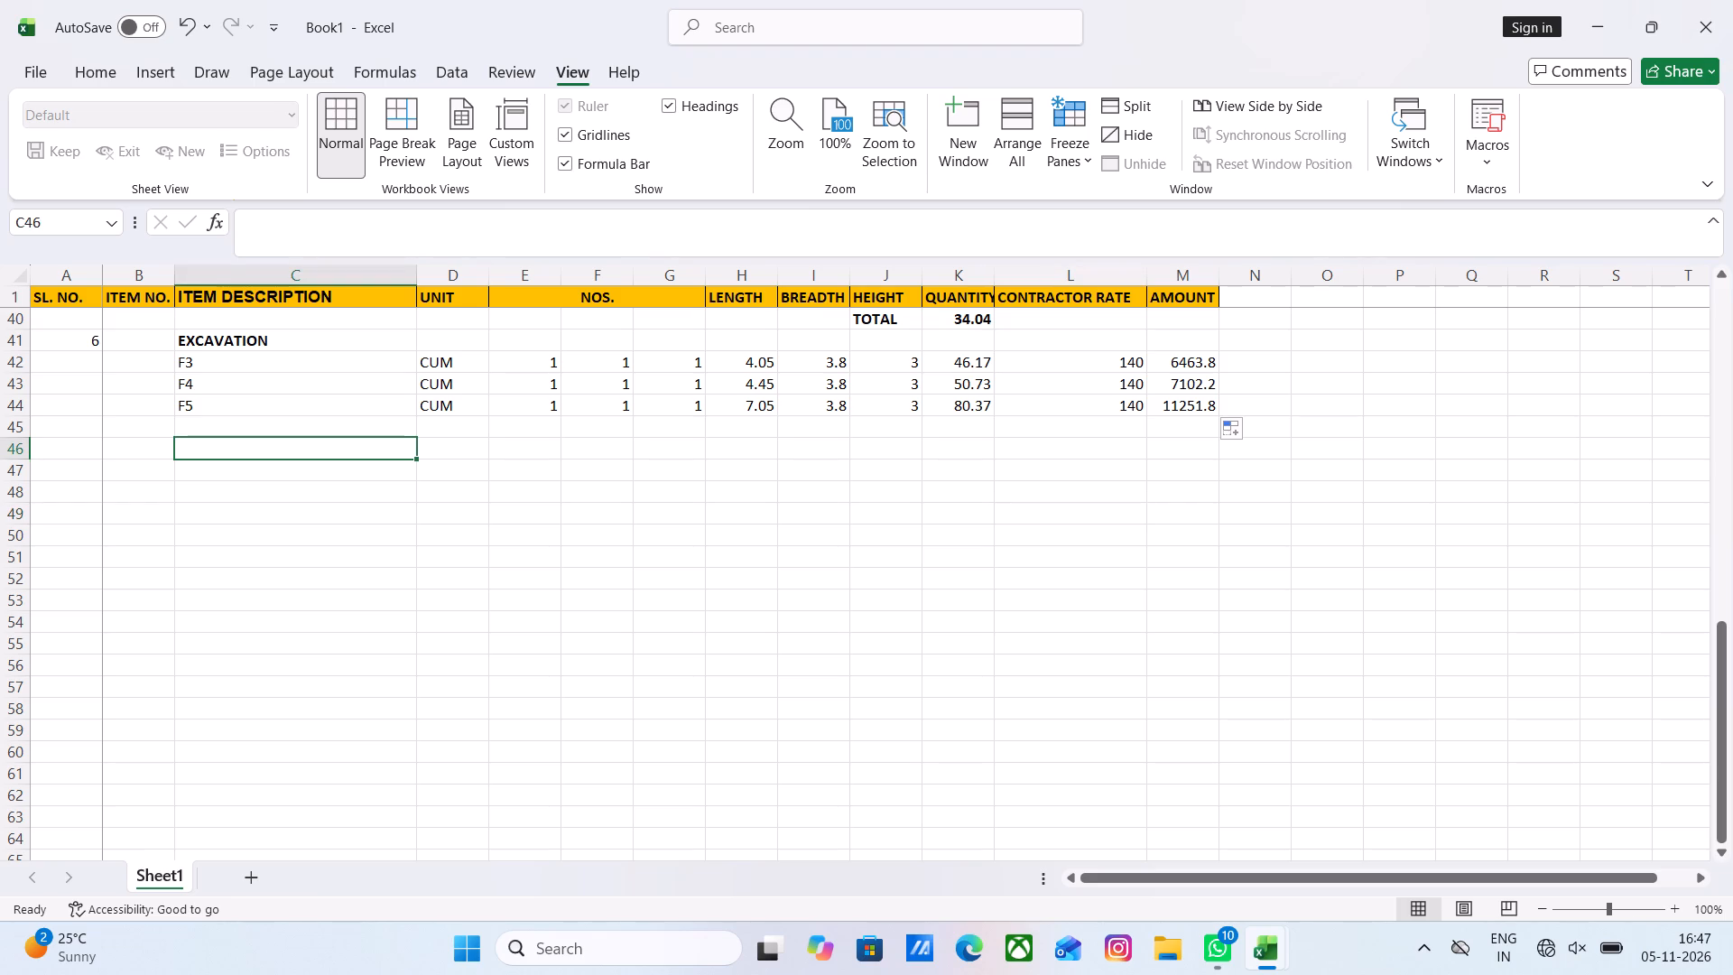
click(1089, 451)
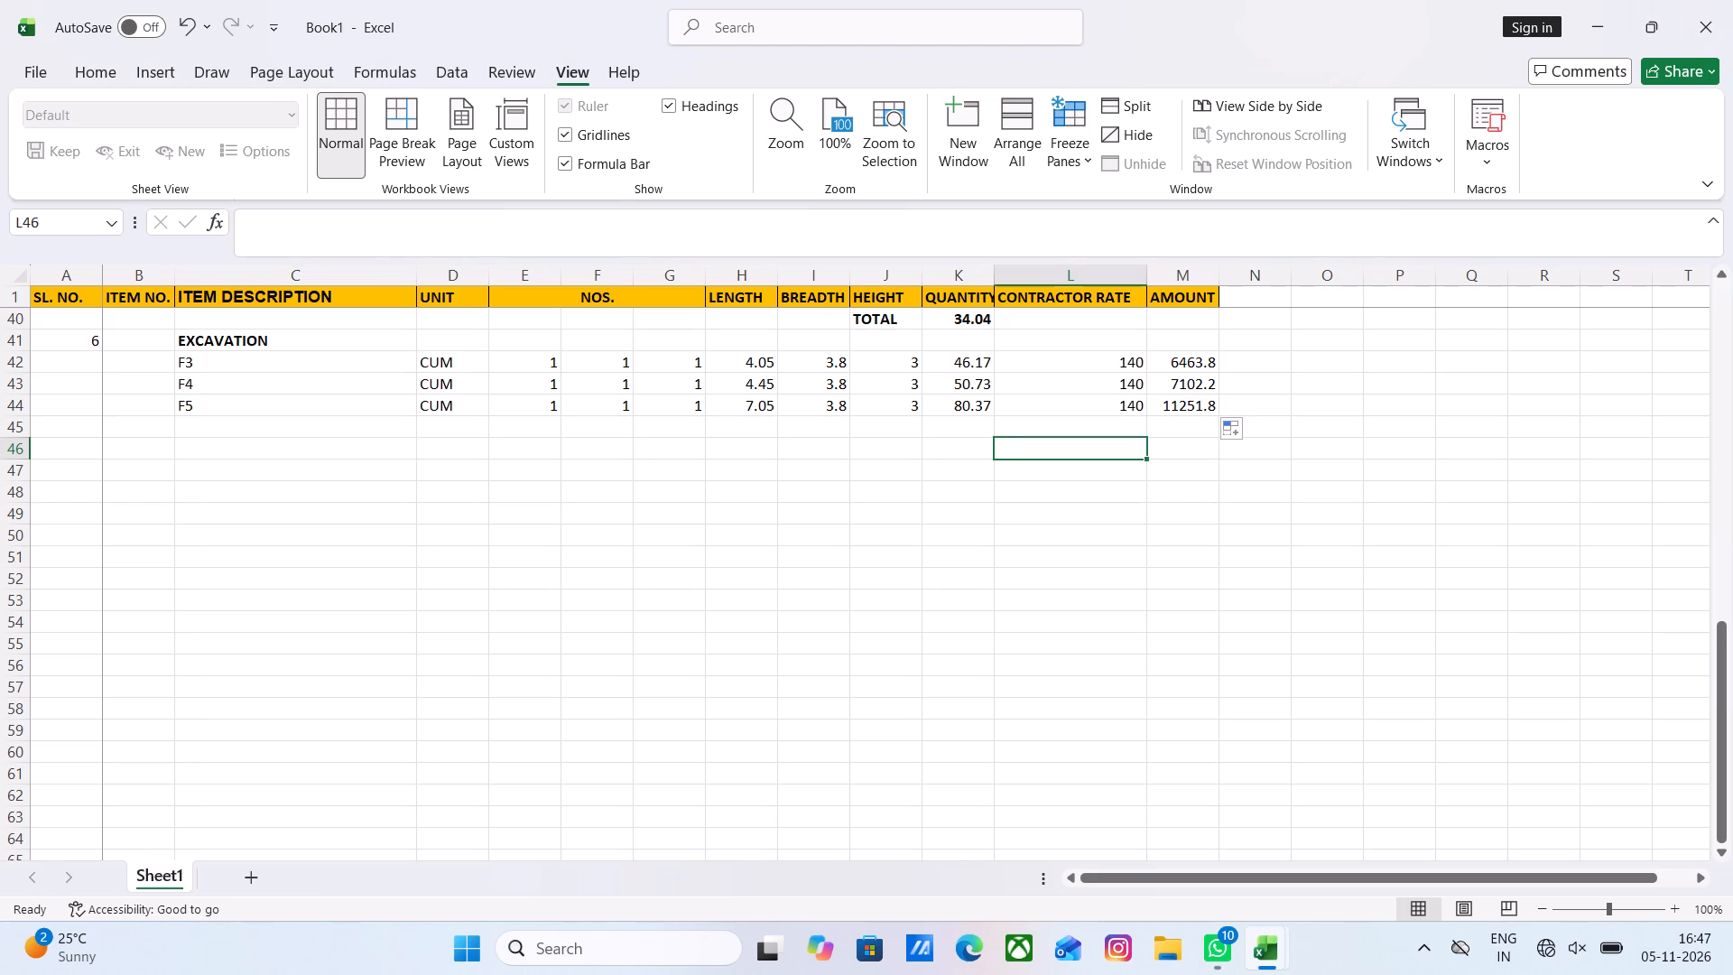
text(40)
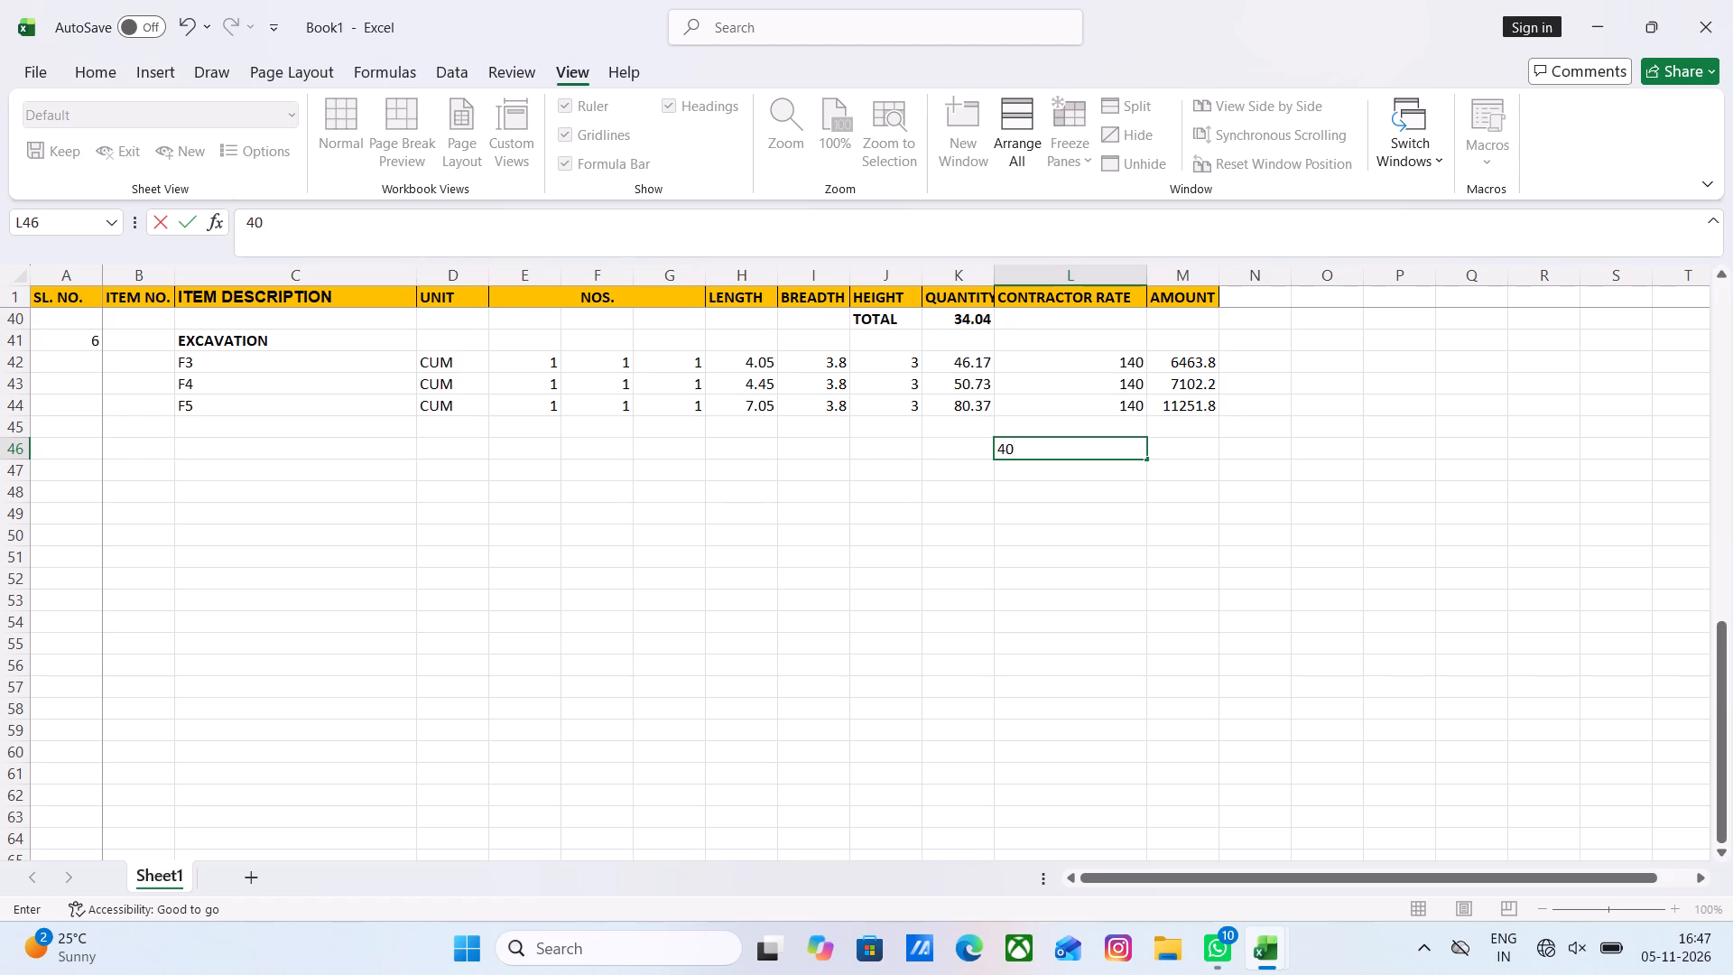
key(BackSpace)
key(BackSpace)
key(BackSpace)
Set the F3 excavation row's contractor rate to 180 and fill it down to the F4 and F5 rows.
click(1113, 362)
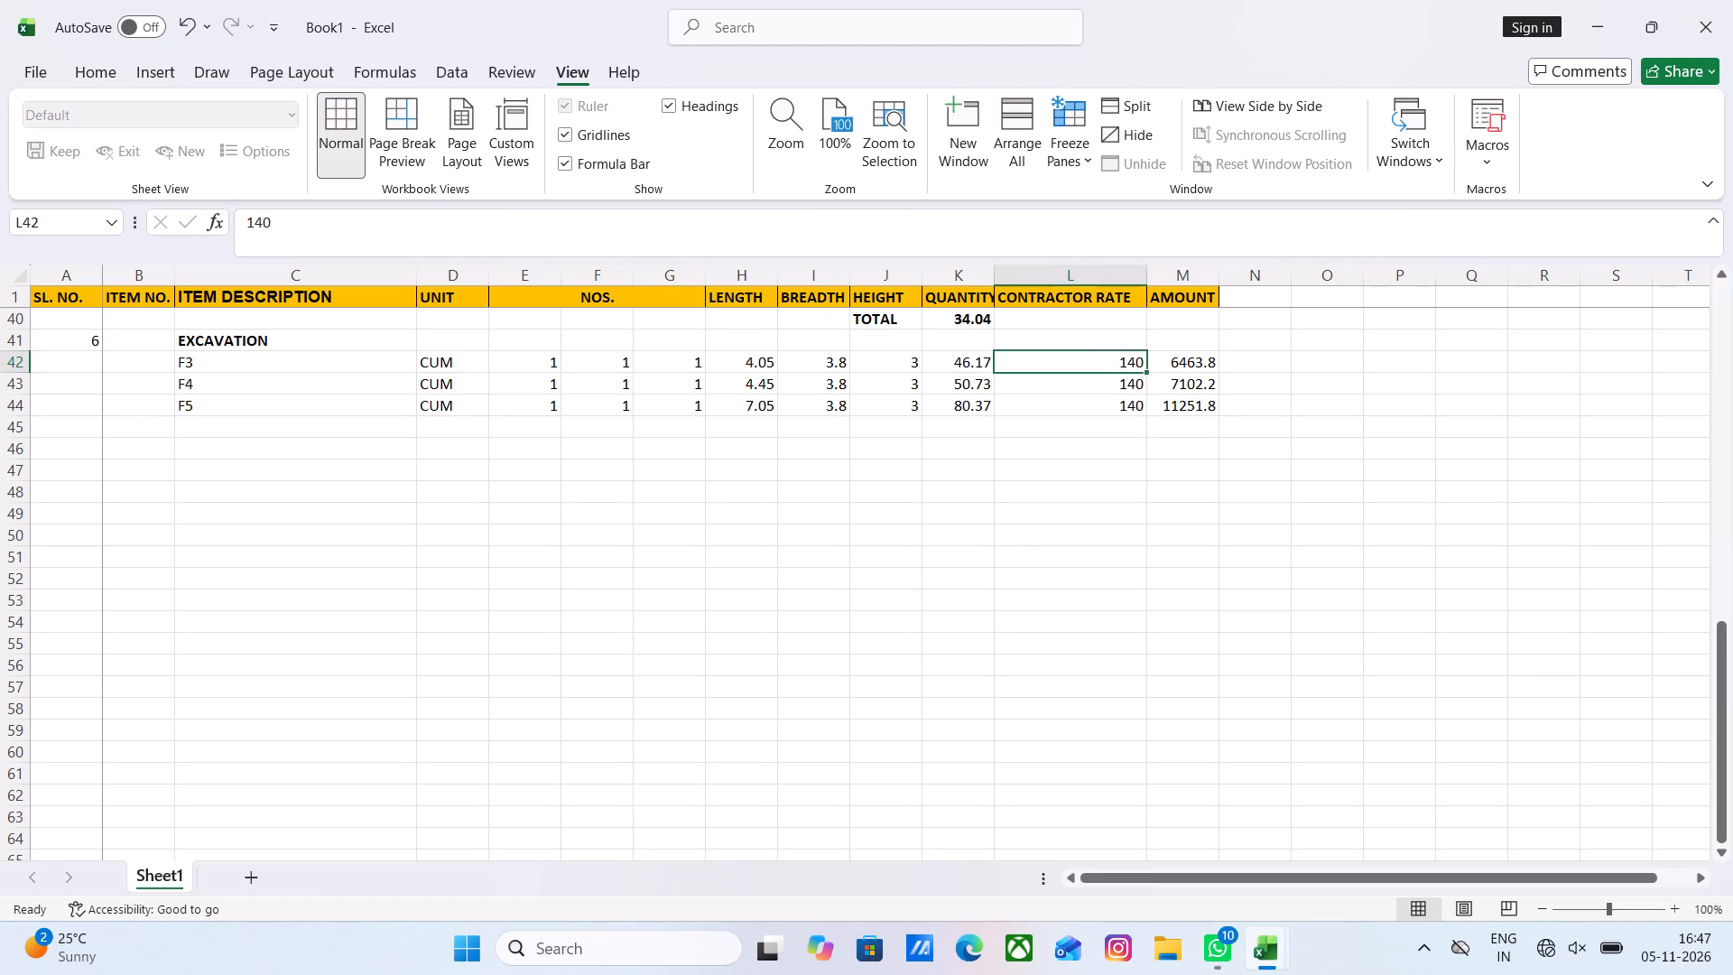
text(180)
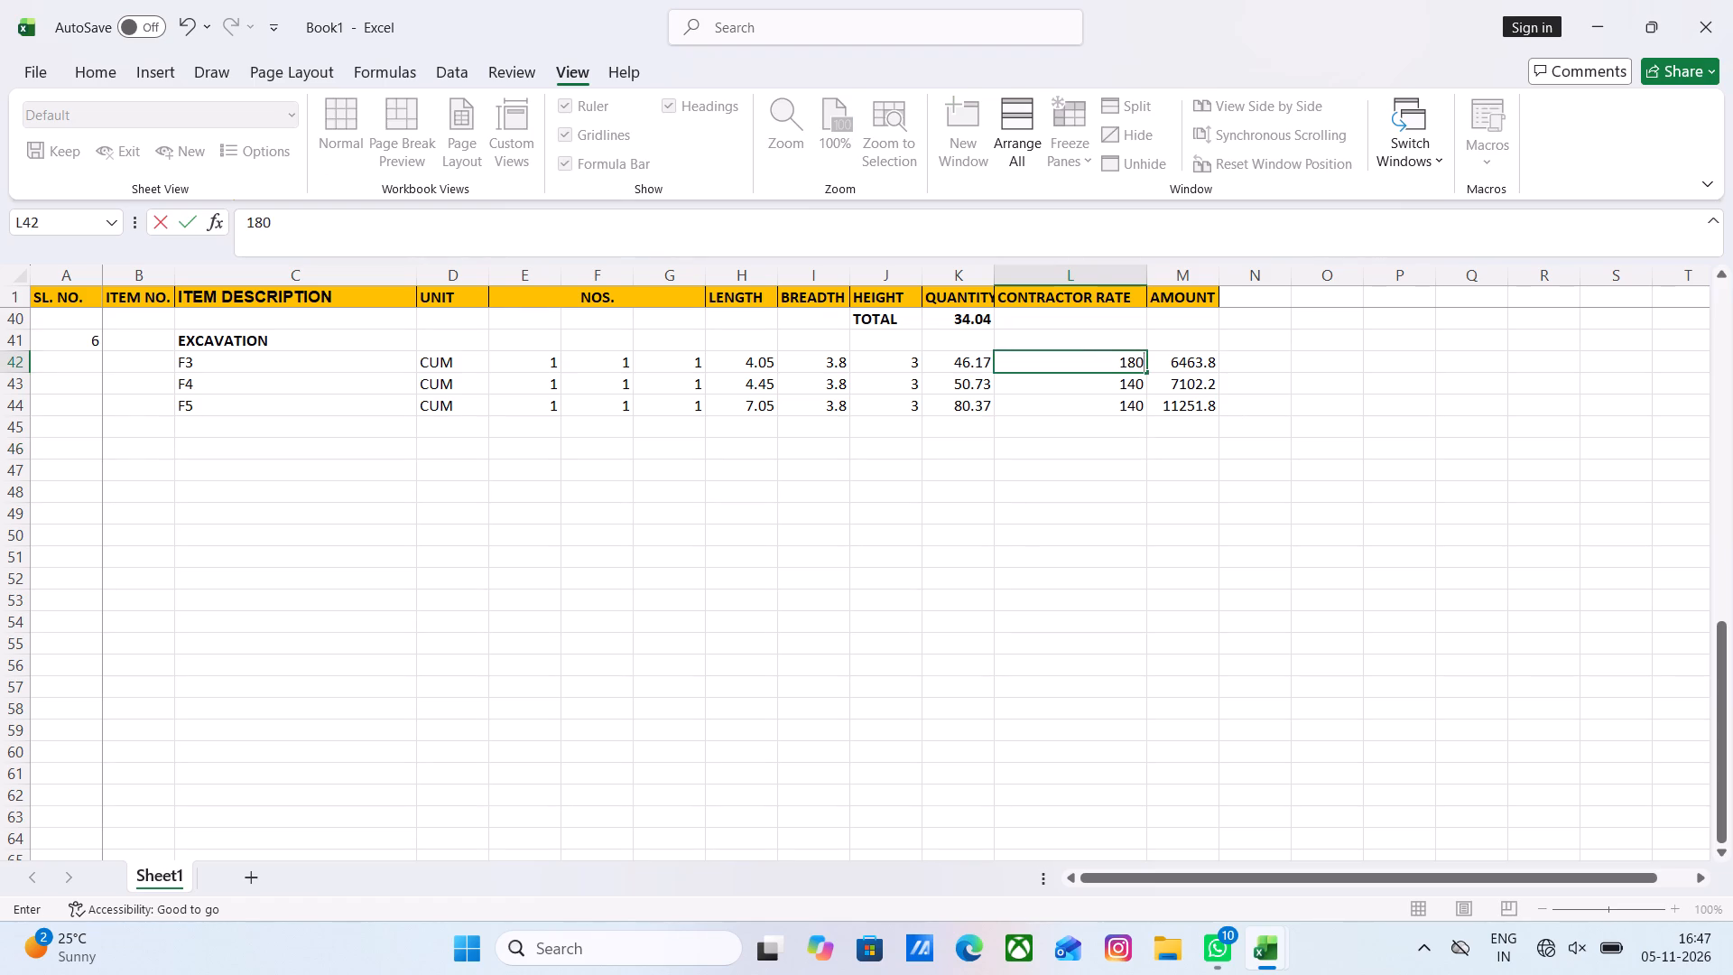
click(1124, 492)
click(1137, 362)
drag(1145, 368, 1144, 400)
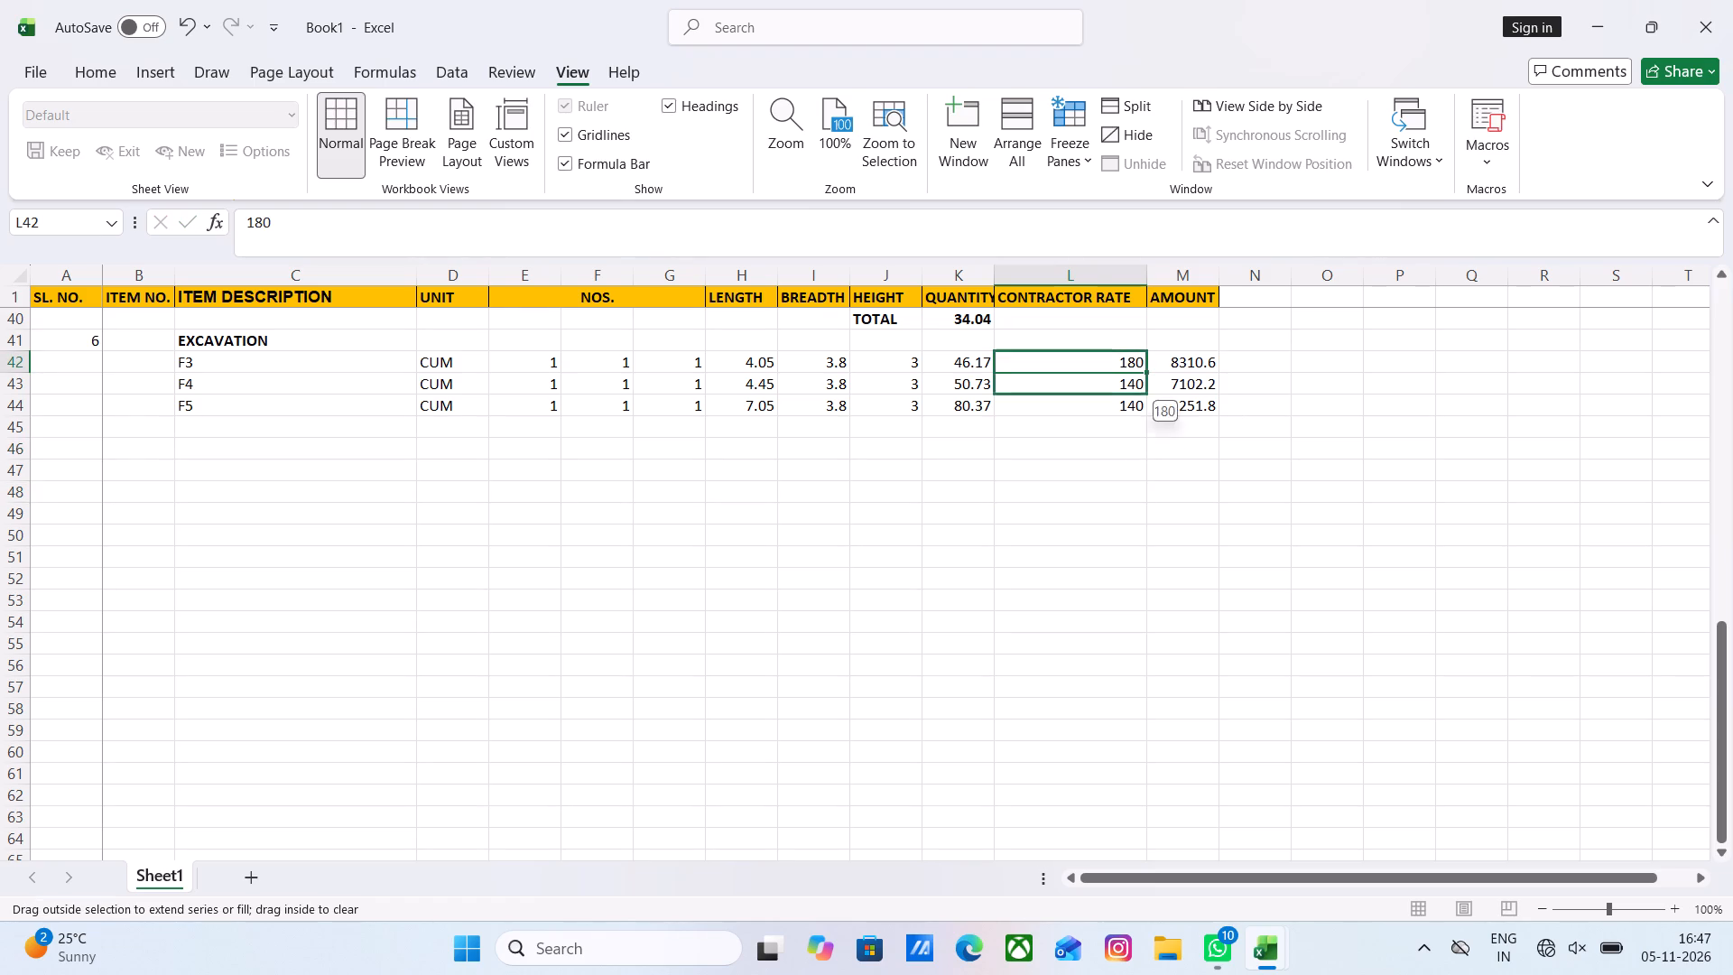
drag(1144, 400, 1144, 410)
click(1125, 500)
Extend the EXCAVATION heading of item 6 so it reads EXCAVATION AND BACKFILLING.
click(274, 342)
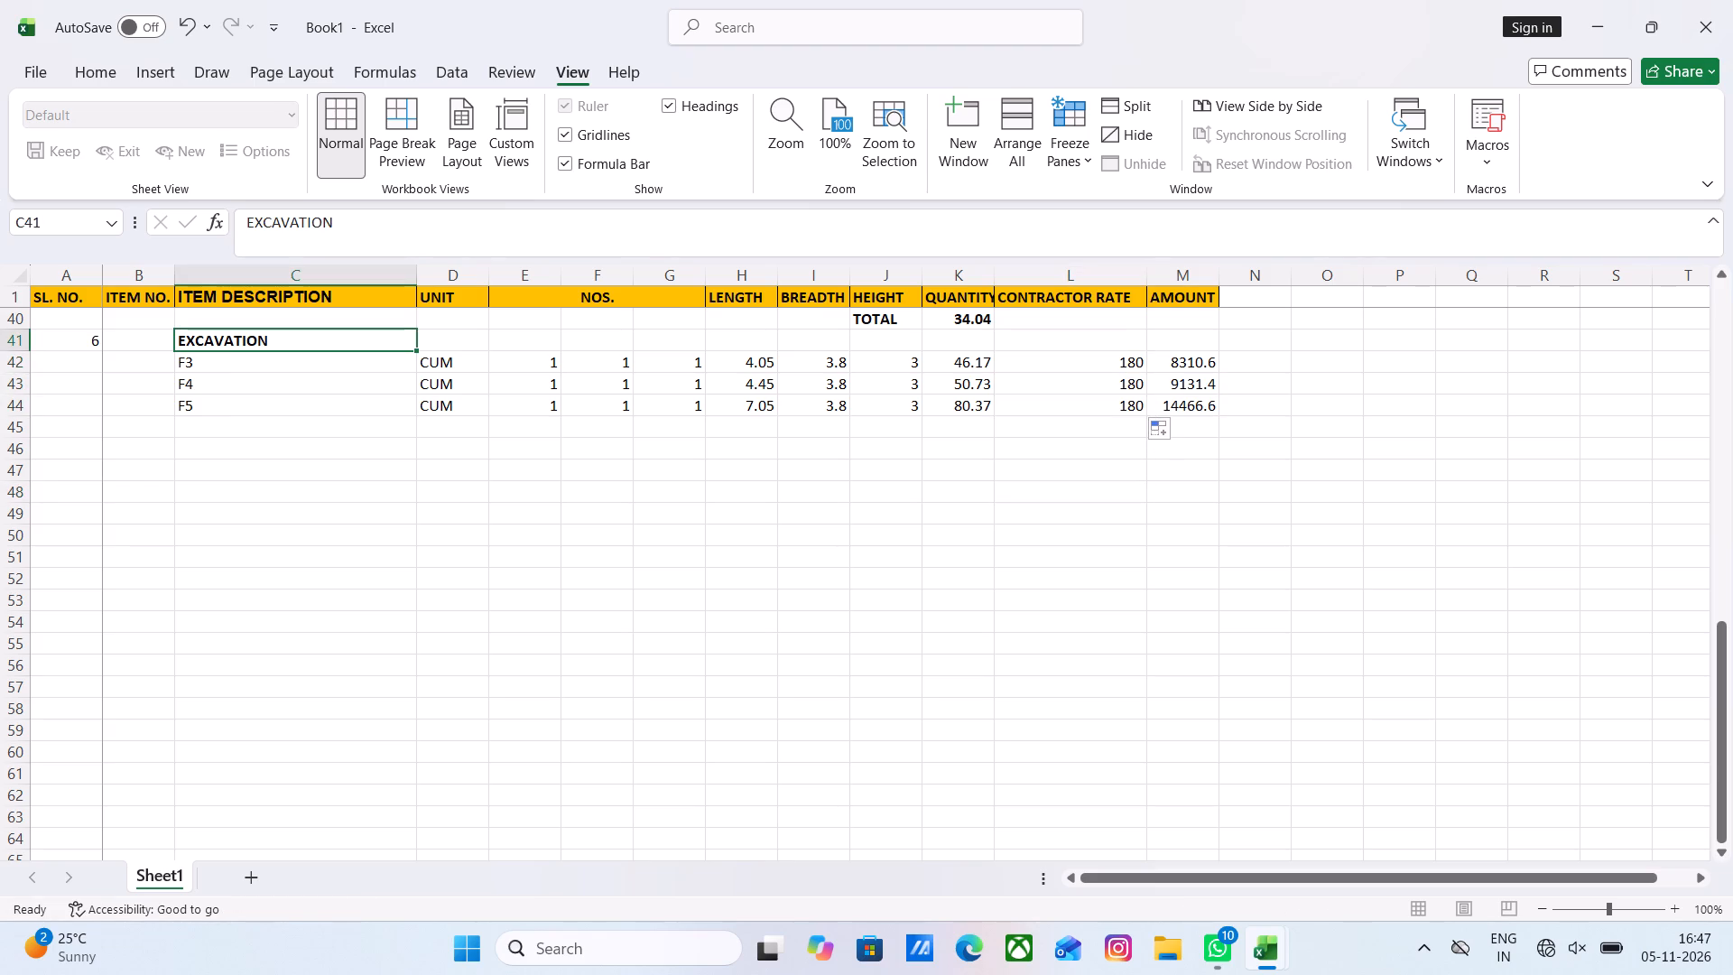
double_click(357, 333)
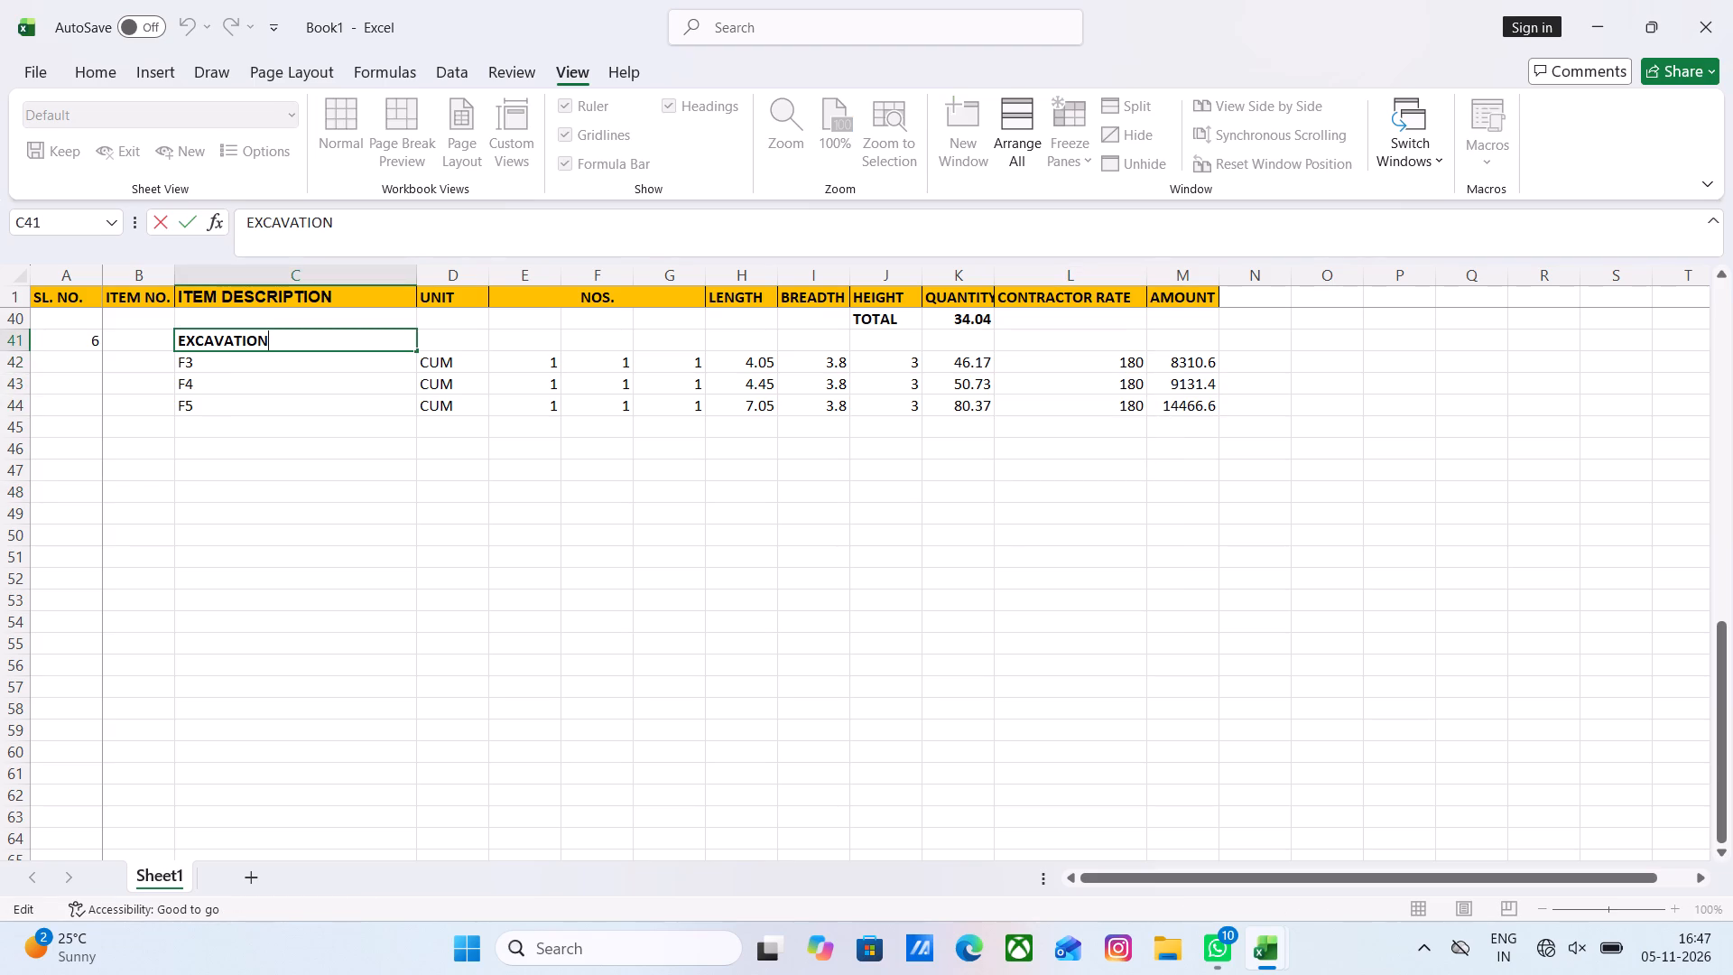
key(space)
key(slash)
key(space)
text(BAC)
key(BackSpace)
key(BackSpace)
key(BackSpace)
key(BackSpace)
key(BackSpace)
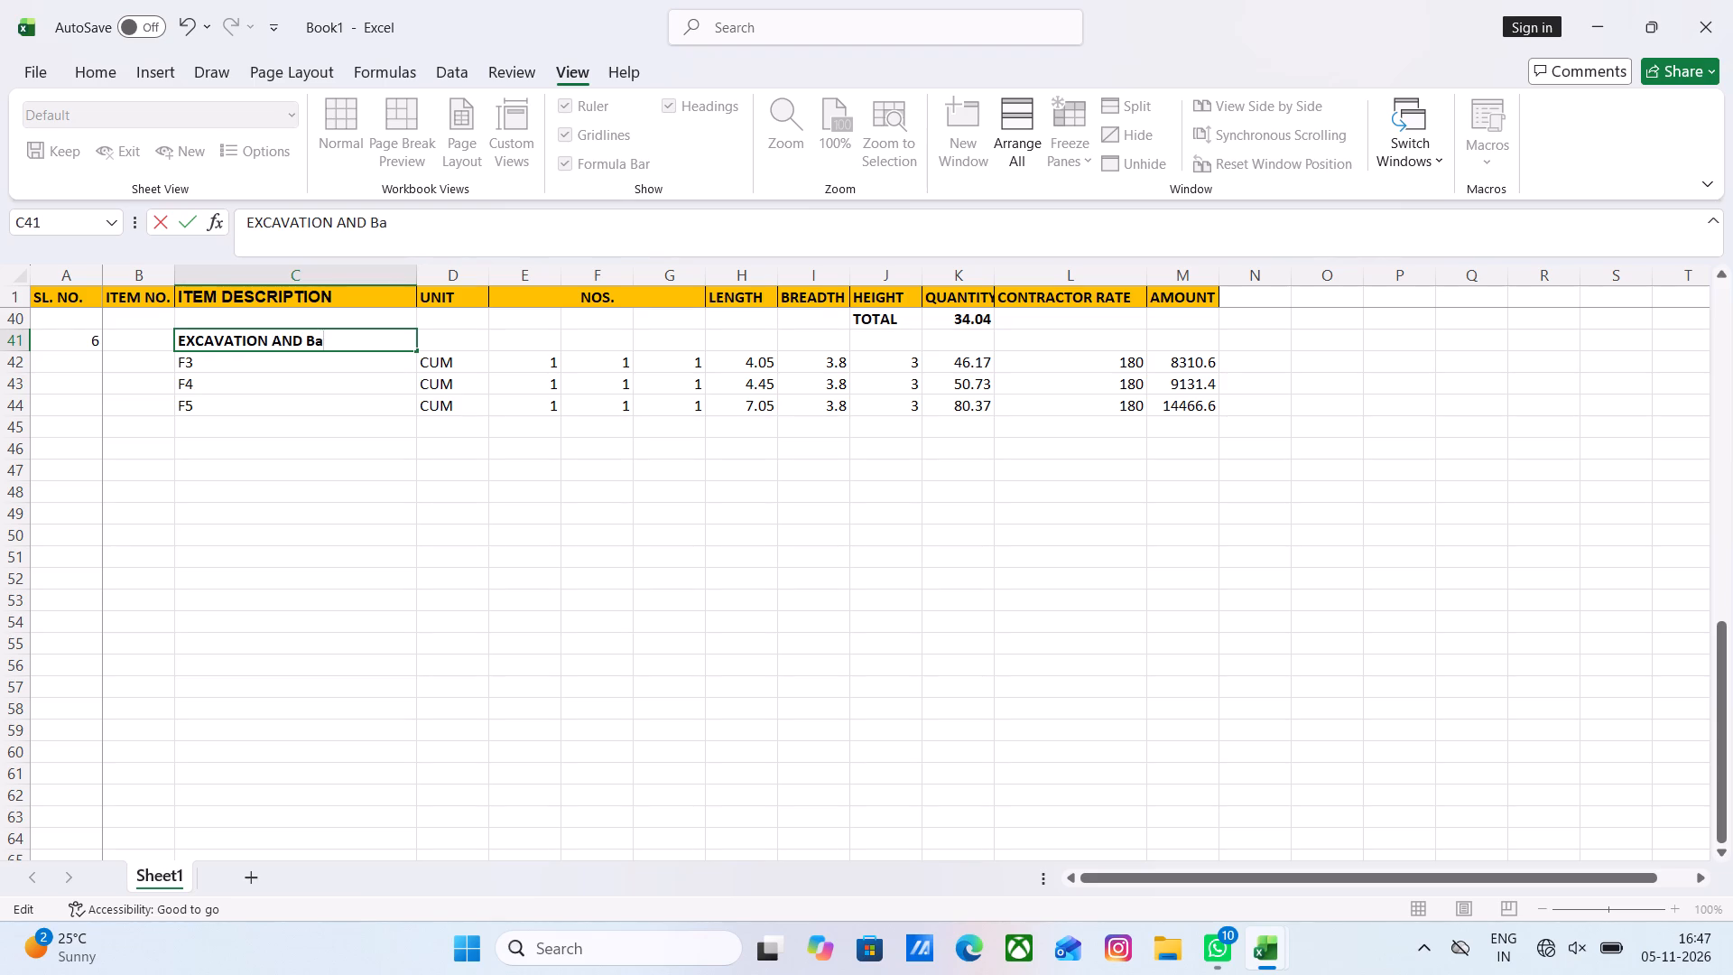
key(BackSpace)
text(ACKFILLING)
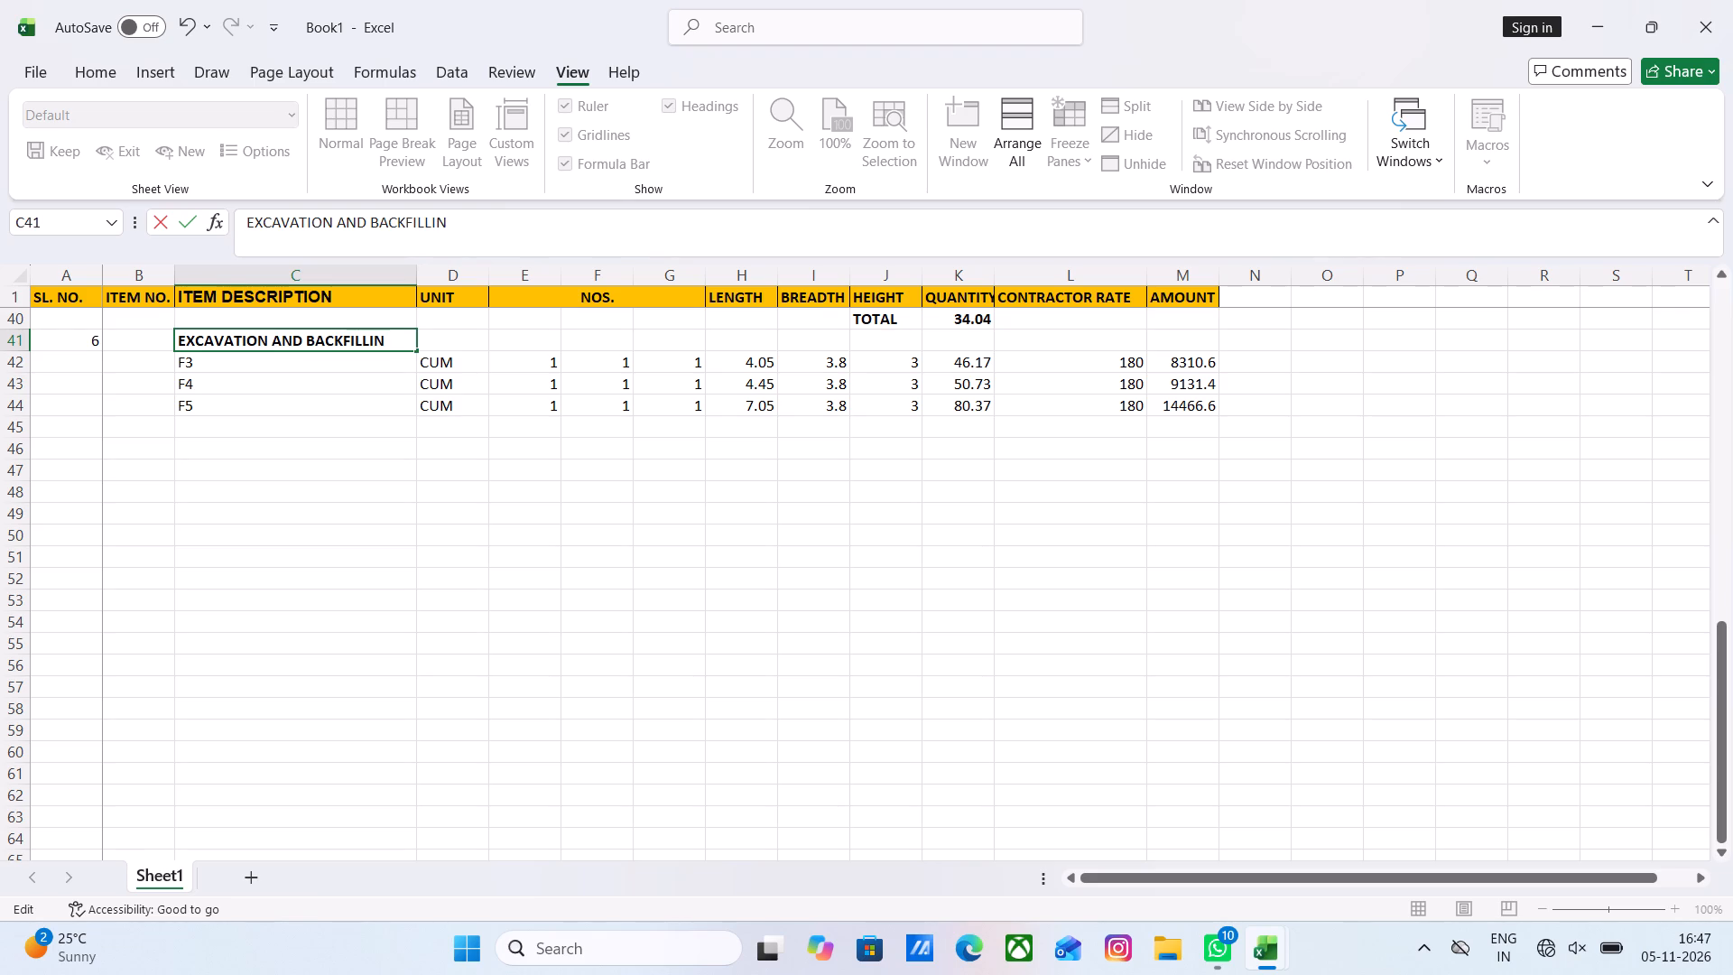
click(373, 458)
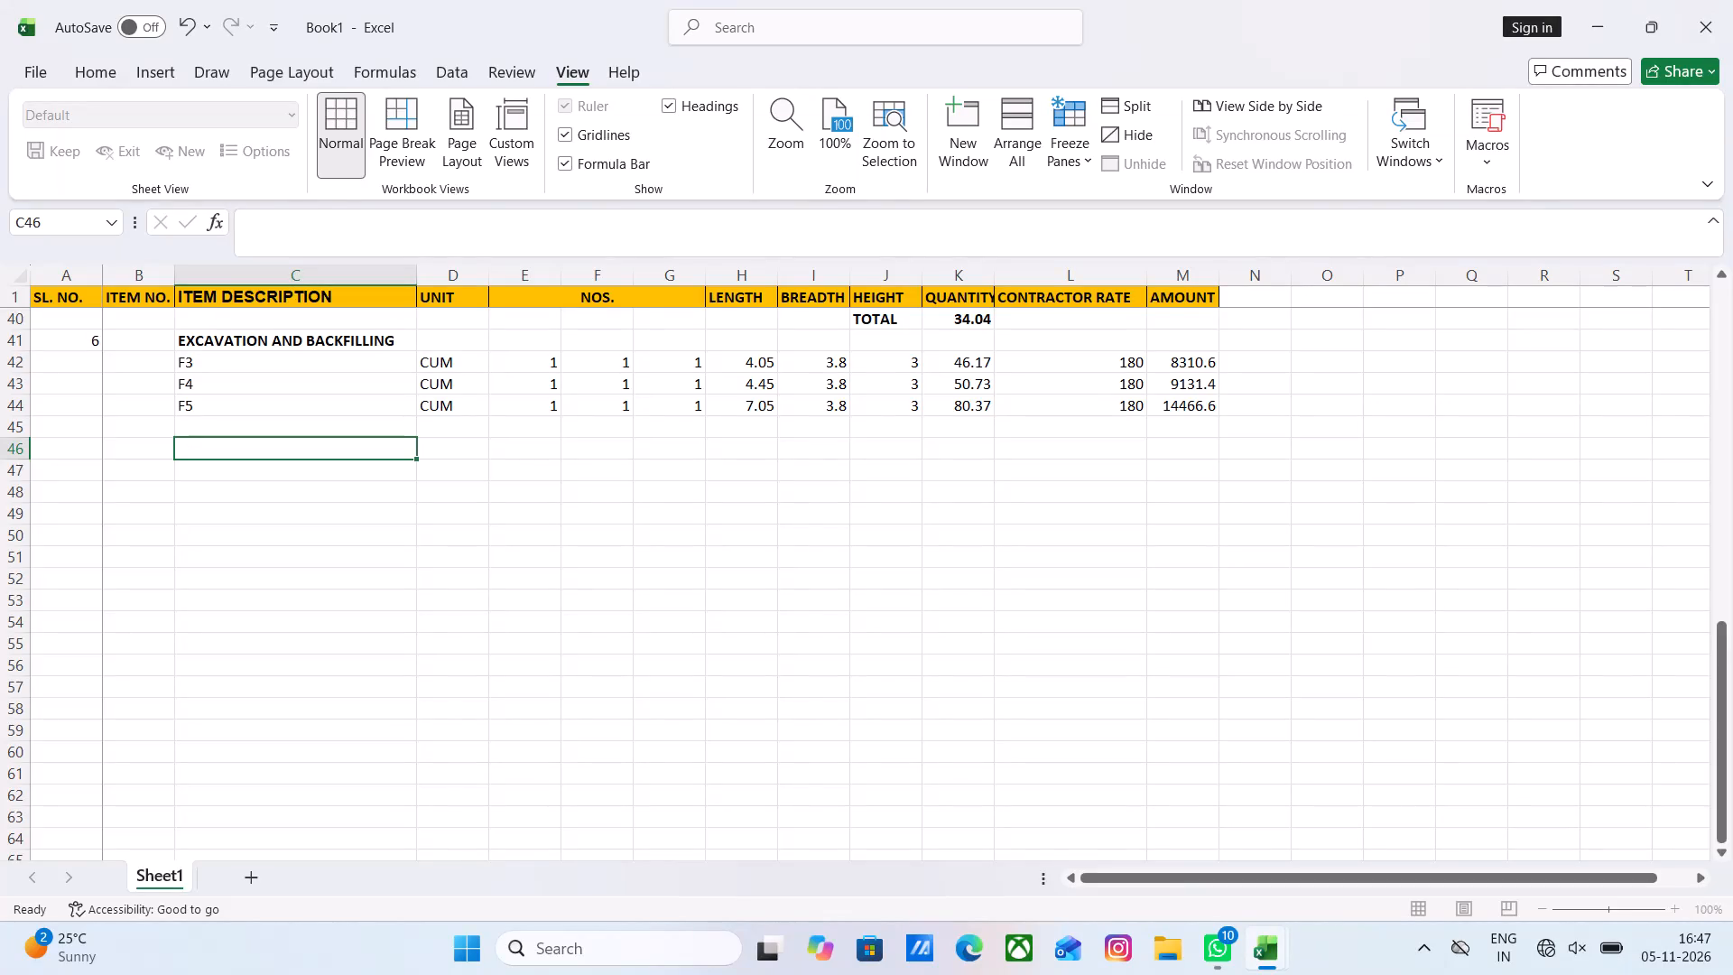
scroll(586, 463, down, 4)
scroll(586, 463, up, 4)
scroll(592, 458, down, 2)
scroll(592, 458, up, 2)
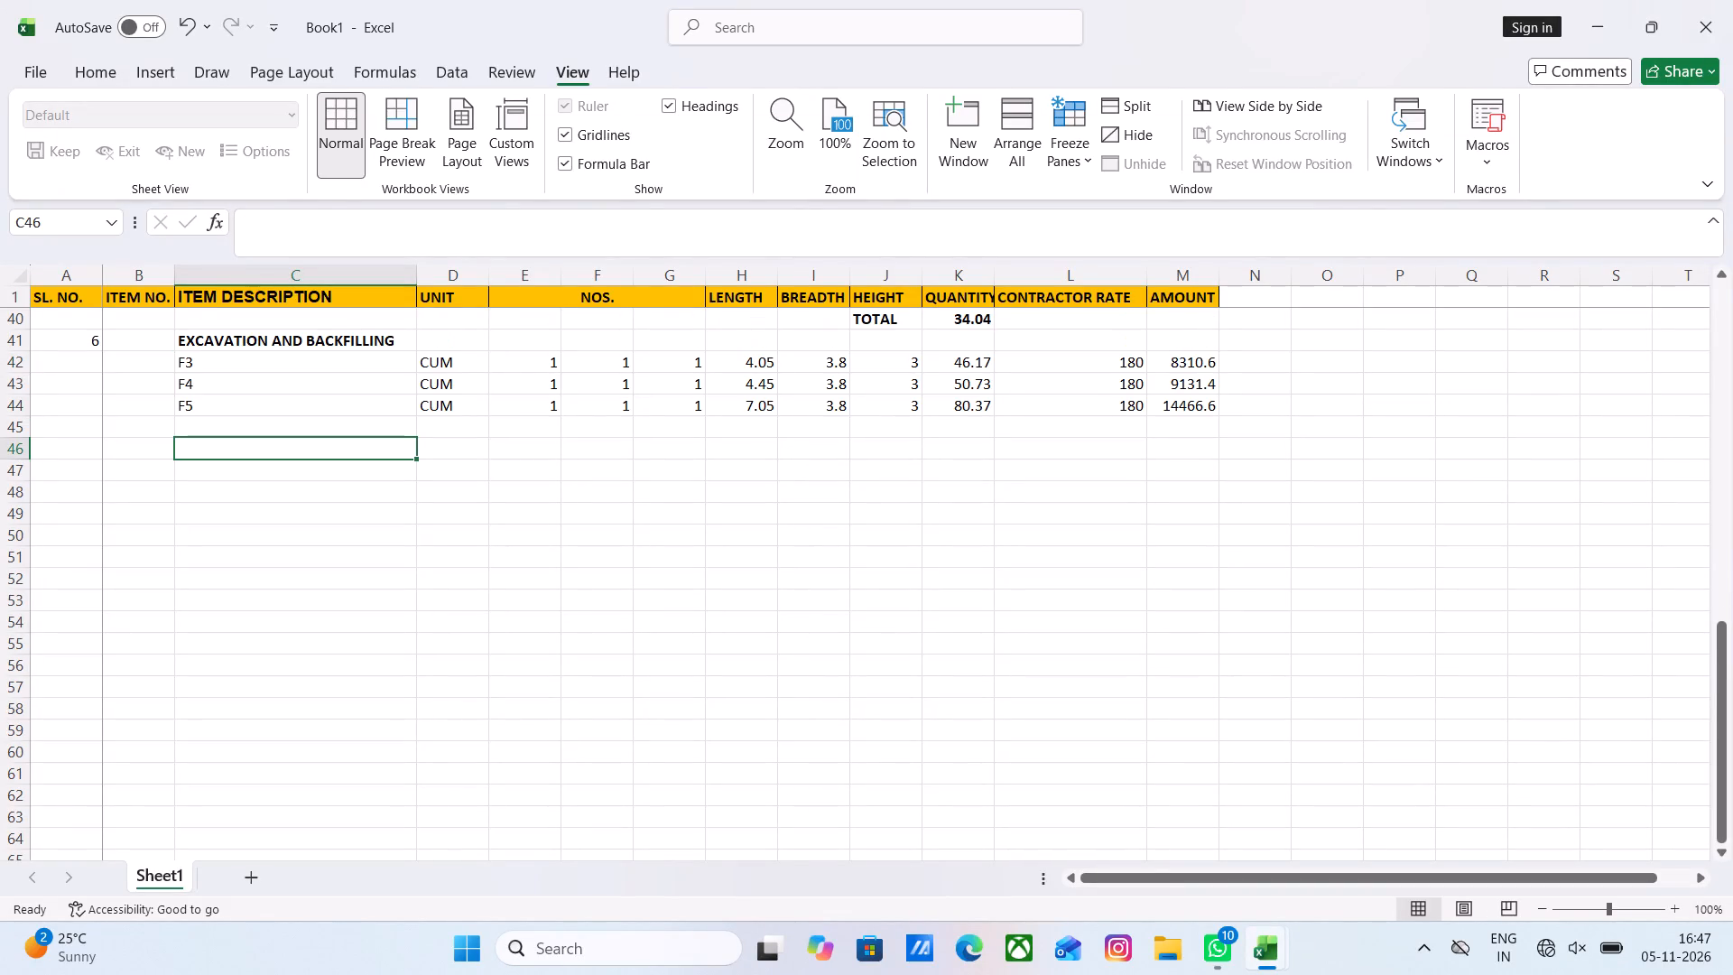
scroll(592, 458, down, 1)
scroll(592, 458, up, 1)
Set the F3 excavation row's contractor rate to 200 and fill it down to the F4 and F5 rows.
click(1115, 360)
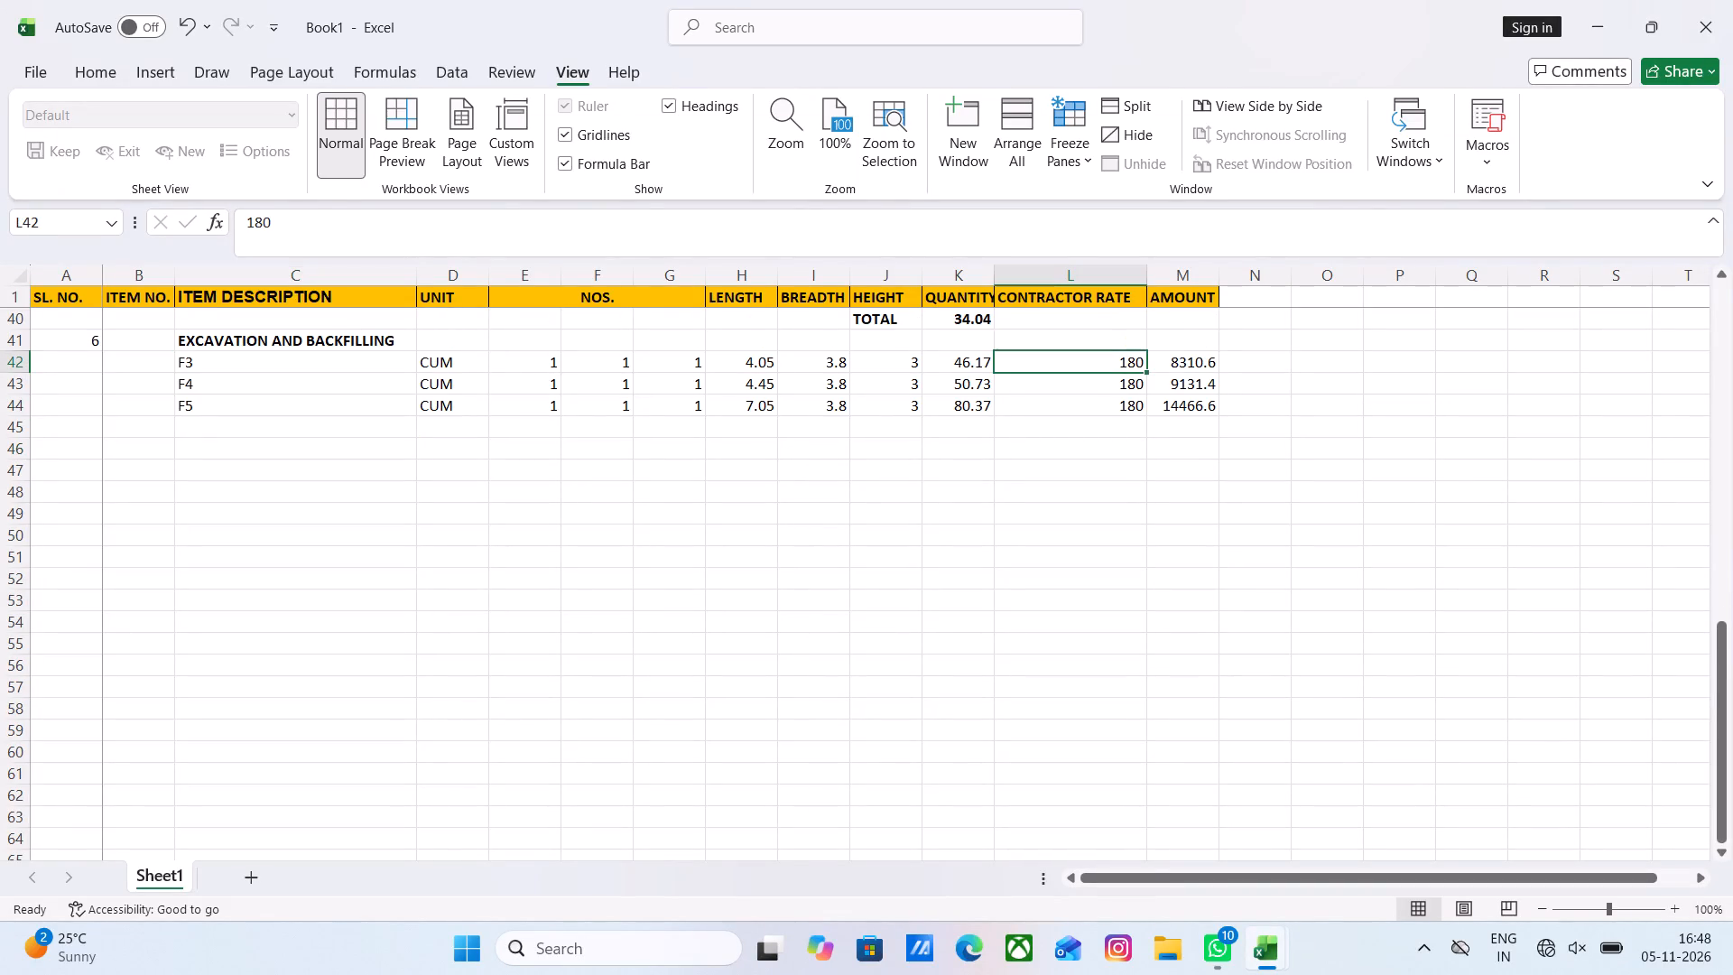
text(200)
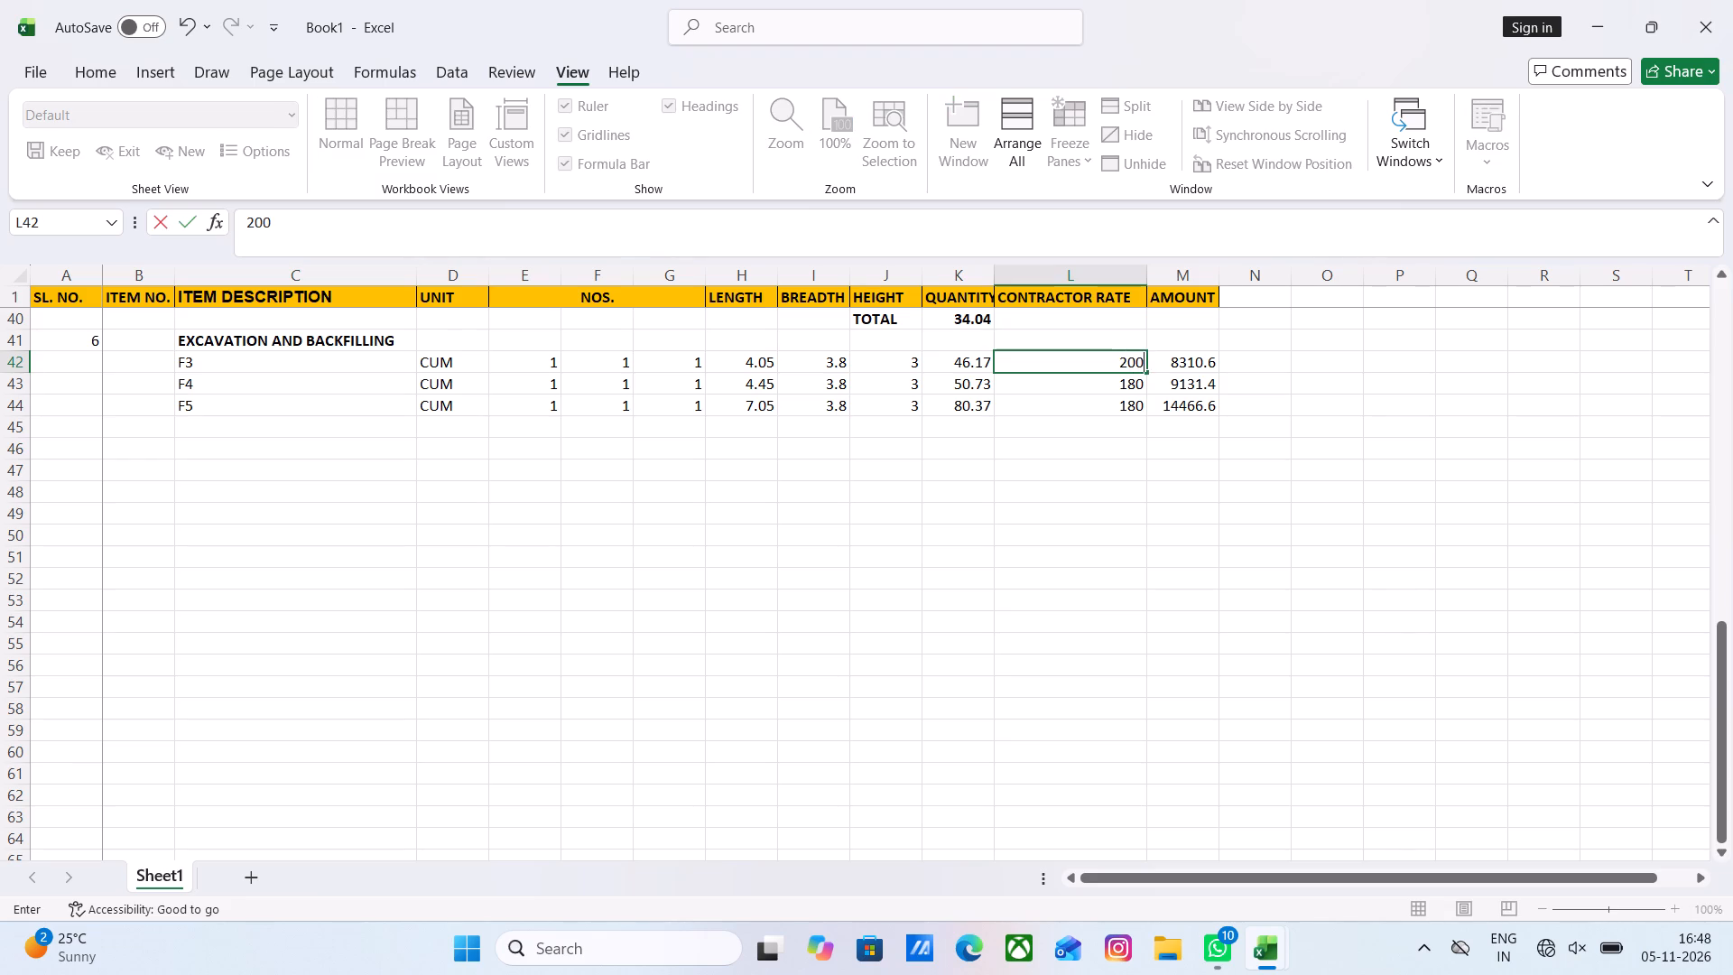
click(1110, 543)
click(1140, 362)
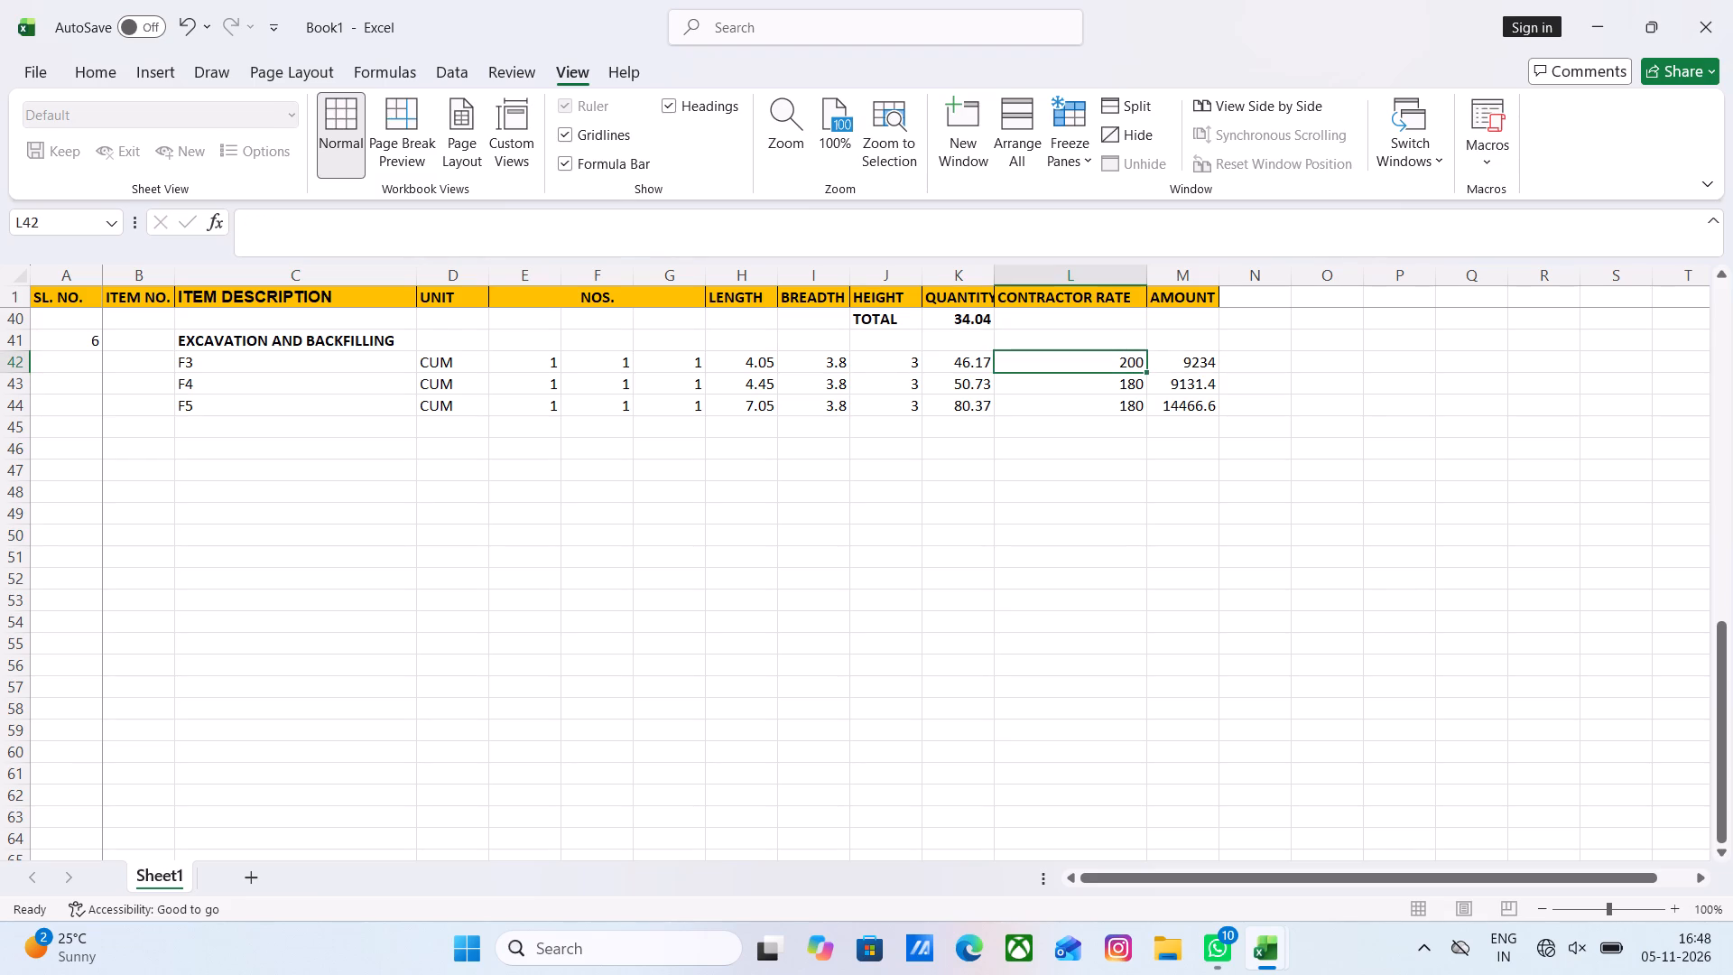
drag(1145, 370, 1144, 408)
click(1094, 520)
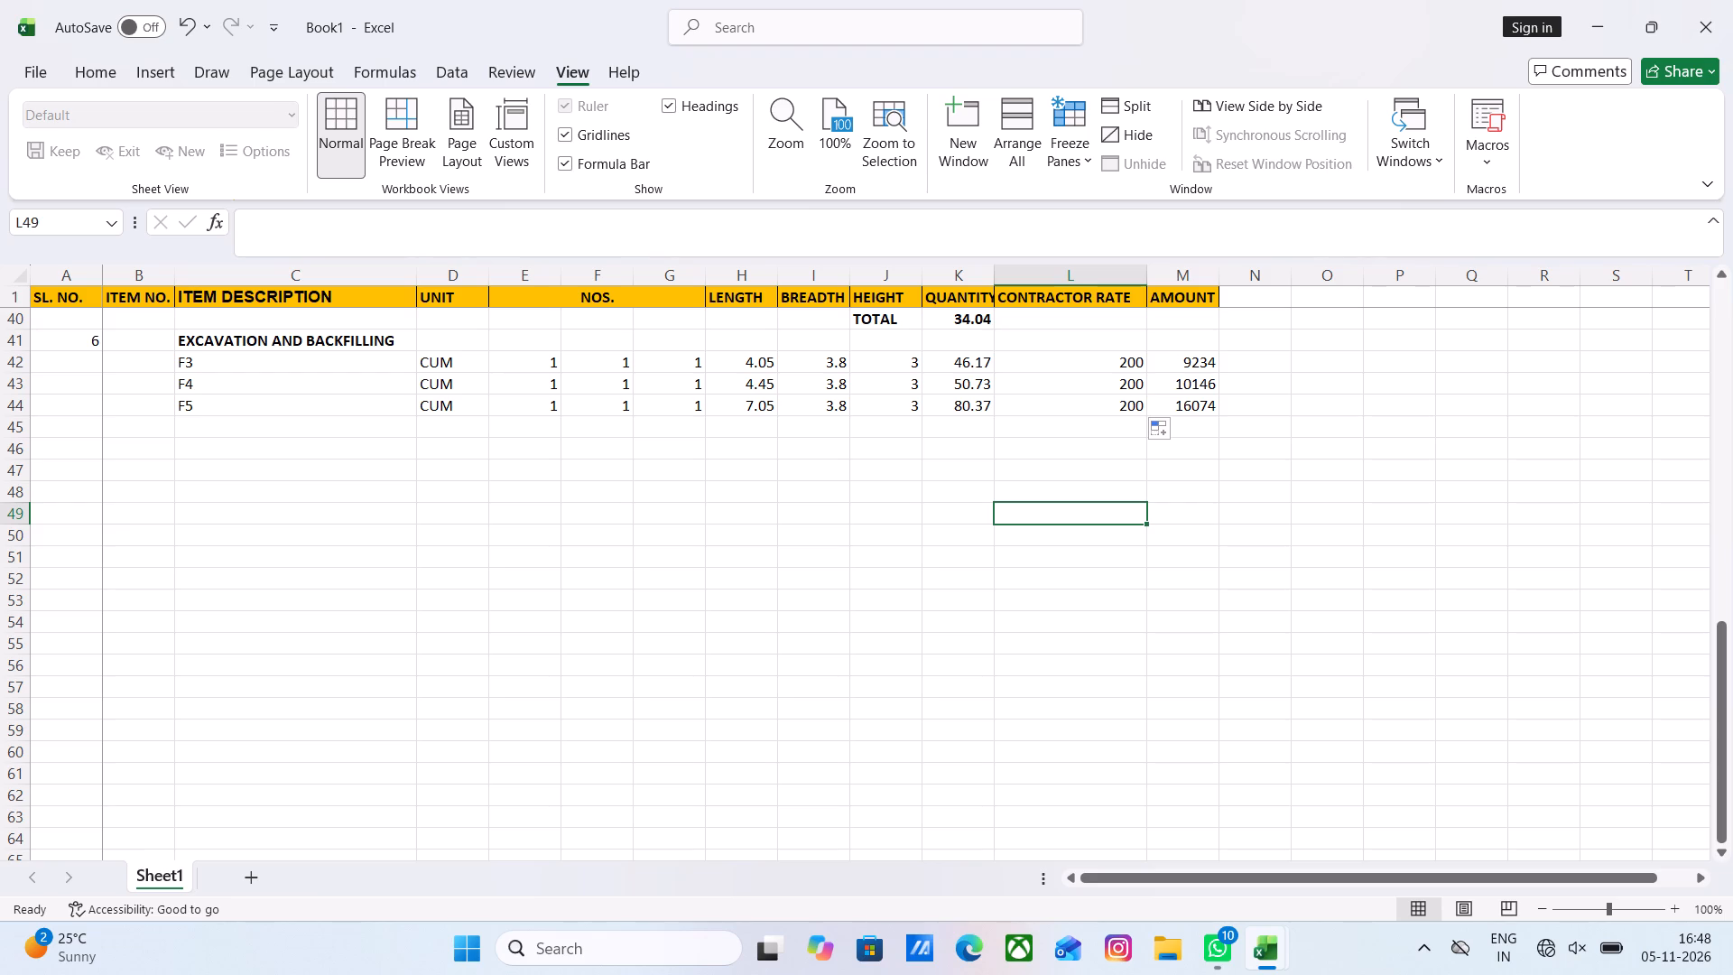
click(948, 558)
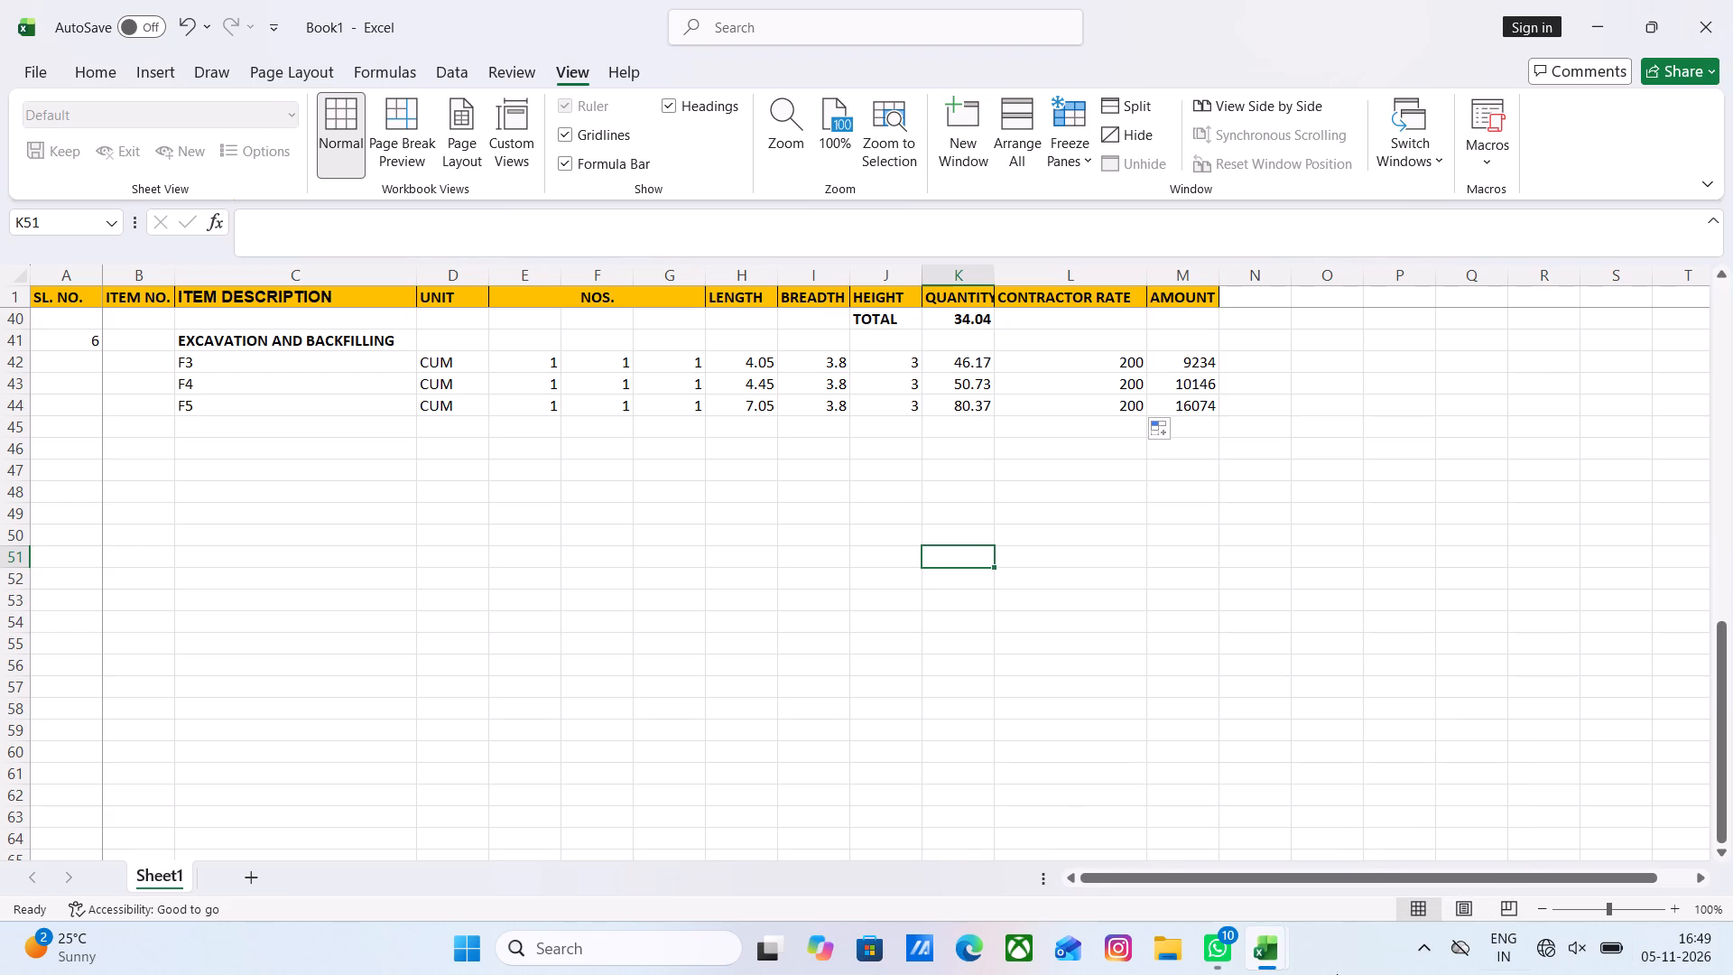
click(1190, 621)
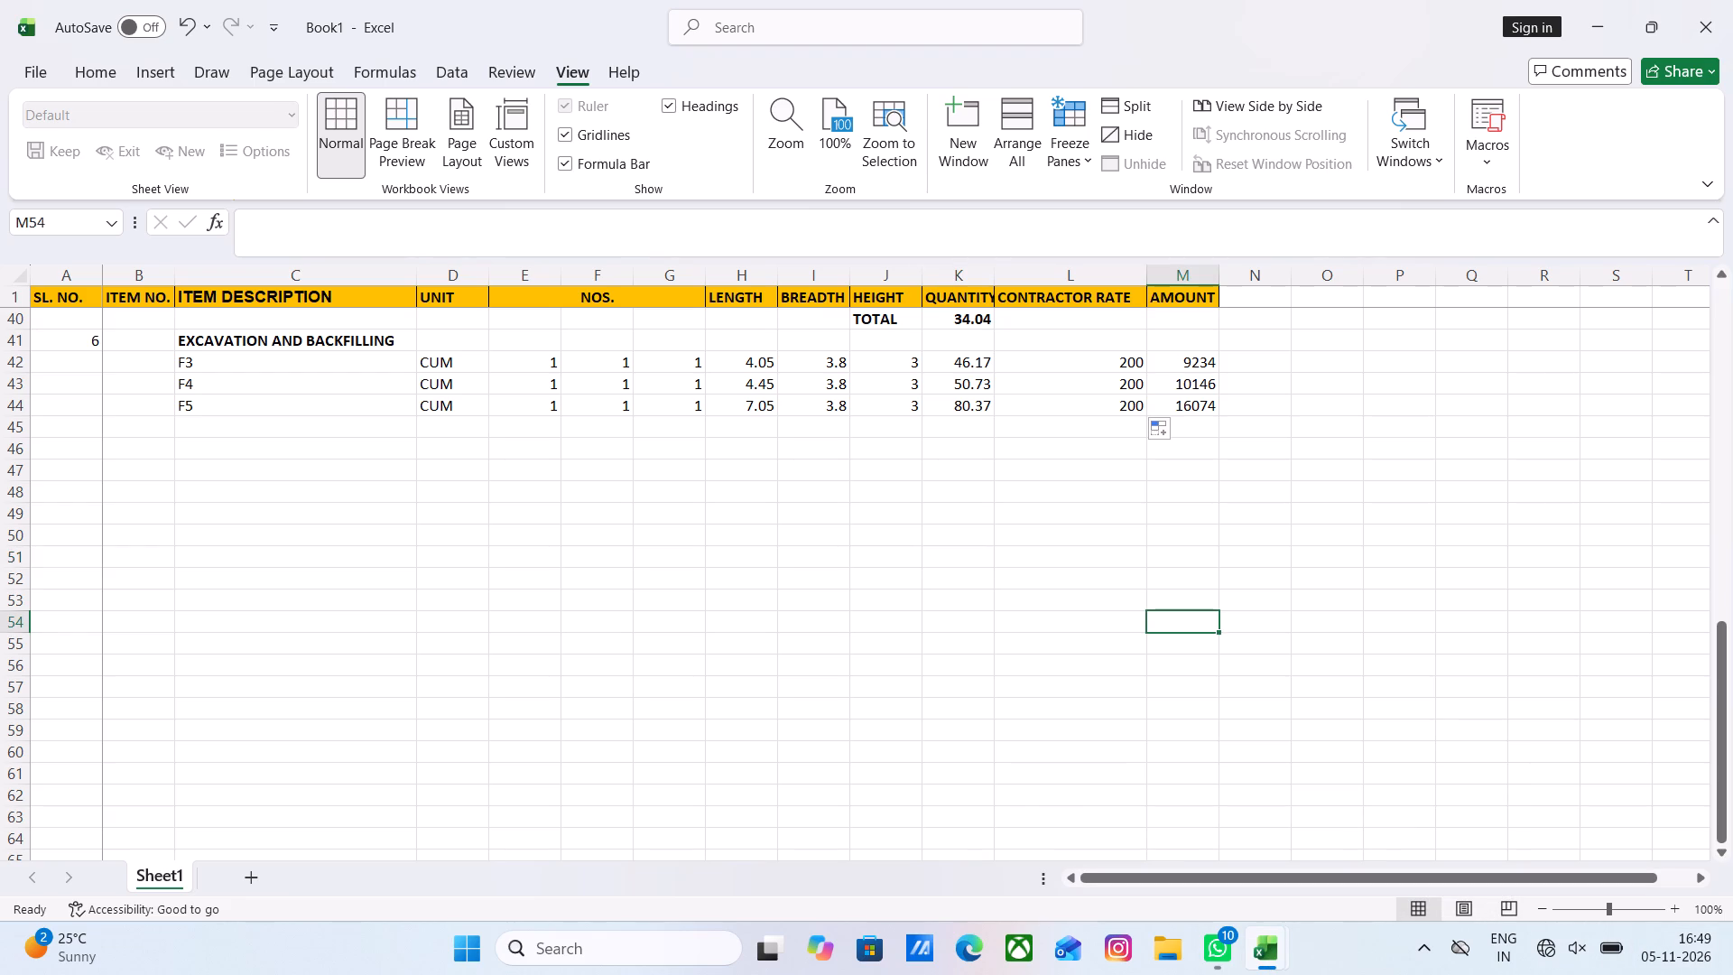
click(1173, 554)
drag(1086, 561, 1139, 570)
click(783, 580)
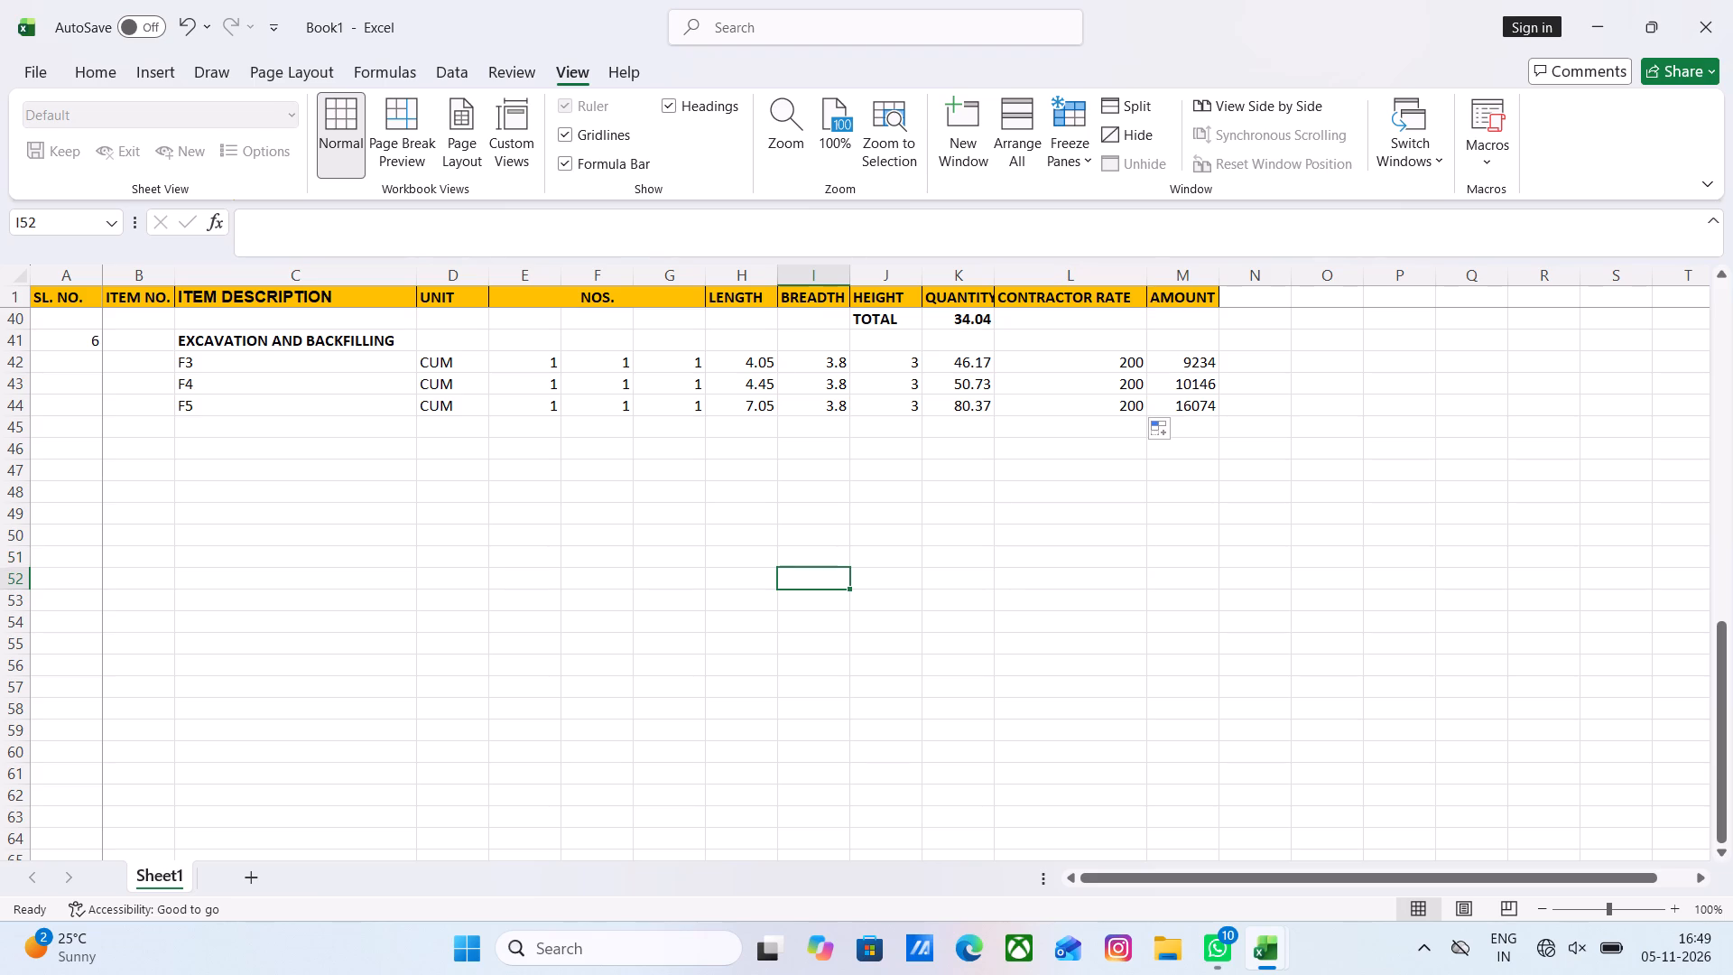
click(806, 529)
Enter the sum +9.575+0.7+0.7 in cell I49, below the excavation rows.
click(810, 509)
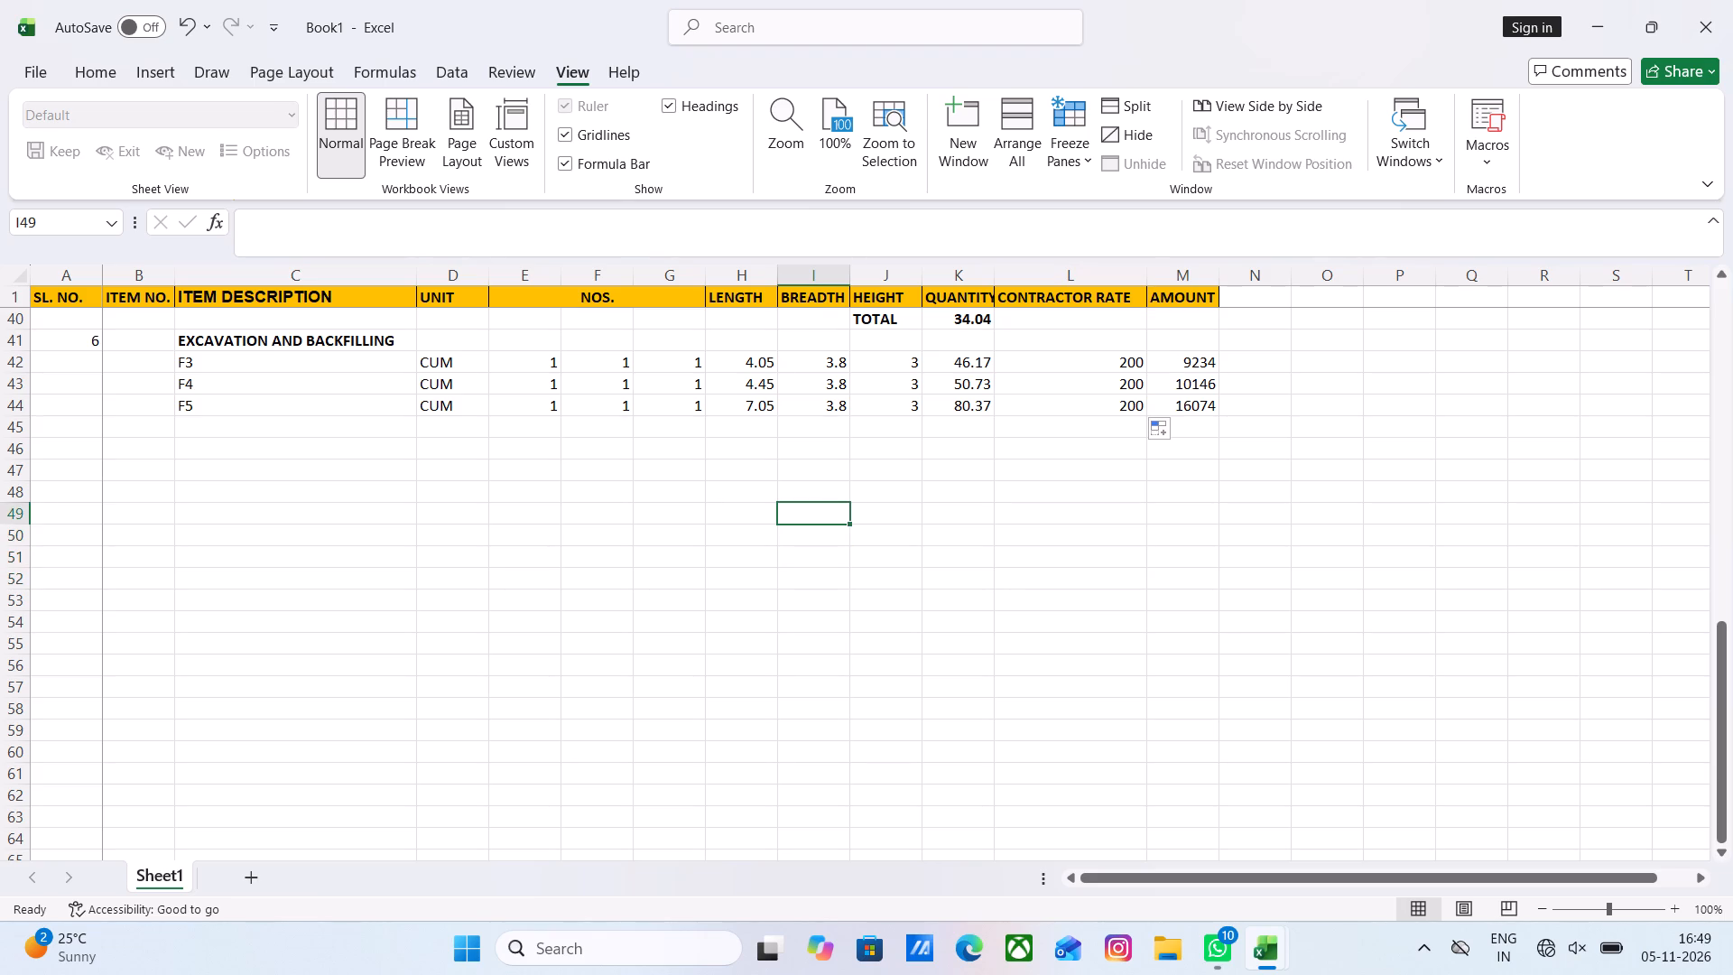
key(plus)
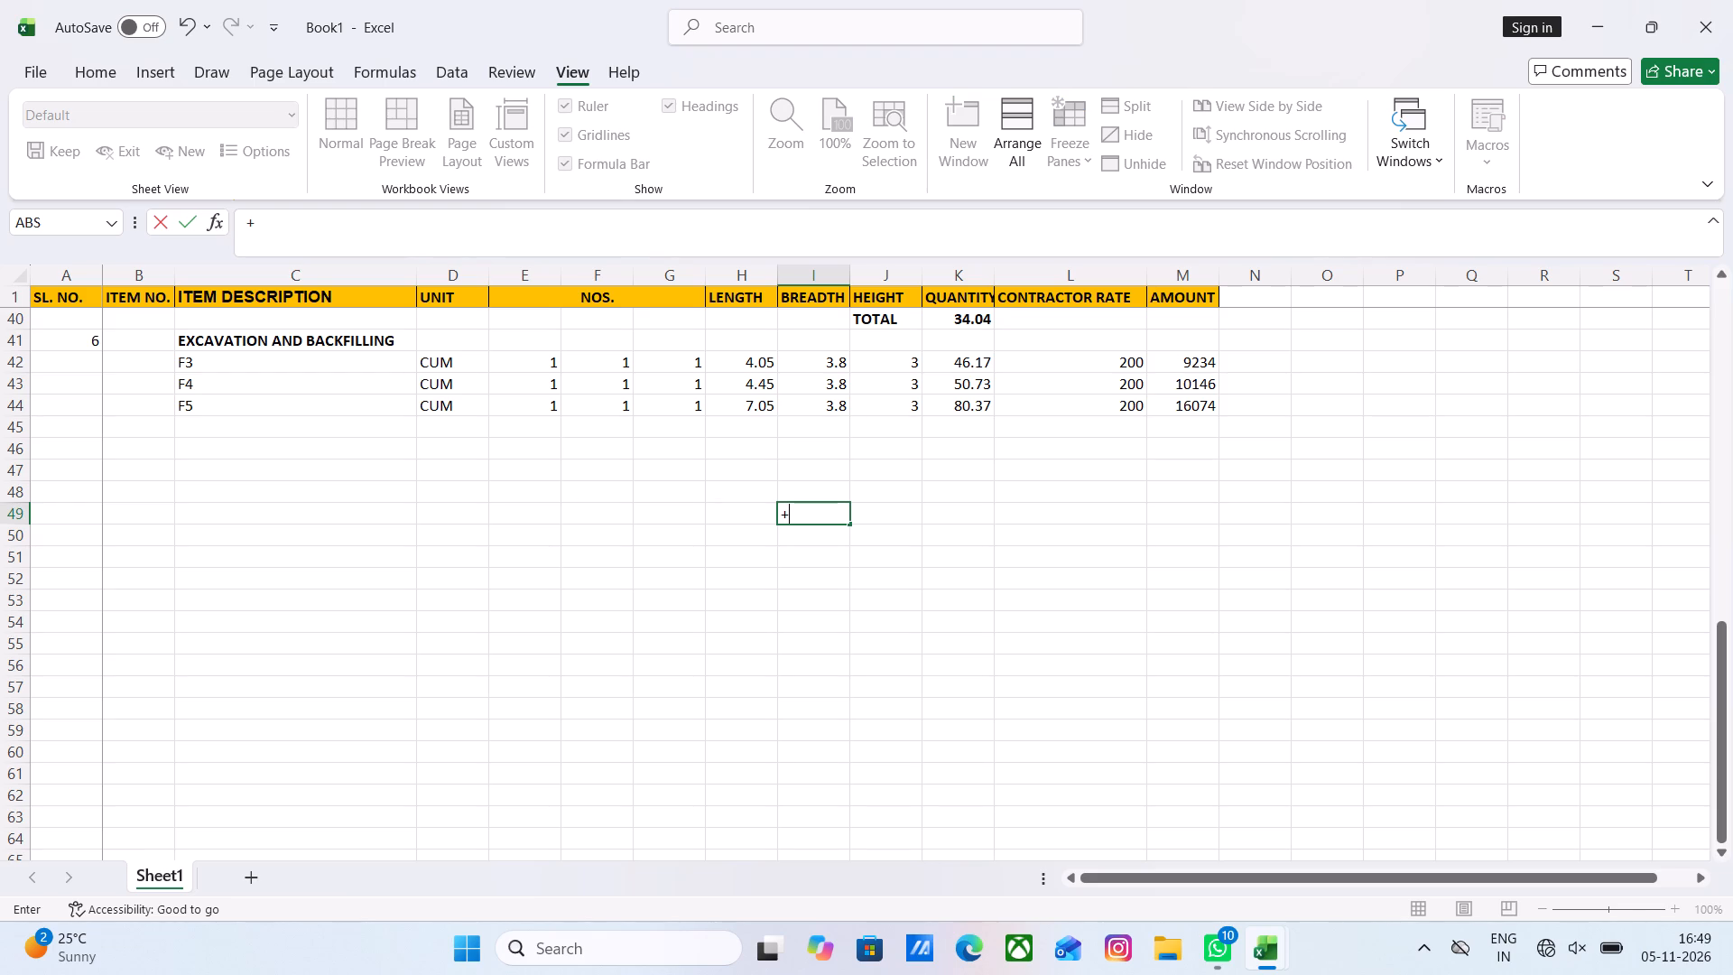
key(9)
text(.5)
key(7)
key(5)
text(+0.7+)
text(0.7)
key(Return)
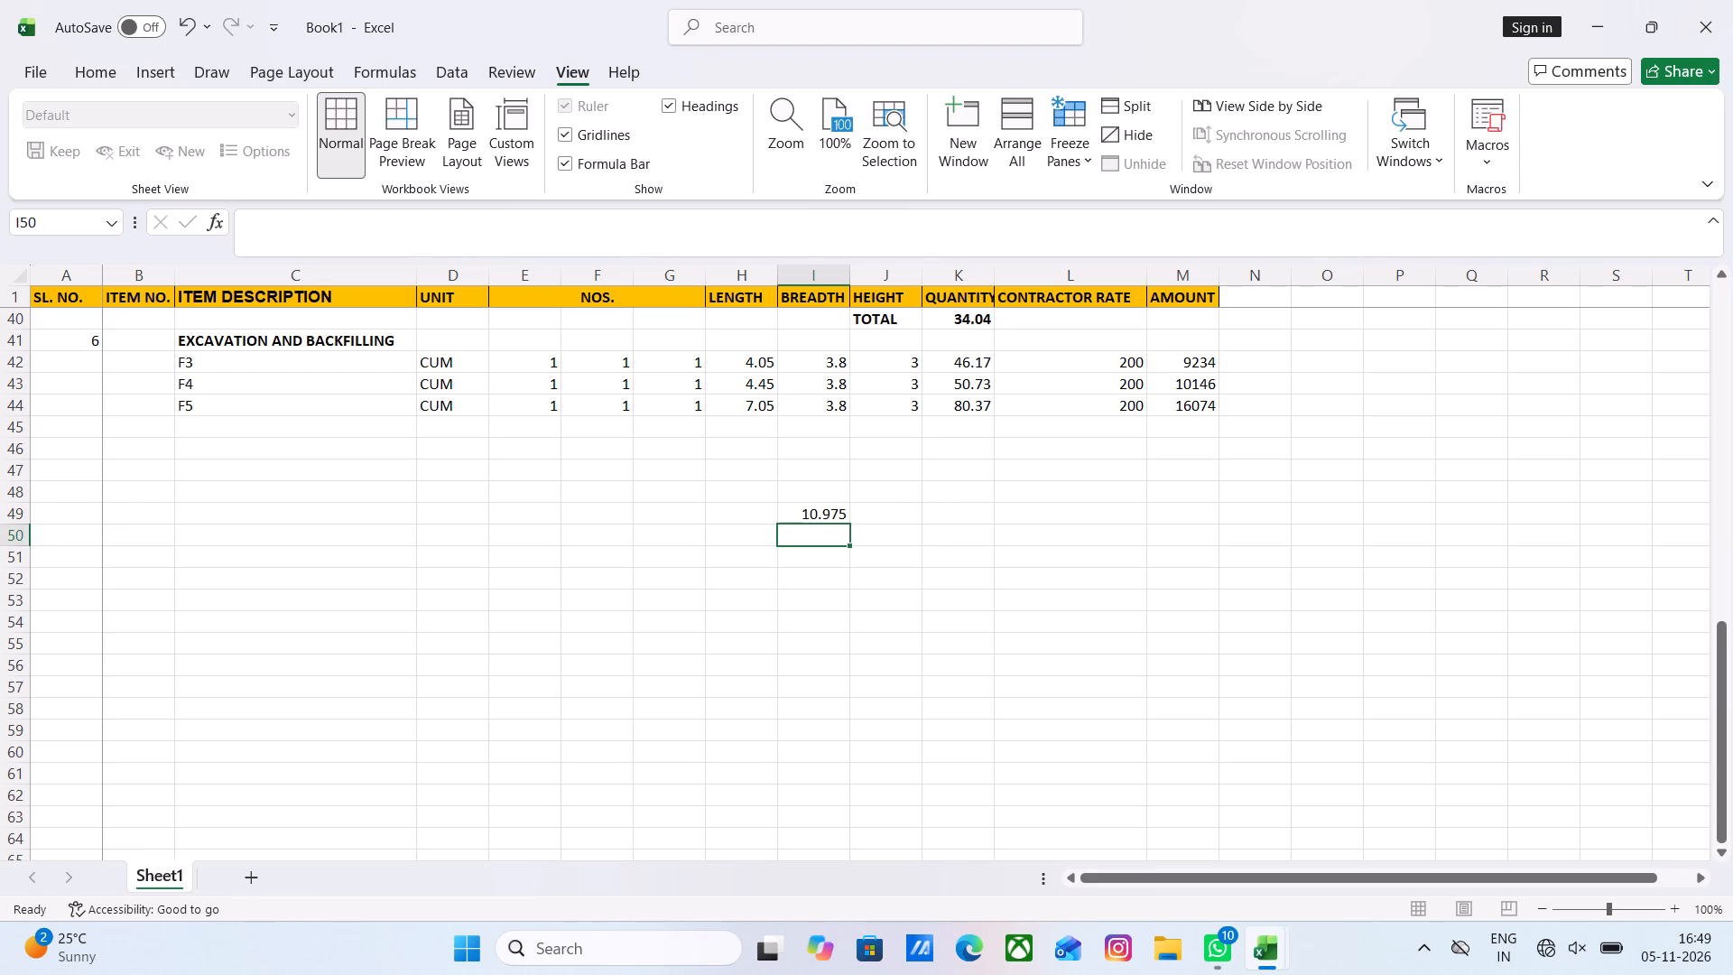
Enter the sum +4+0.7+0.7 in cell J49.
click(871, 514)
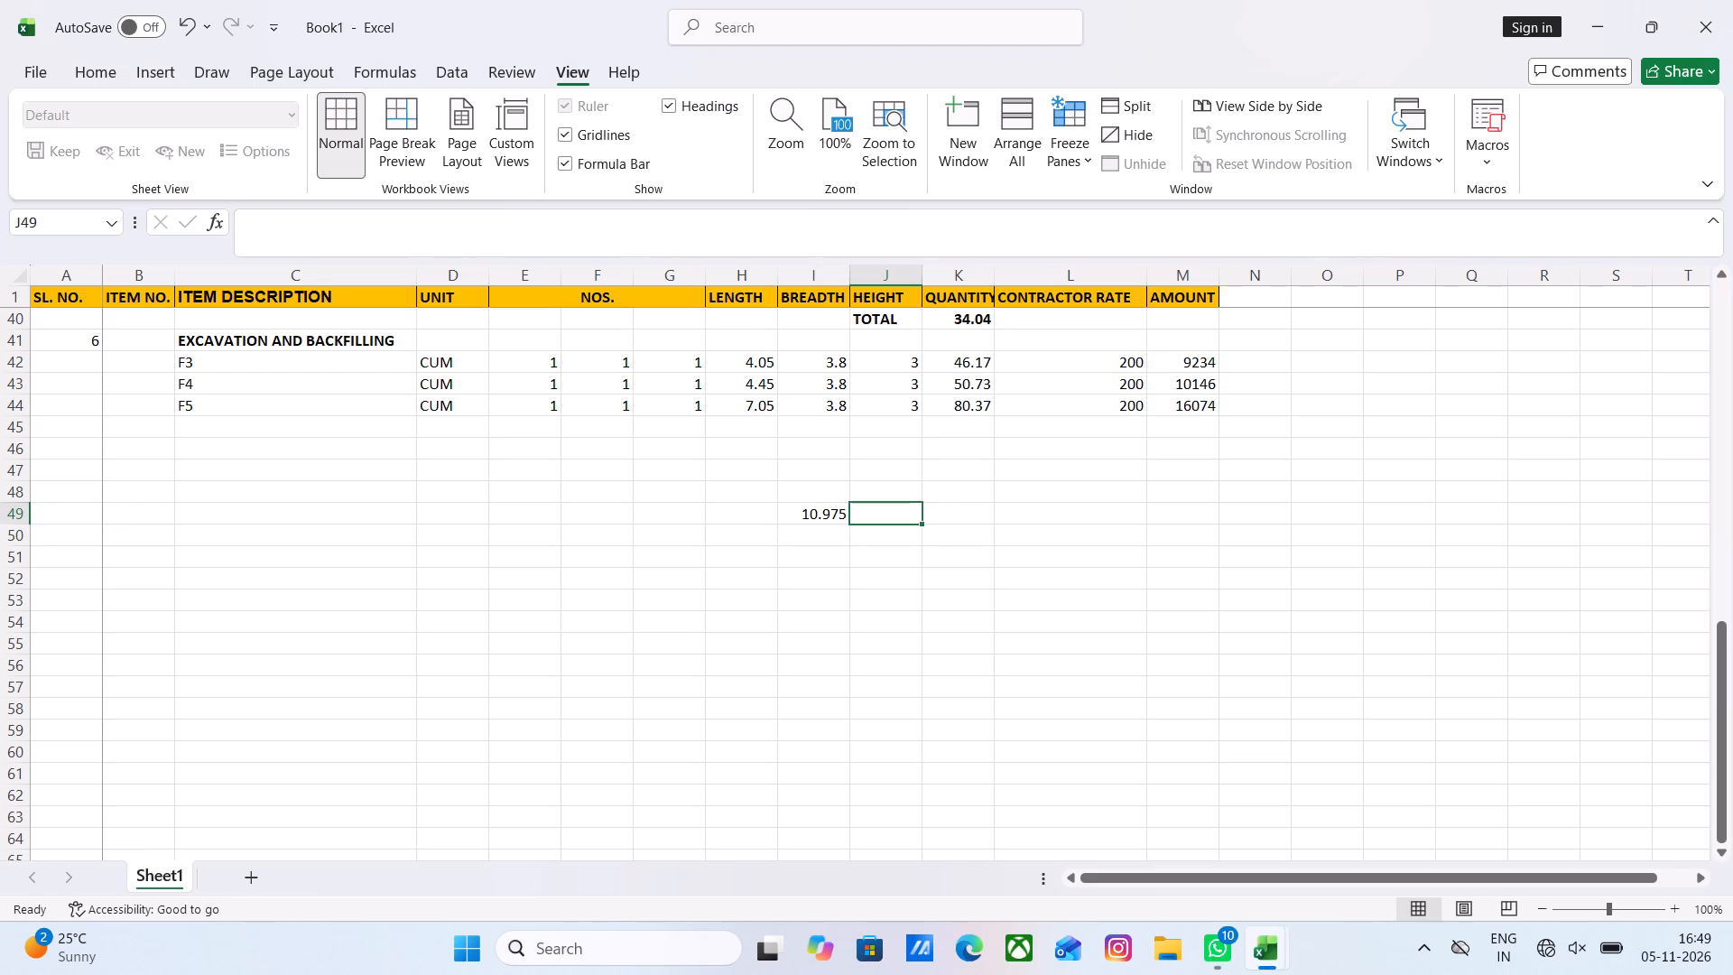
text(+4)
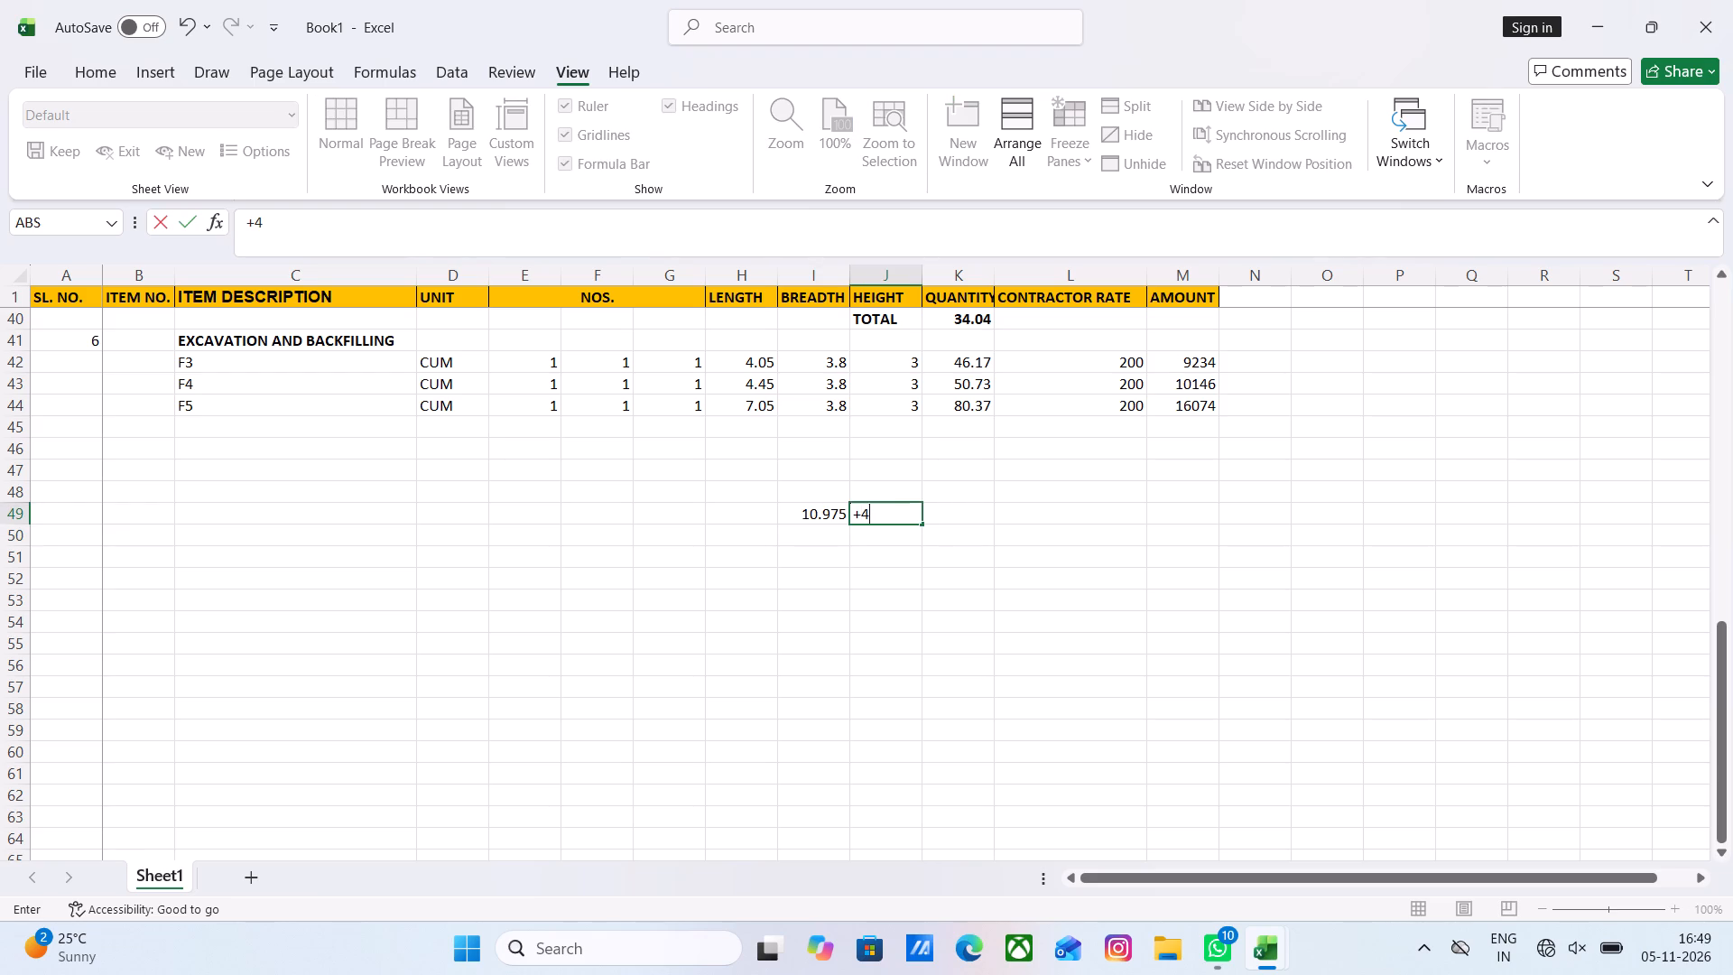
text(+0.7+0.7)
key(Return)
Enter 3 in cell K49 beside the two summed dimensions.
click(970, 519)
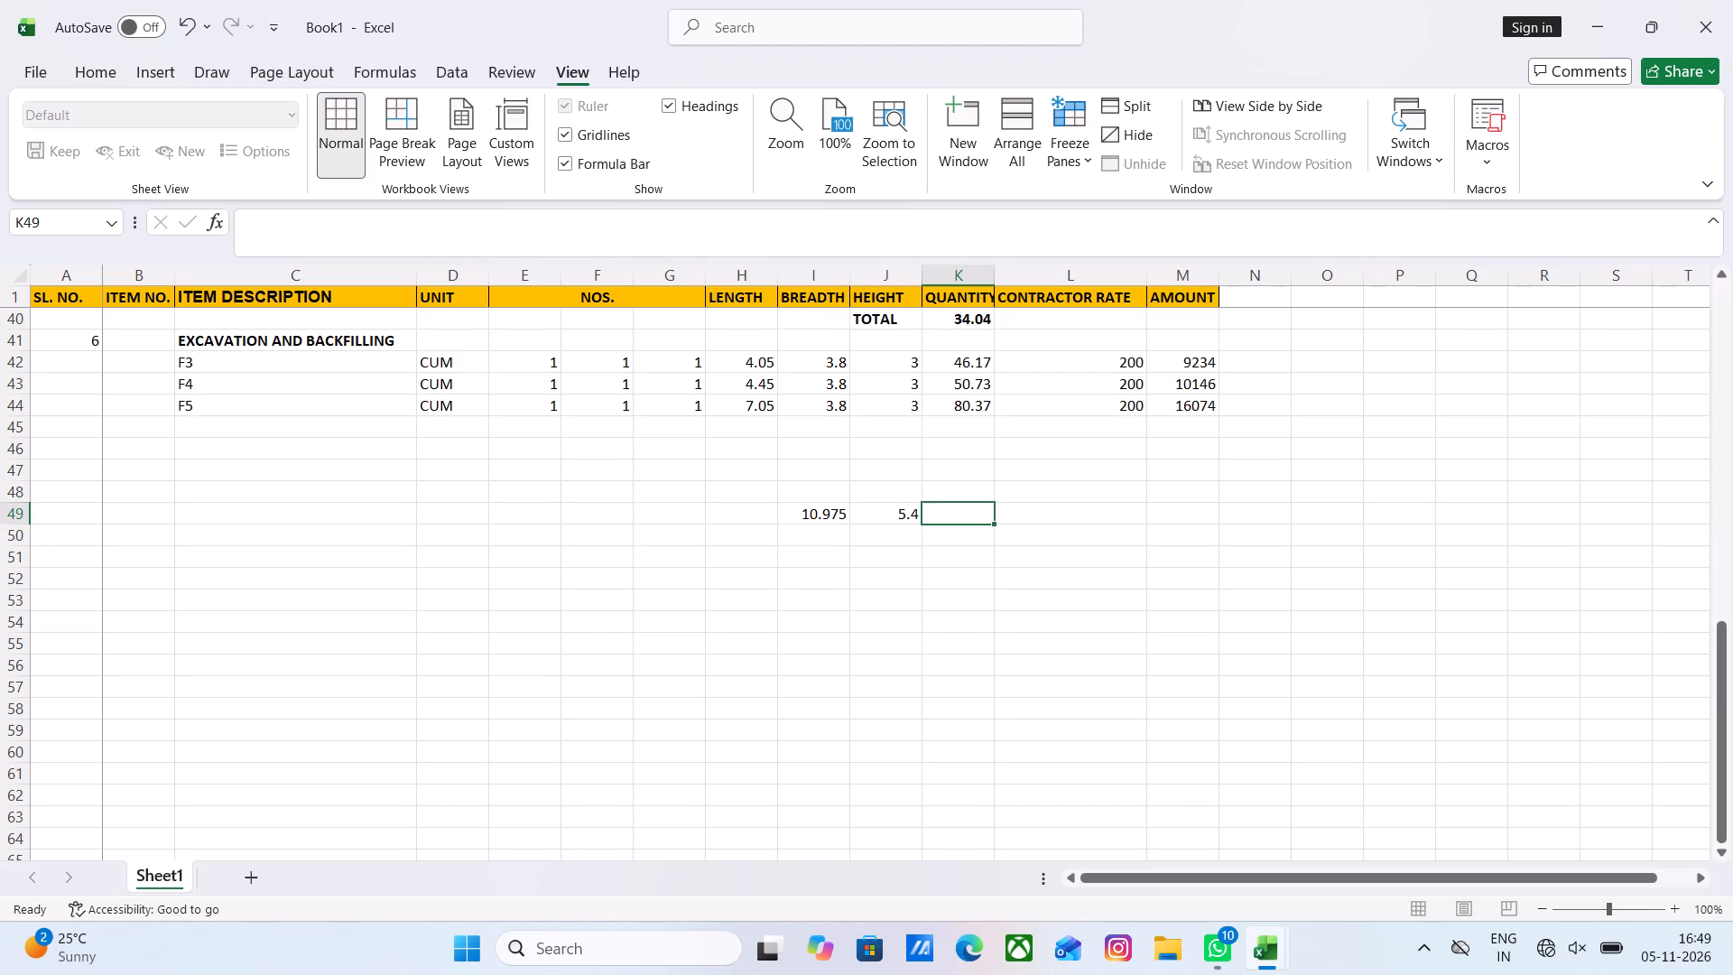
key(plus)
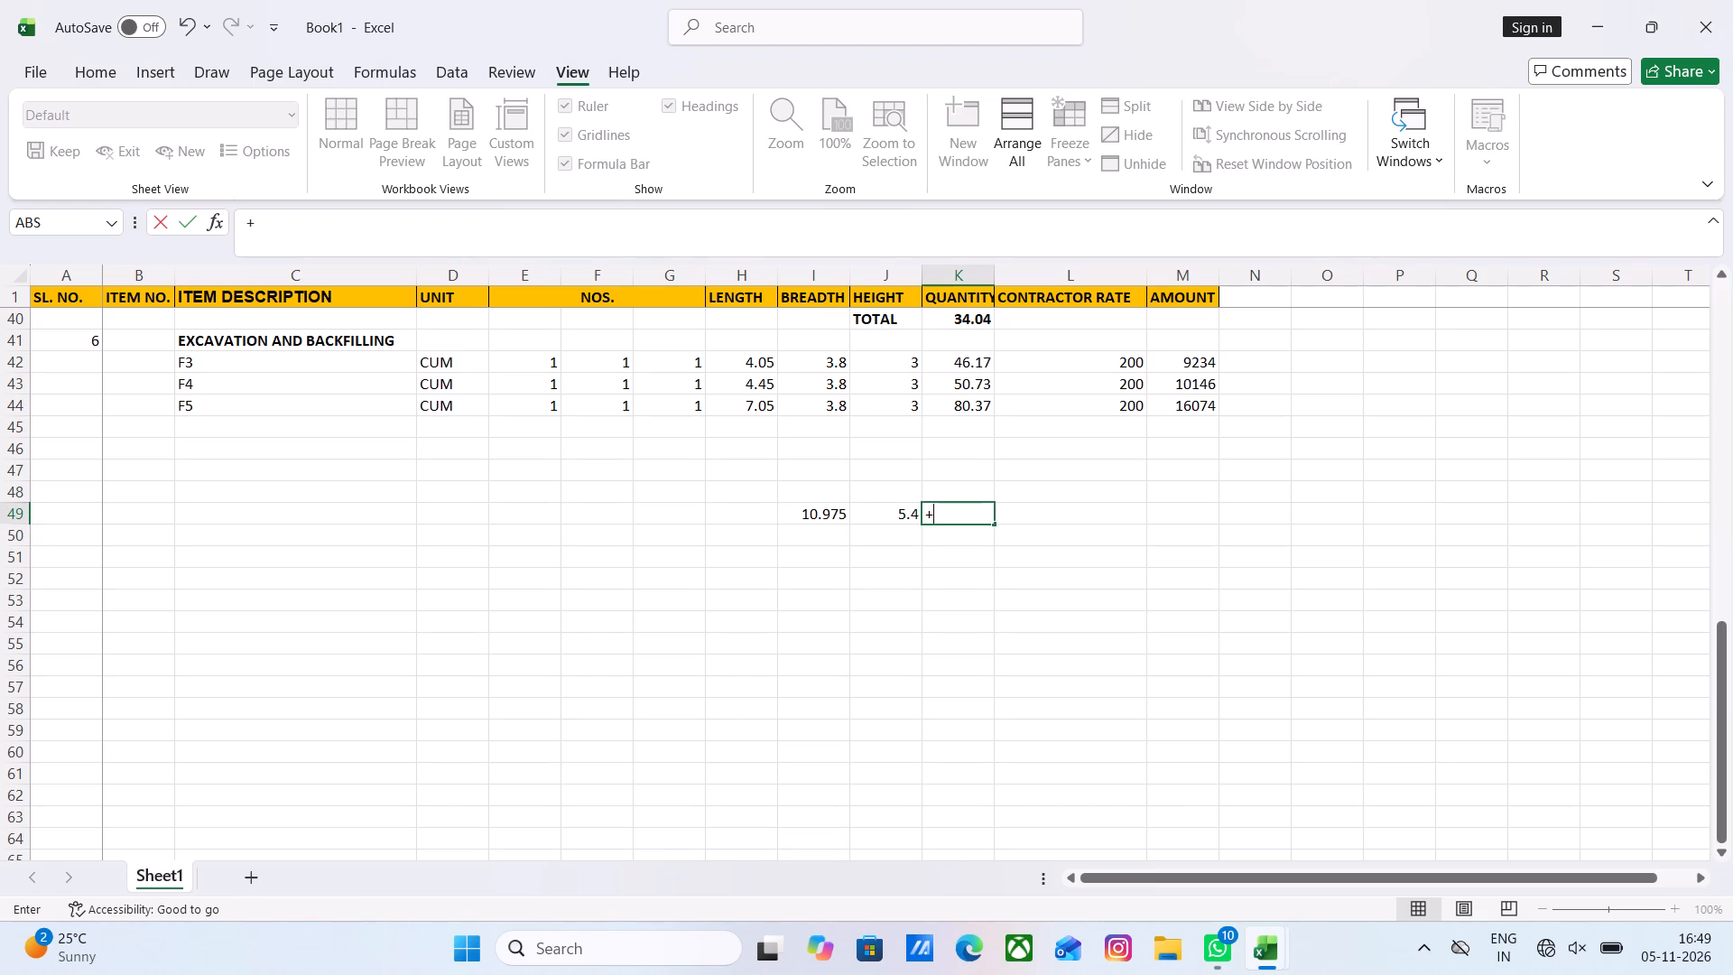
key(BackSpace)
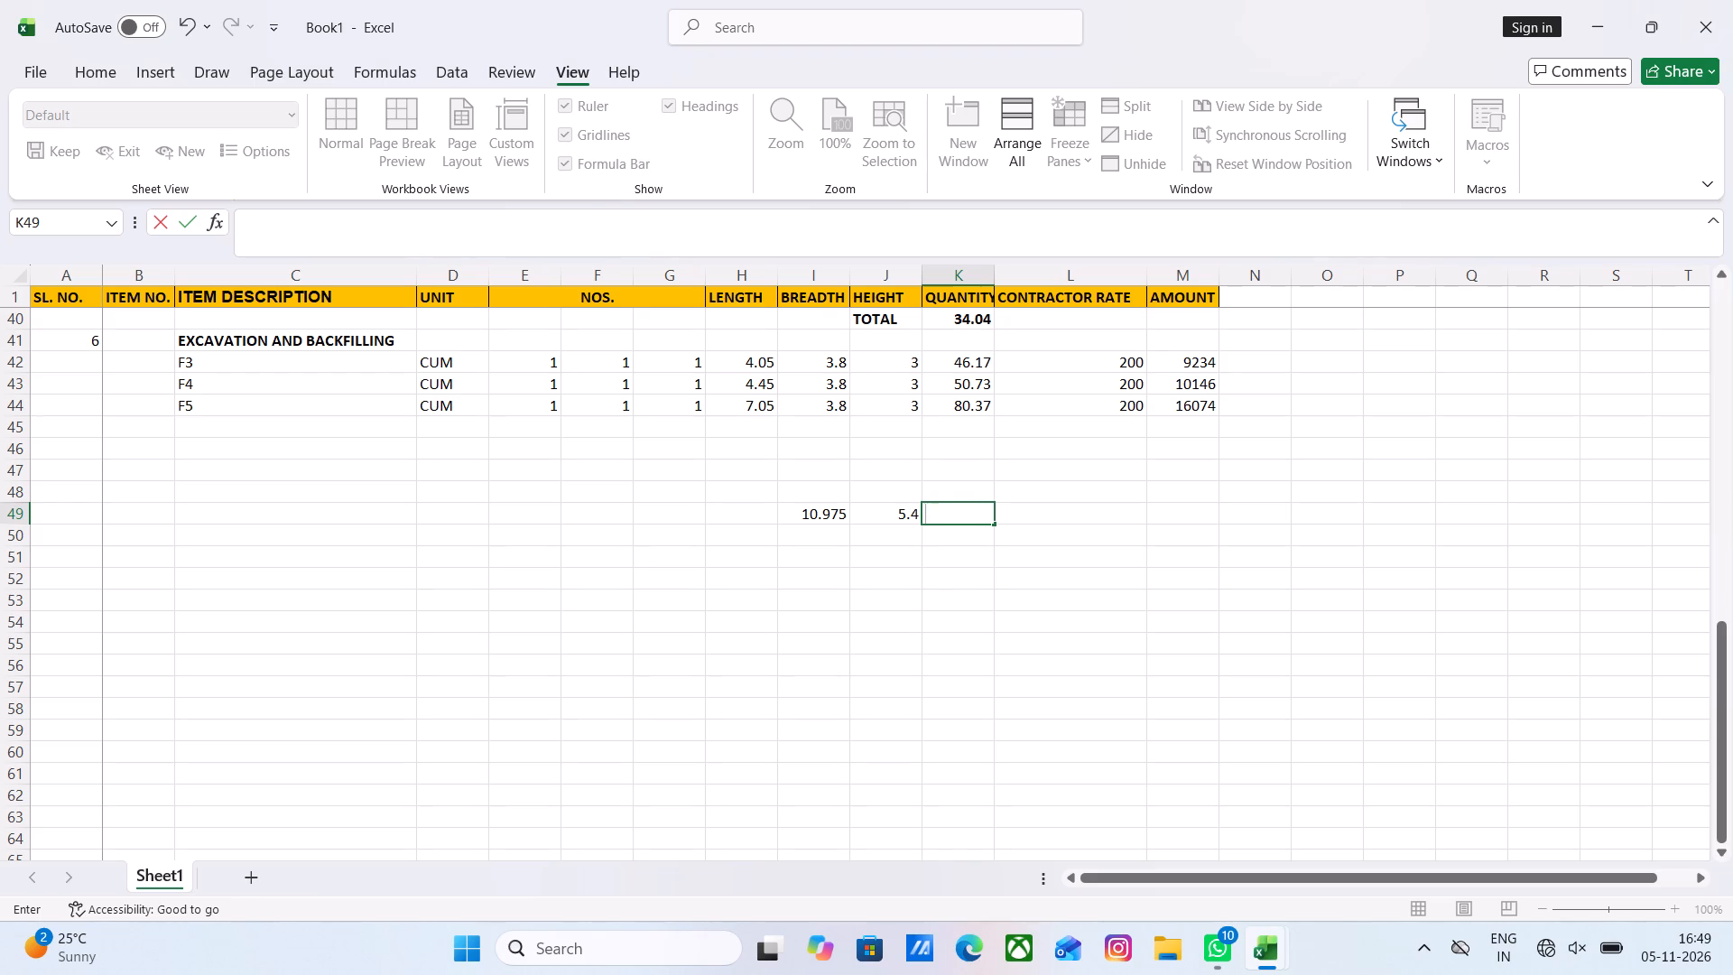
key(3)
click(1009, 518)
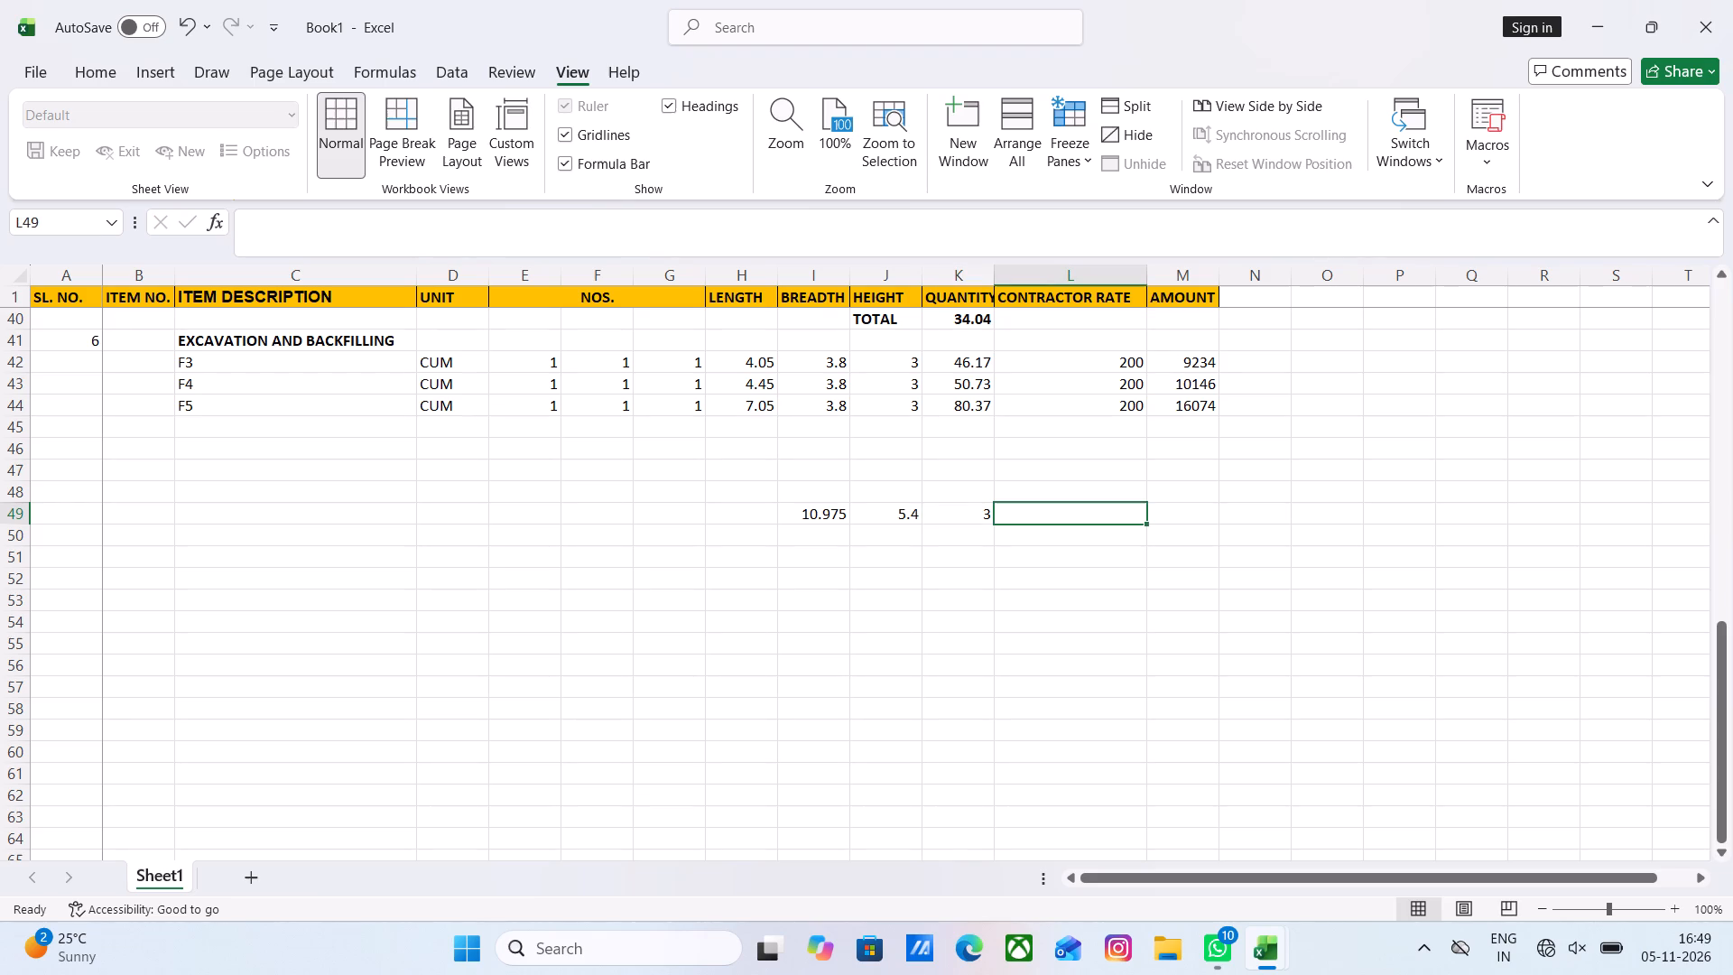
Enter a formula in cell L49 multiplying K49, J49 and I49.
key(plus)
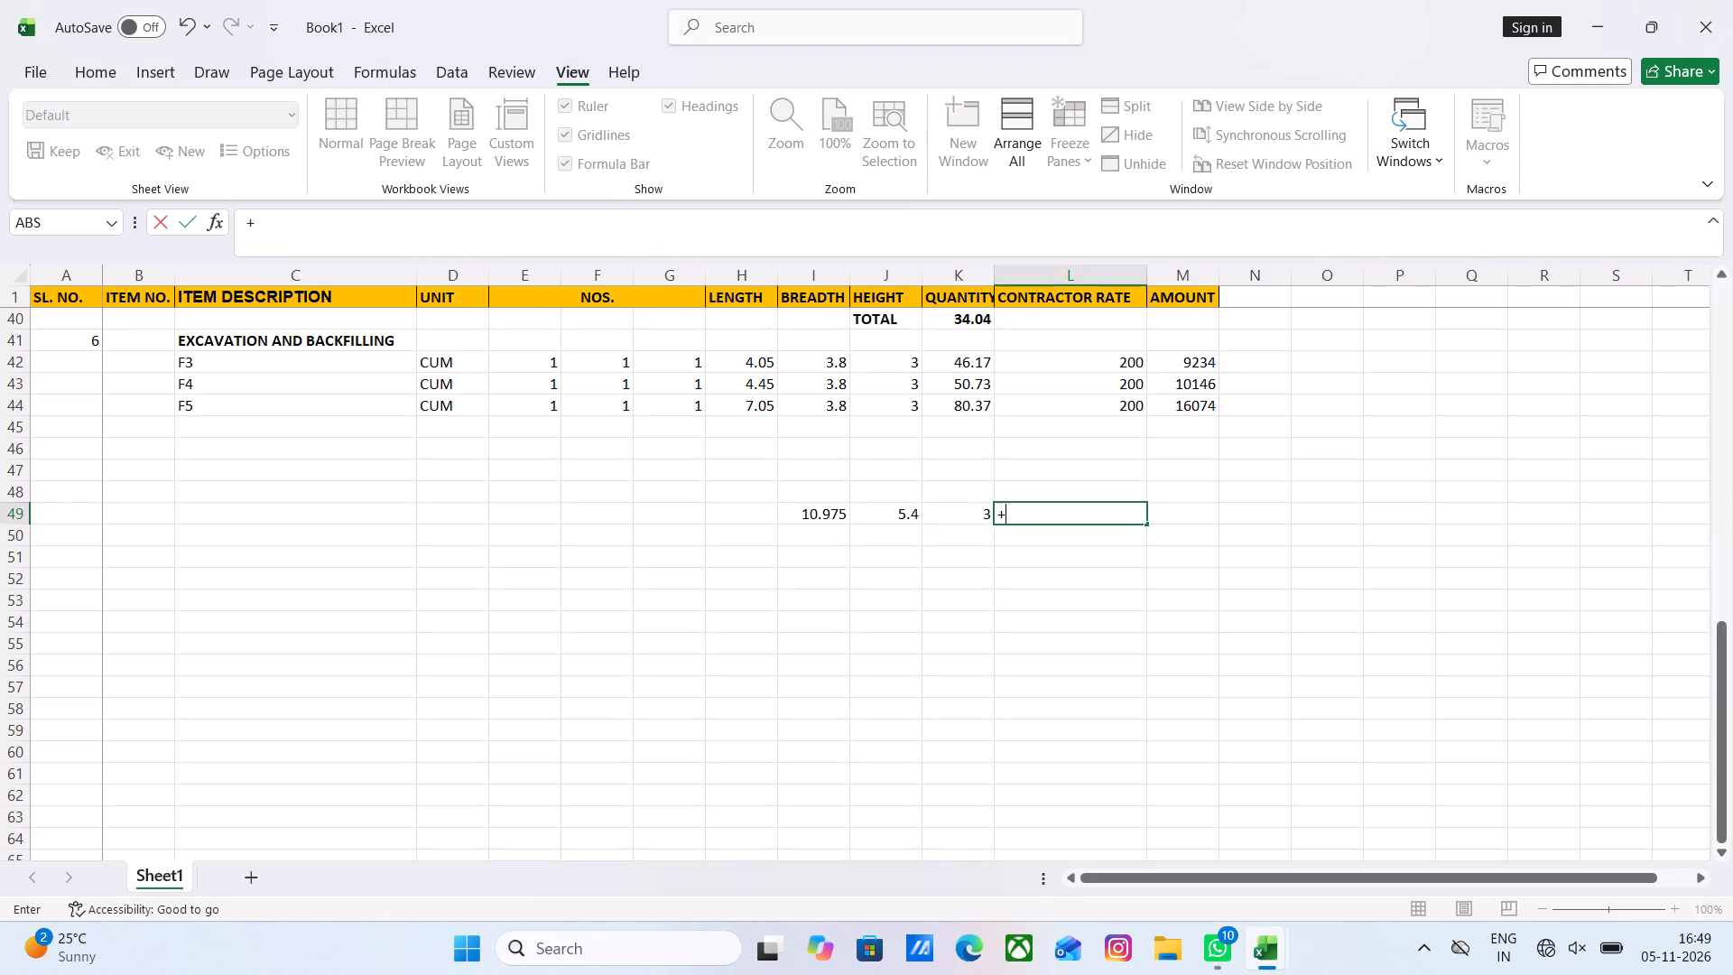
click(963, 517)
key(asterisk)
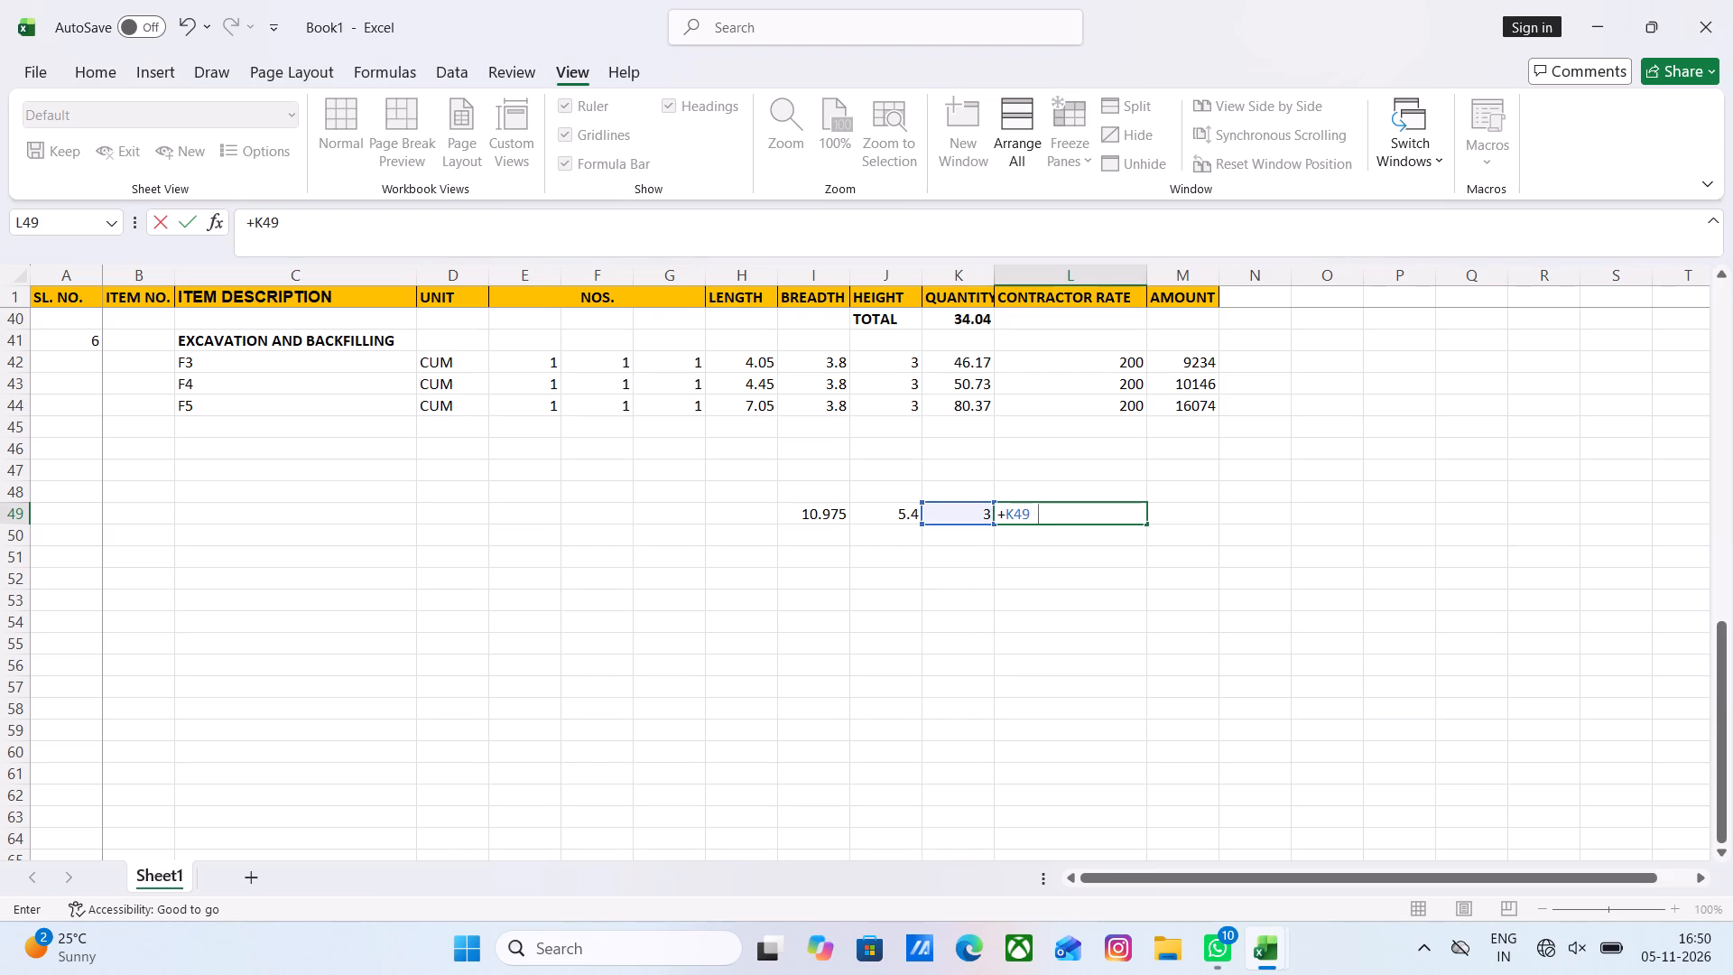
key(Left)
key(Left)
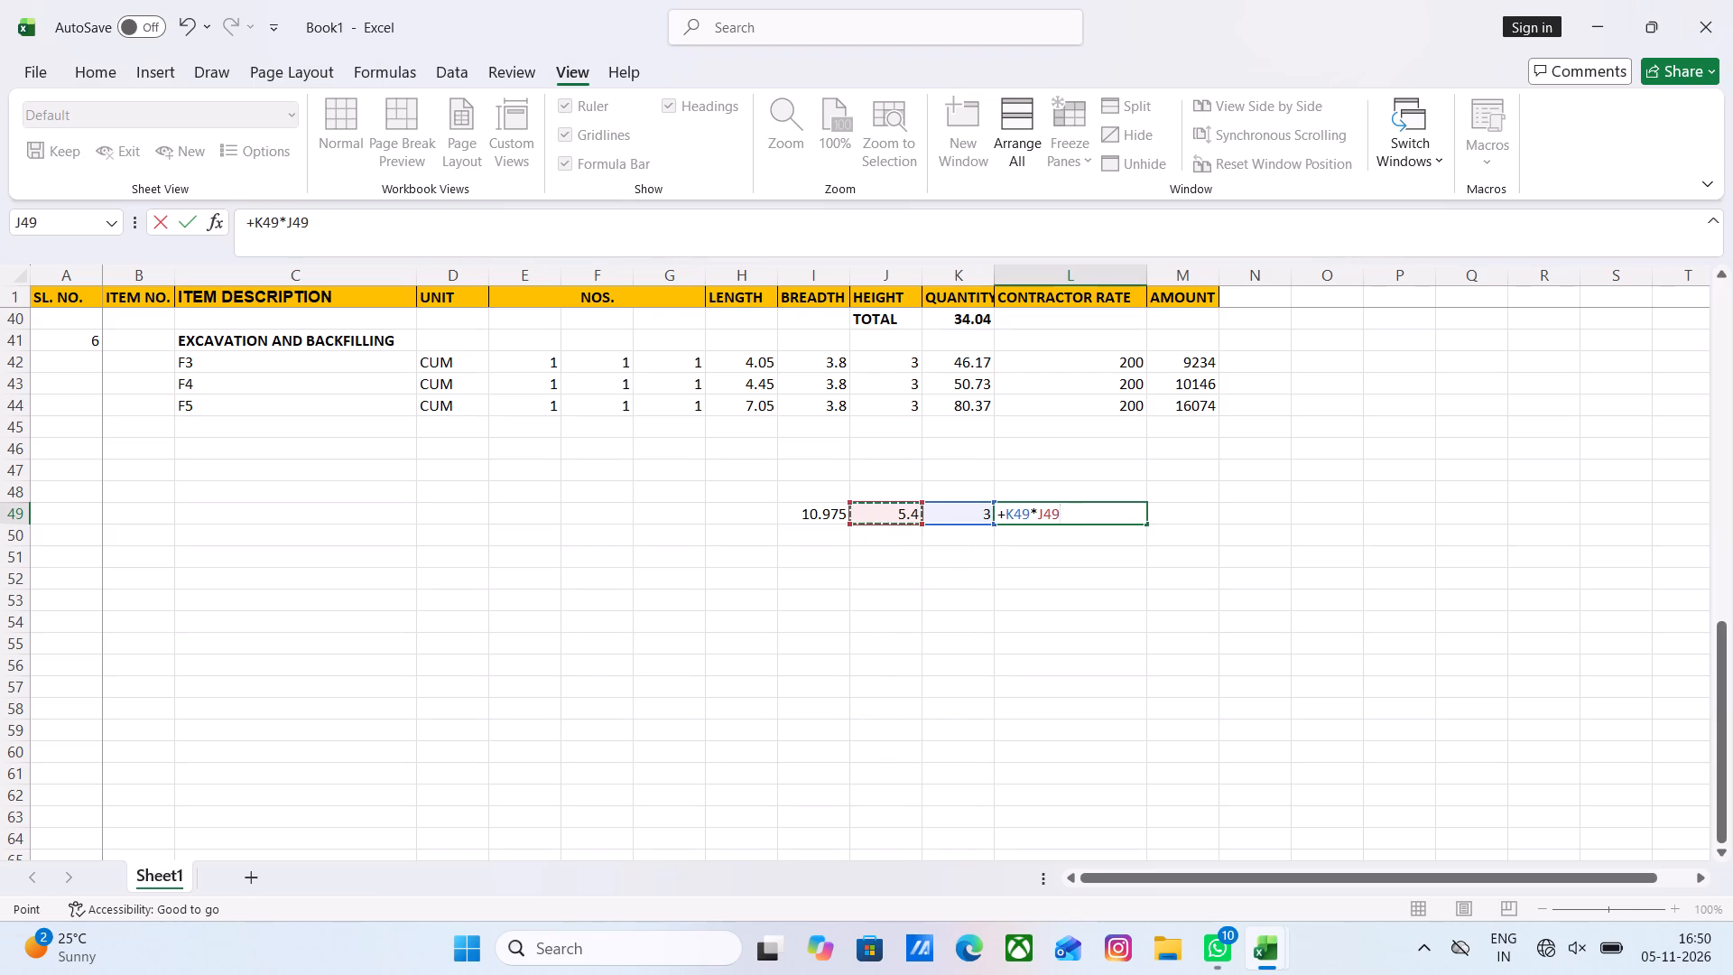
key(asterisk)
key(Left)
key(Left)
key(Left)
key(Return)
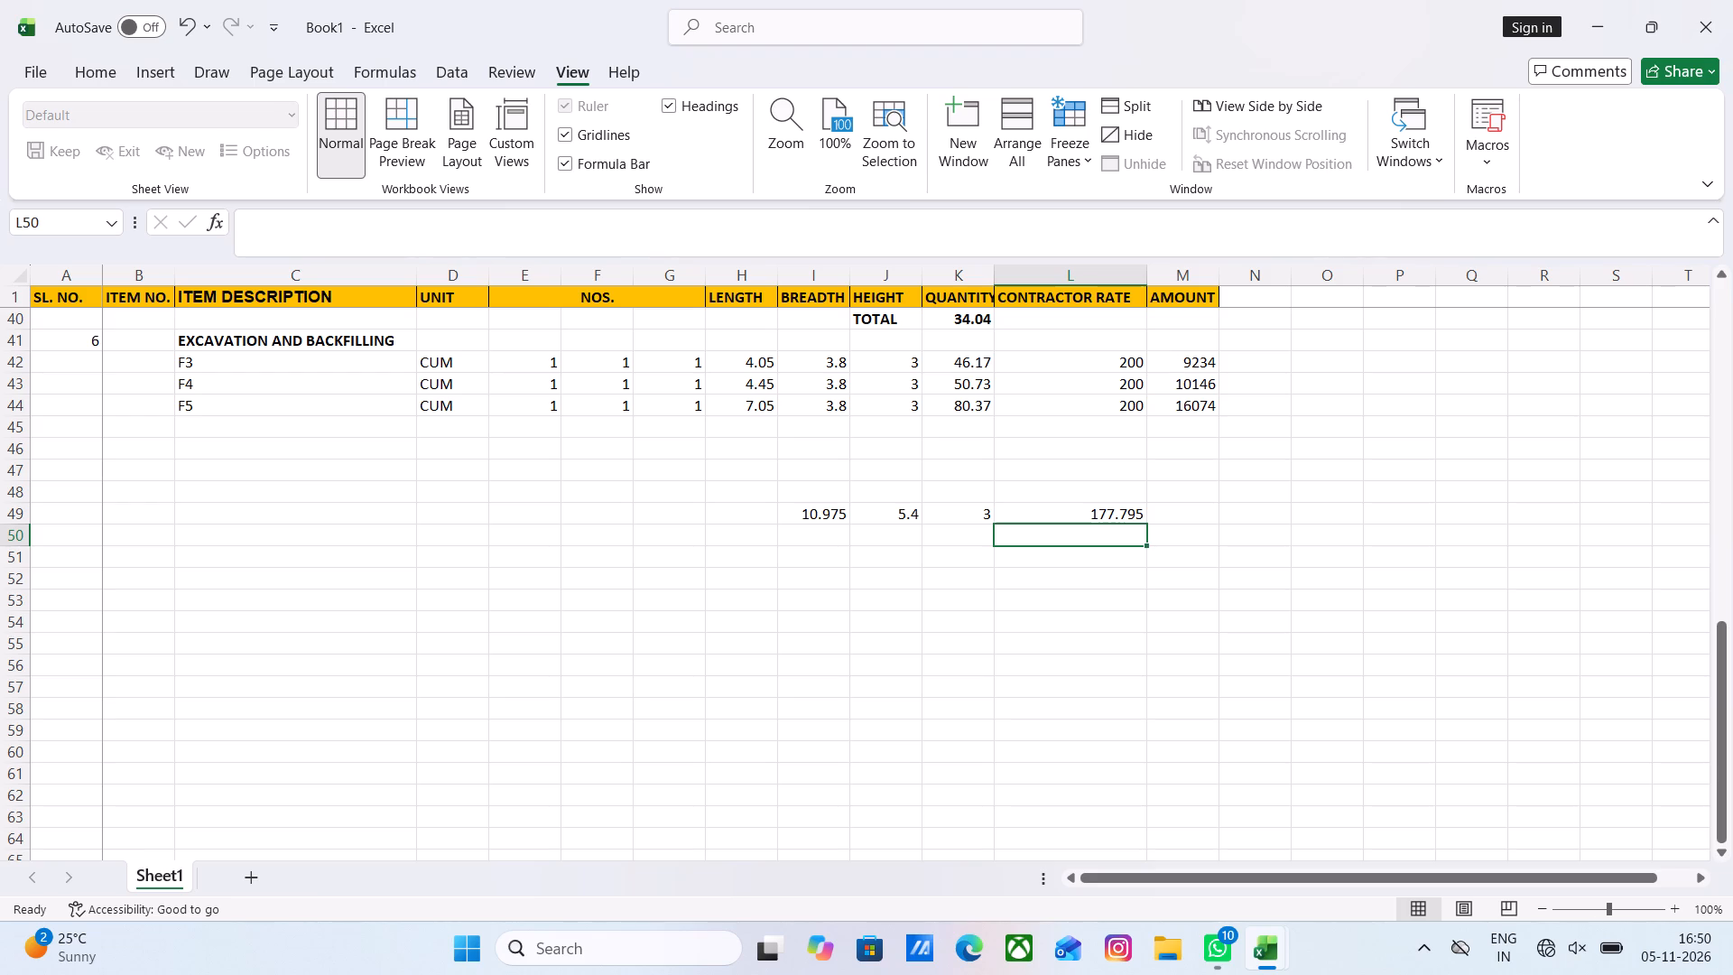
Enter a rate of 200 in cell M49 beside the calculated volume.
click(1181, 518)
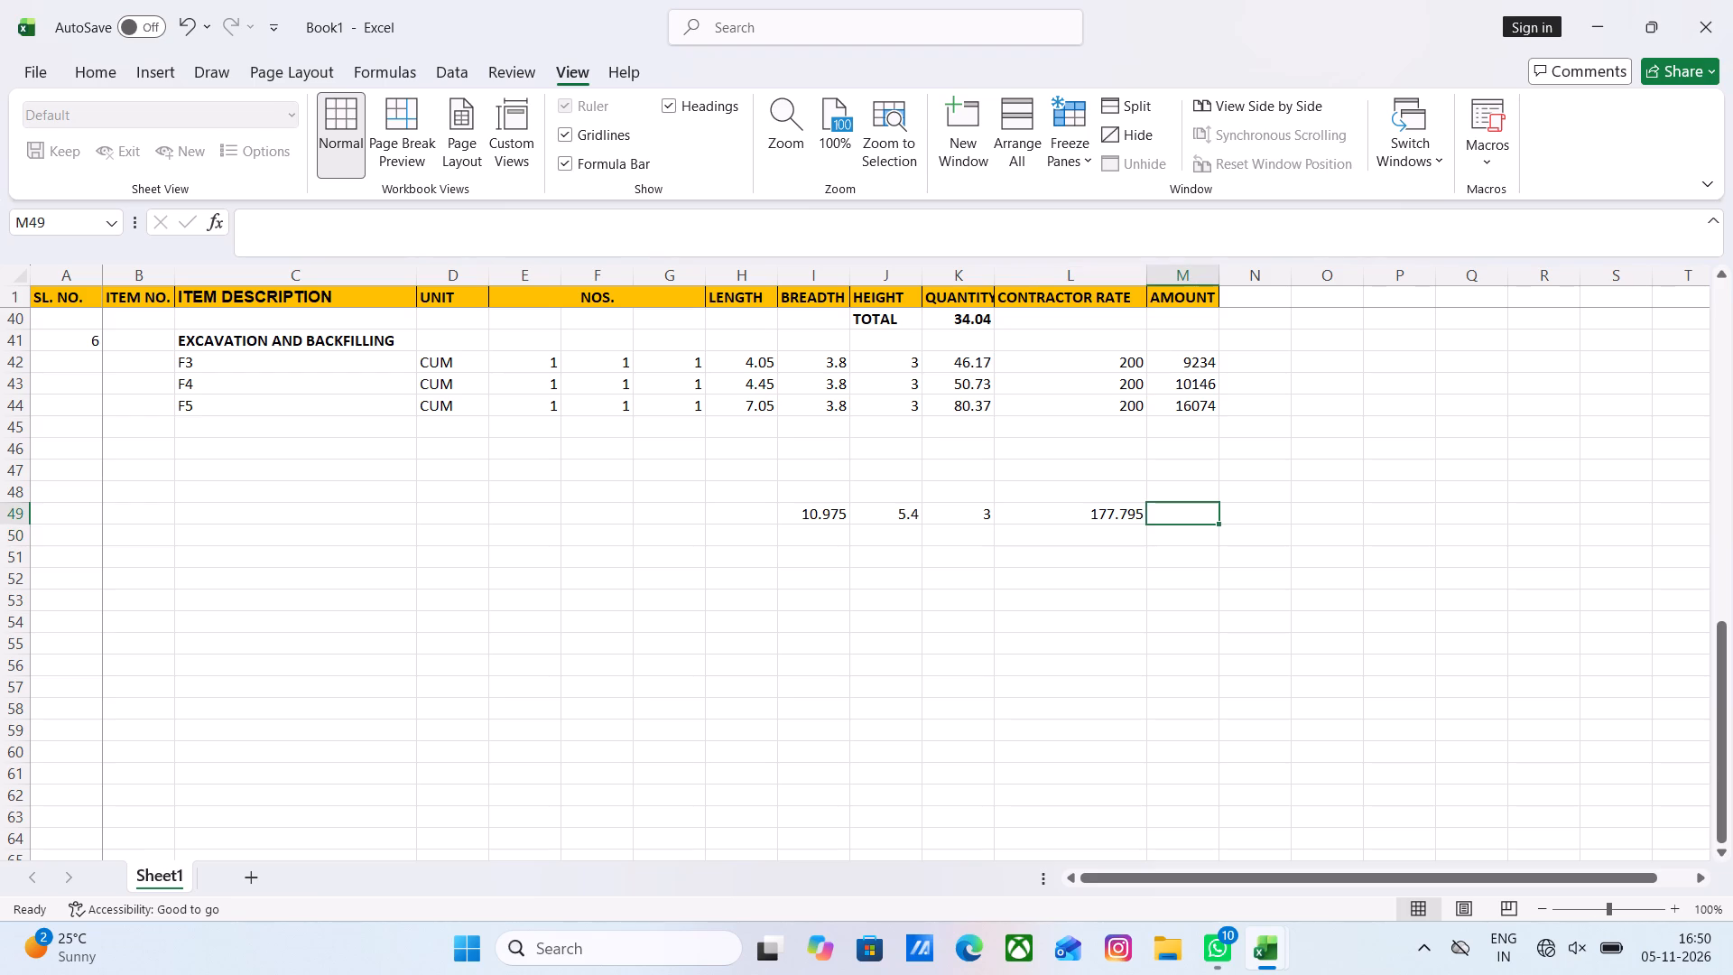
text(200)
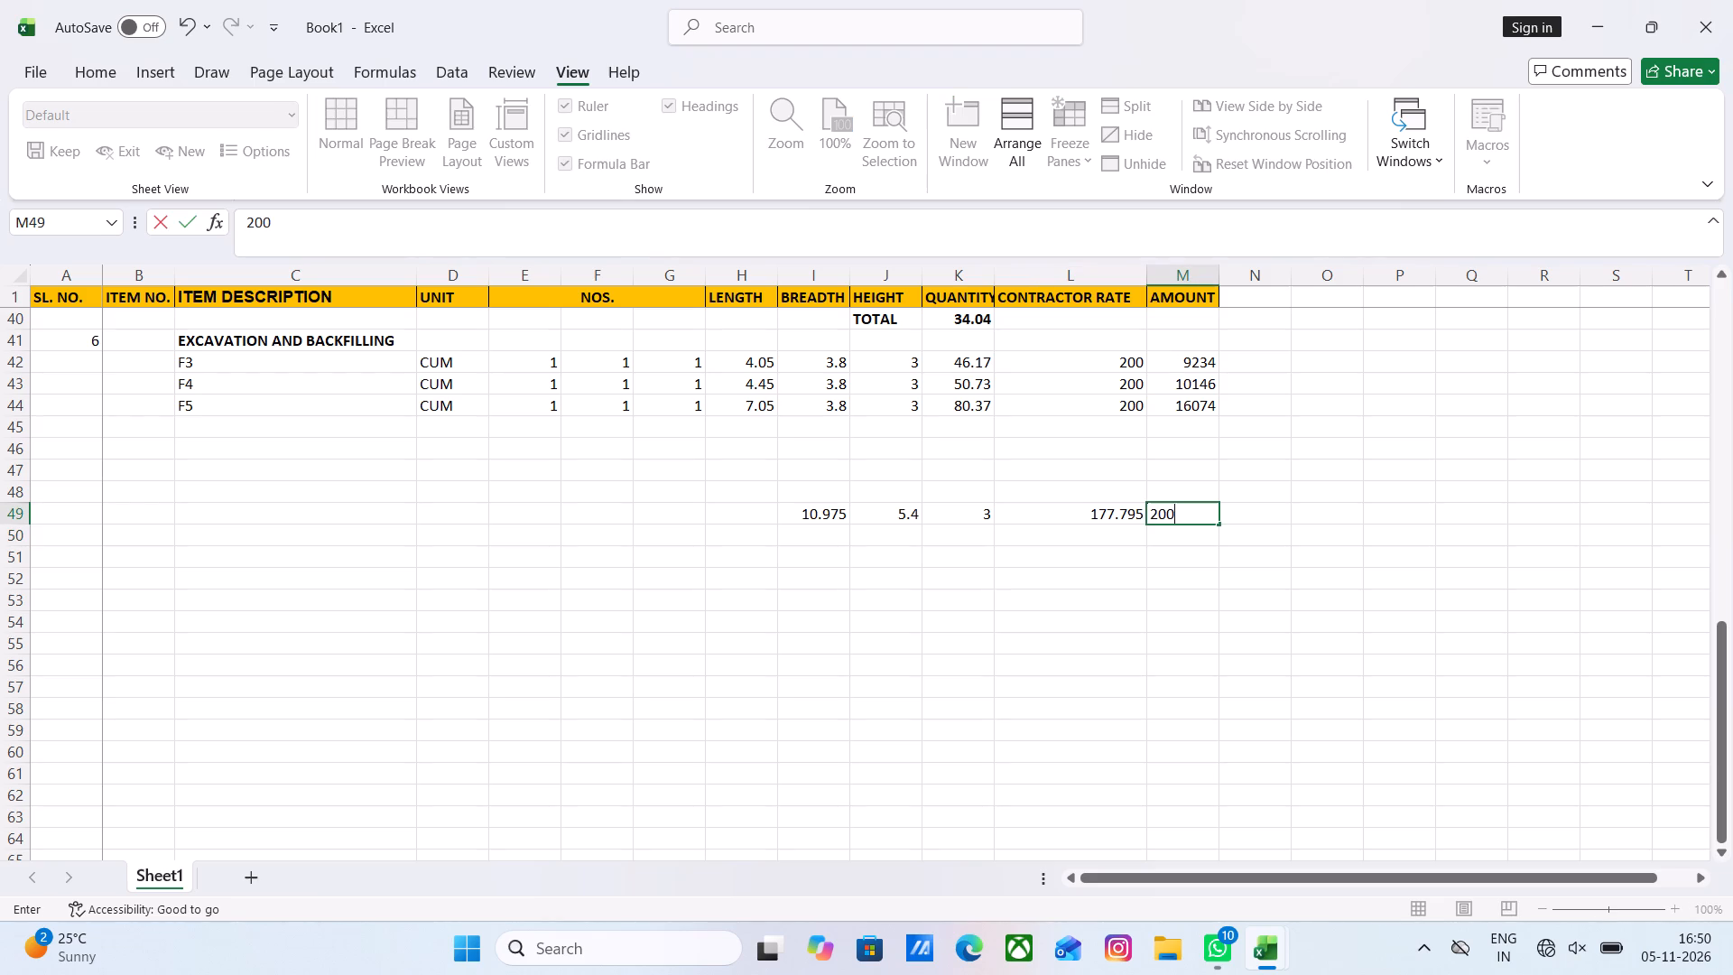
click(1196, 620)
Enter a formula in cell N49 multiplying the rate in M49 by the volume in L49.
click(1260, 519)
key(plus)
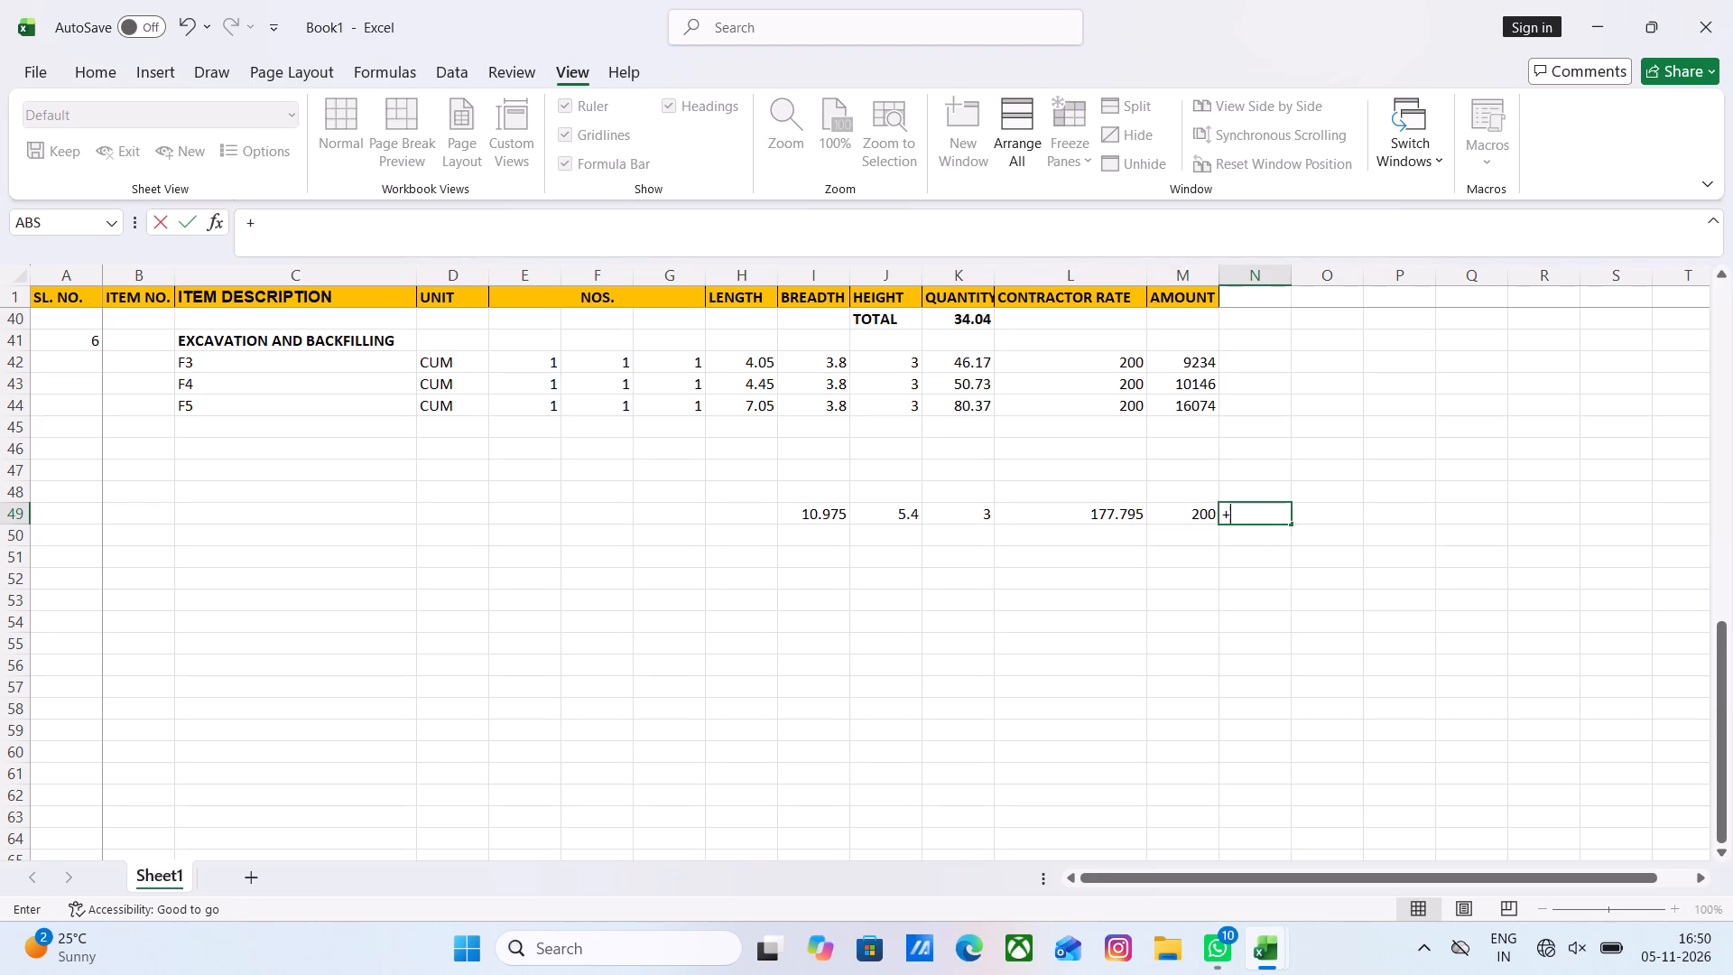
key(Left)
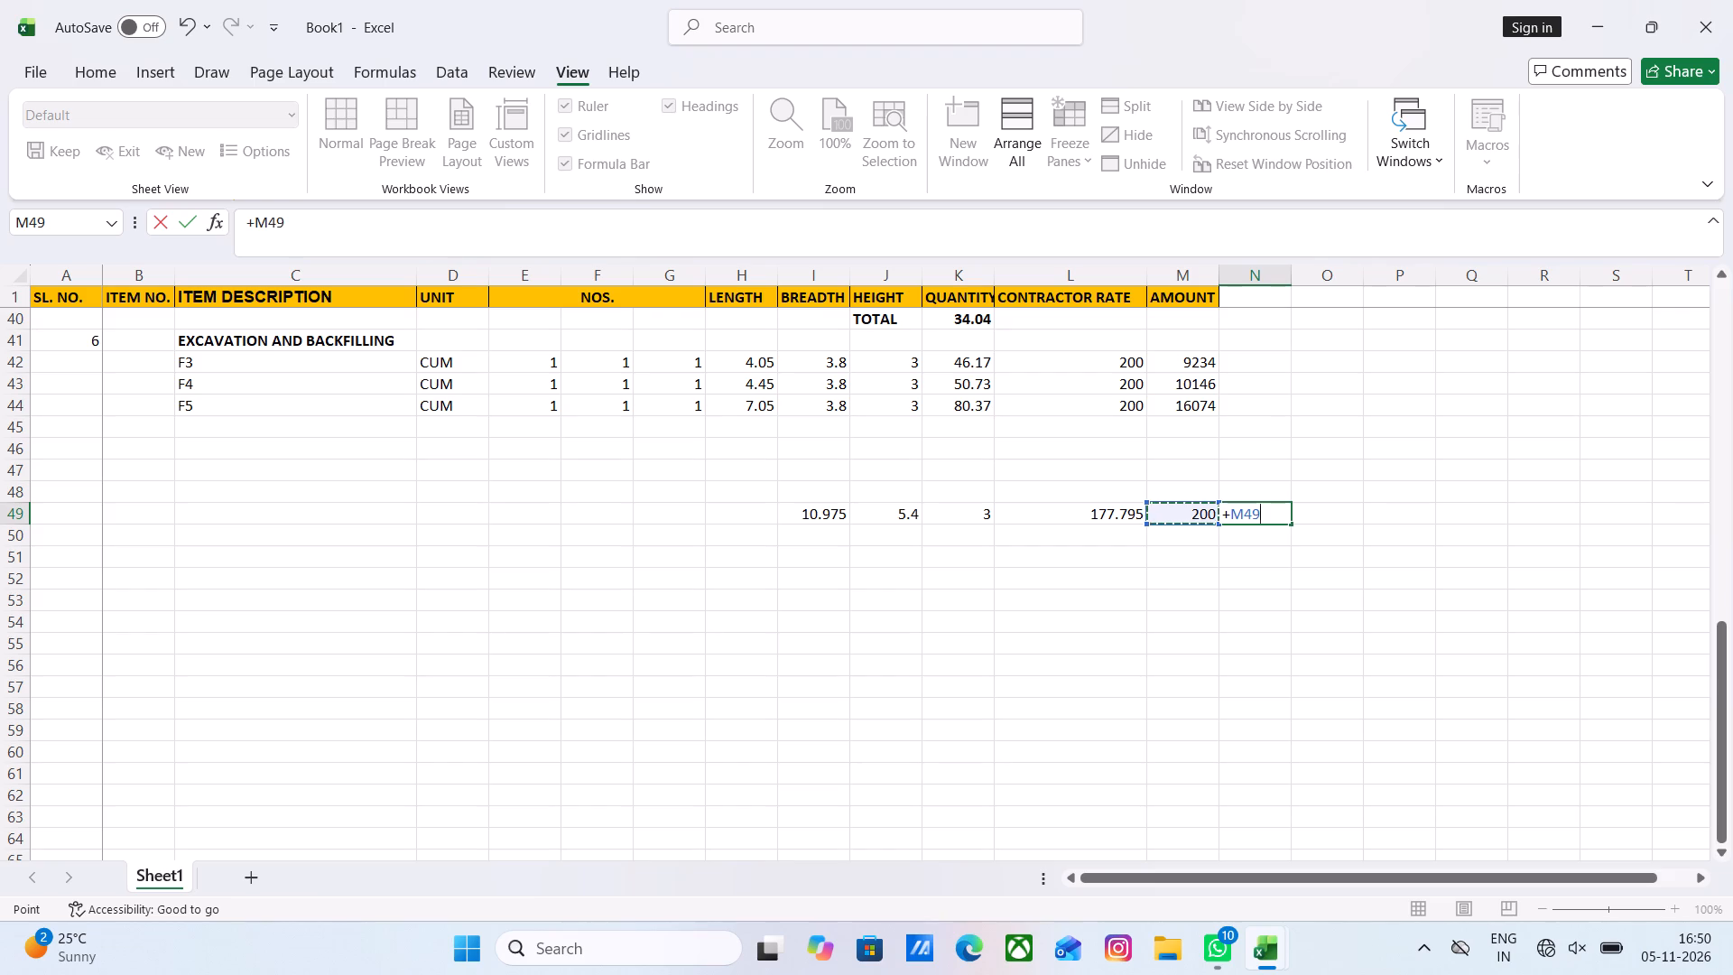
key(asterisk)
key(Left)
key(Left)
key(Left)
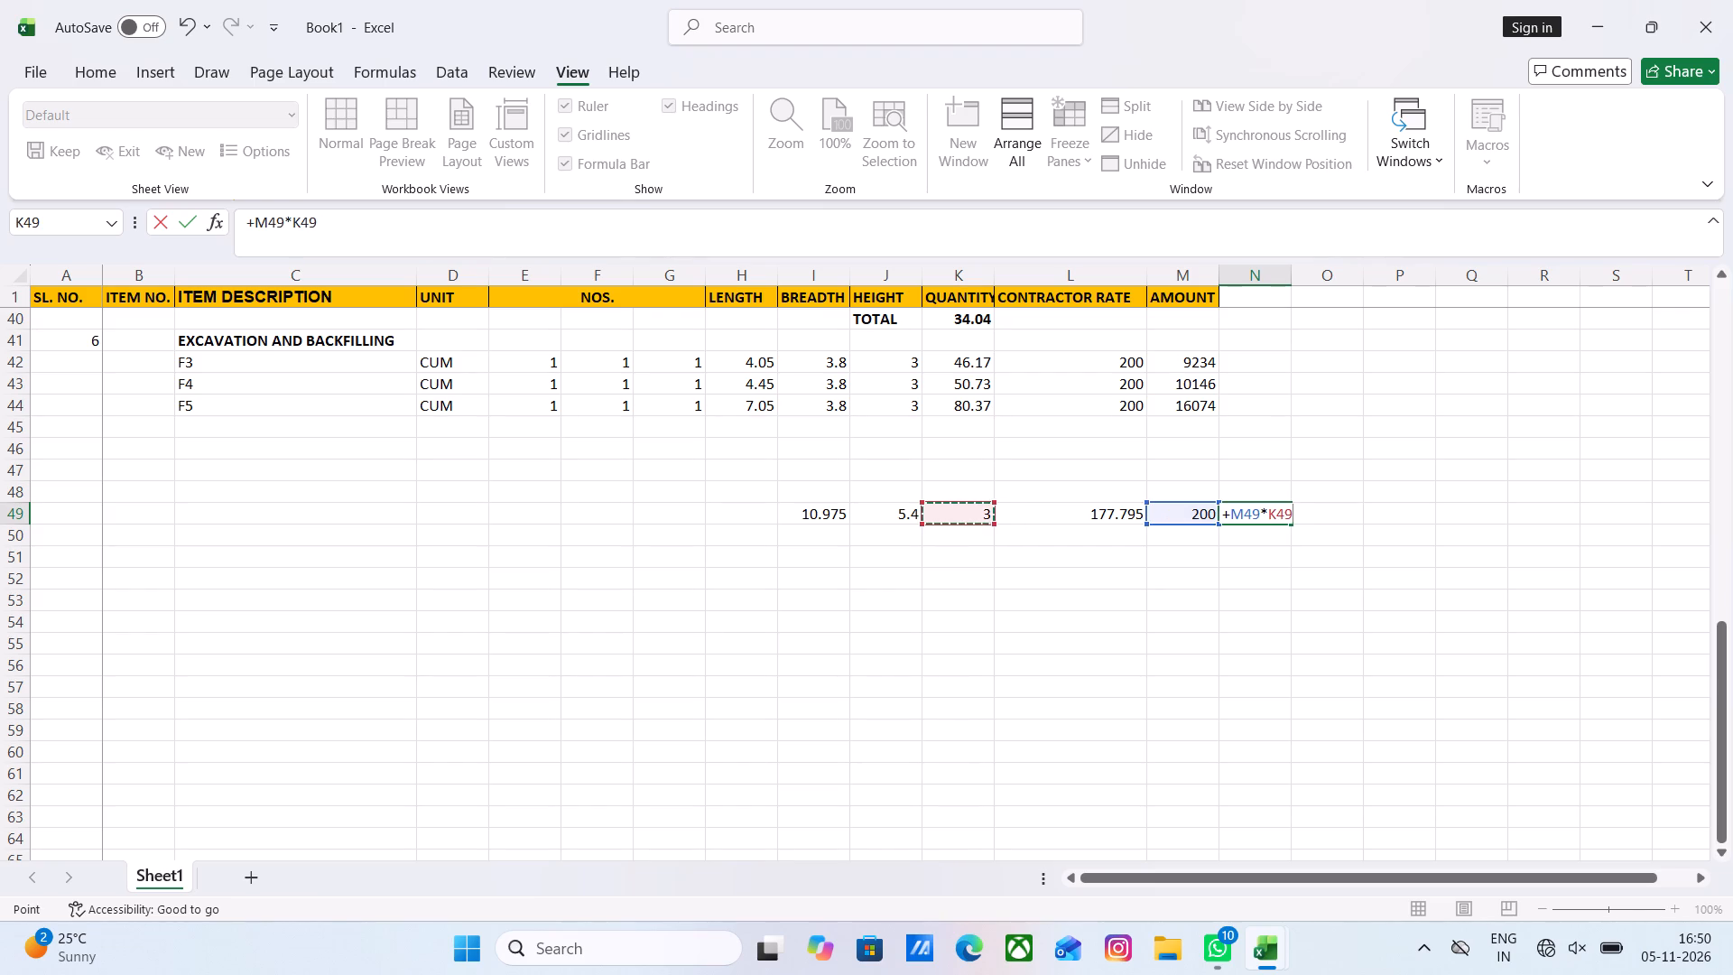
key(Right)
key(Return)
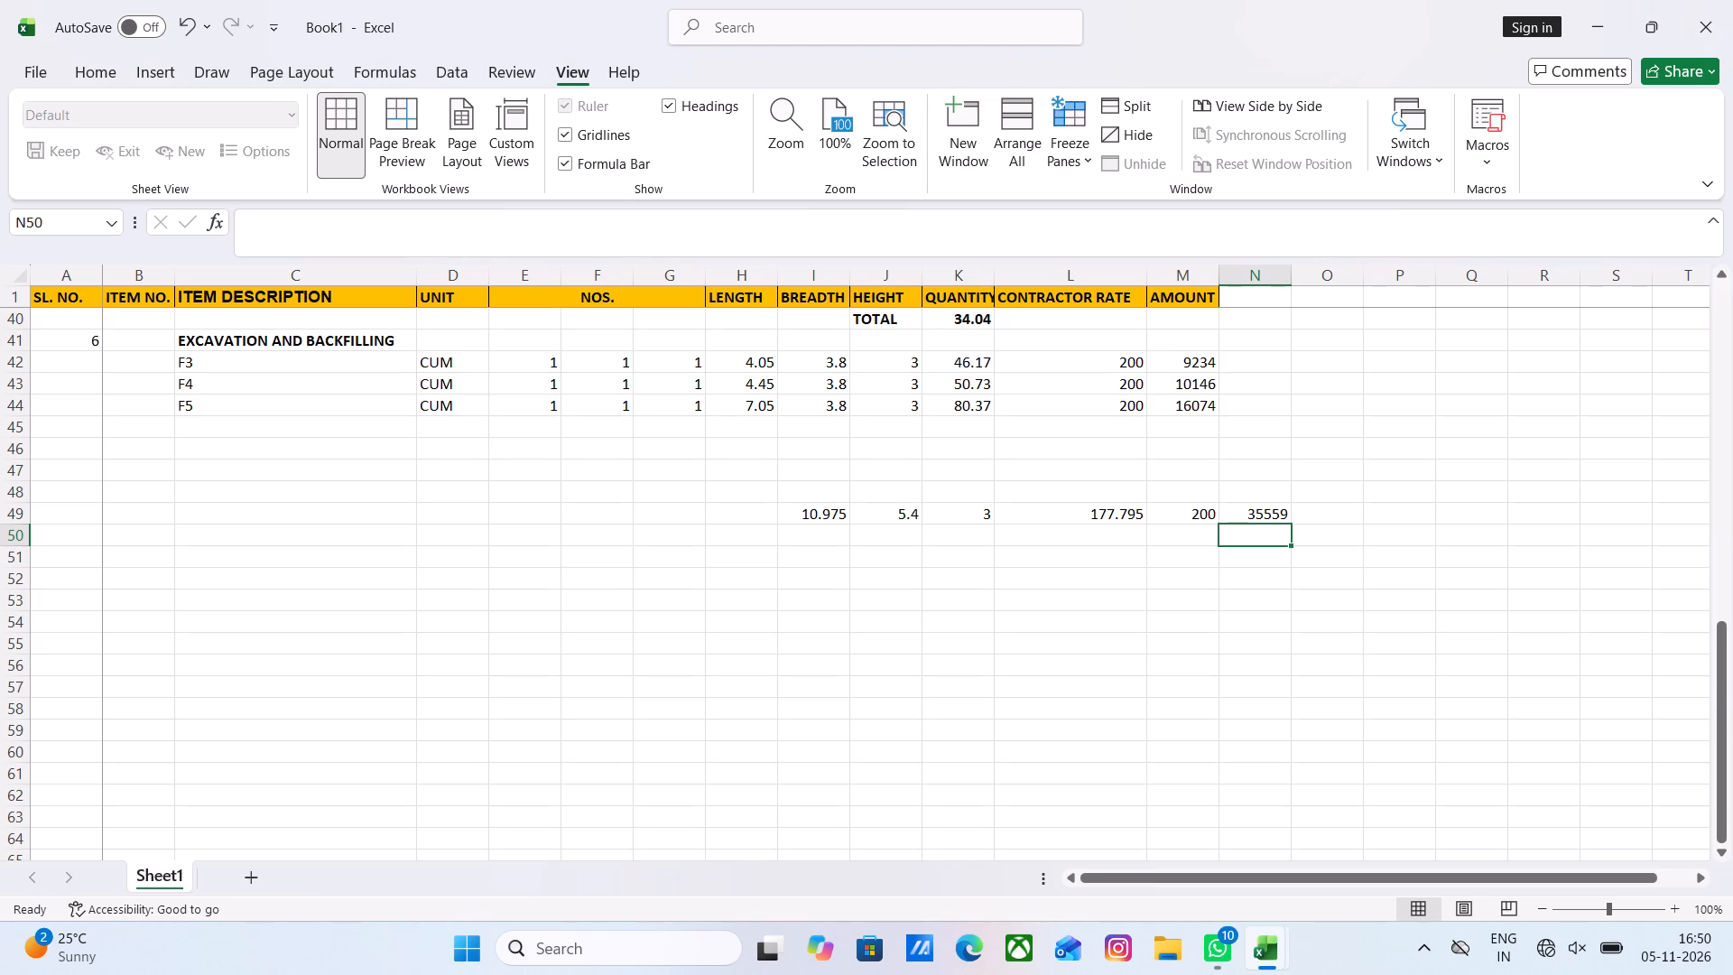
Review the earthwork excavation quantities and rates on the MB-1 sheet of the NAMKUM CLIENT BILL workbook, and return to Book1.
click(1270, 945)
click(1127, 851)
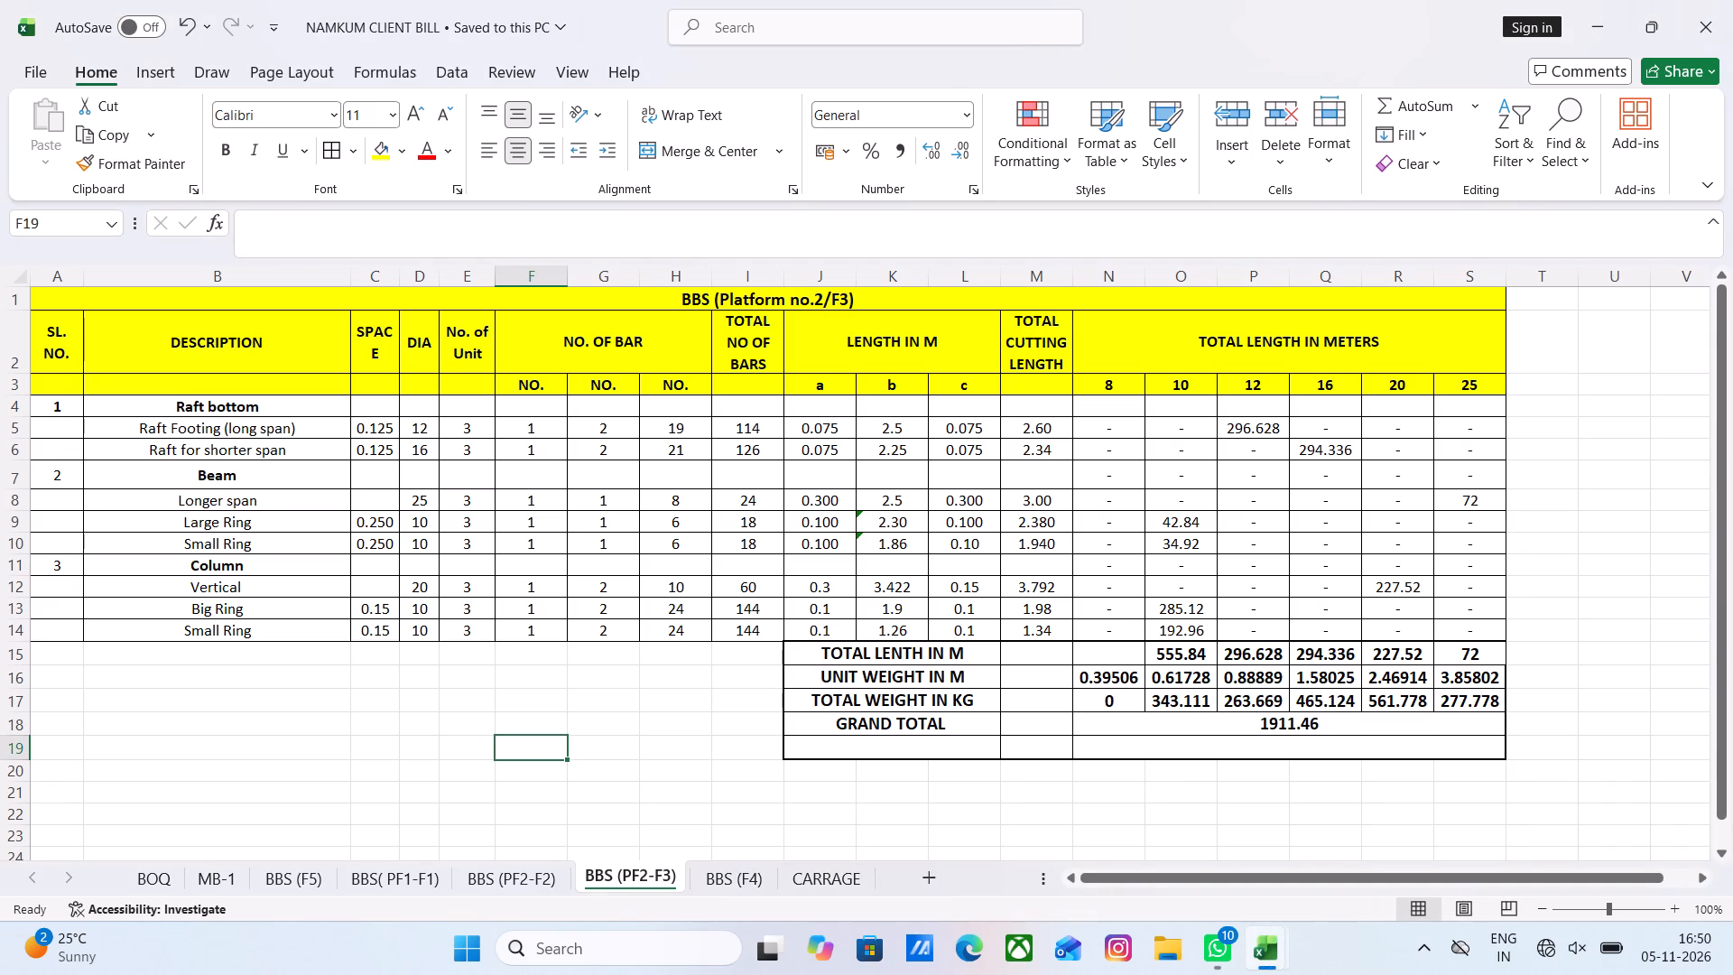
click(213, 879)
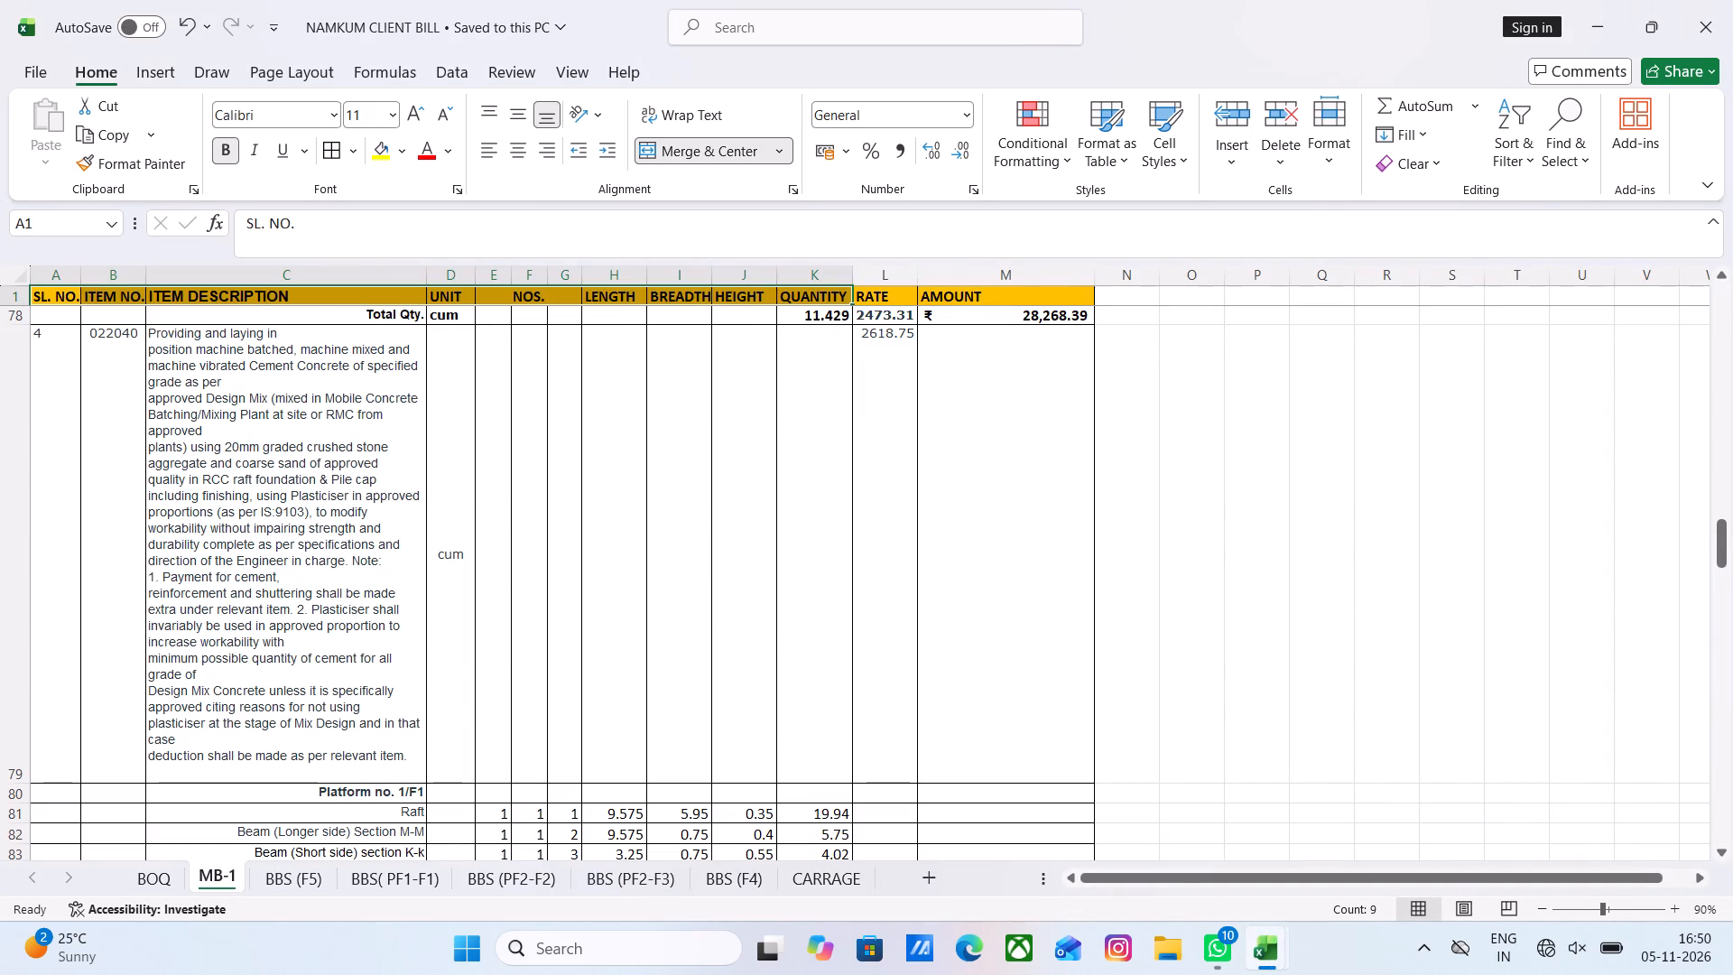
scroll(281, 790, down, 3)
scroll(282, 790, up, 5)
scroll(282, 790, down, 1)
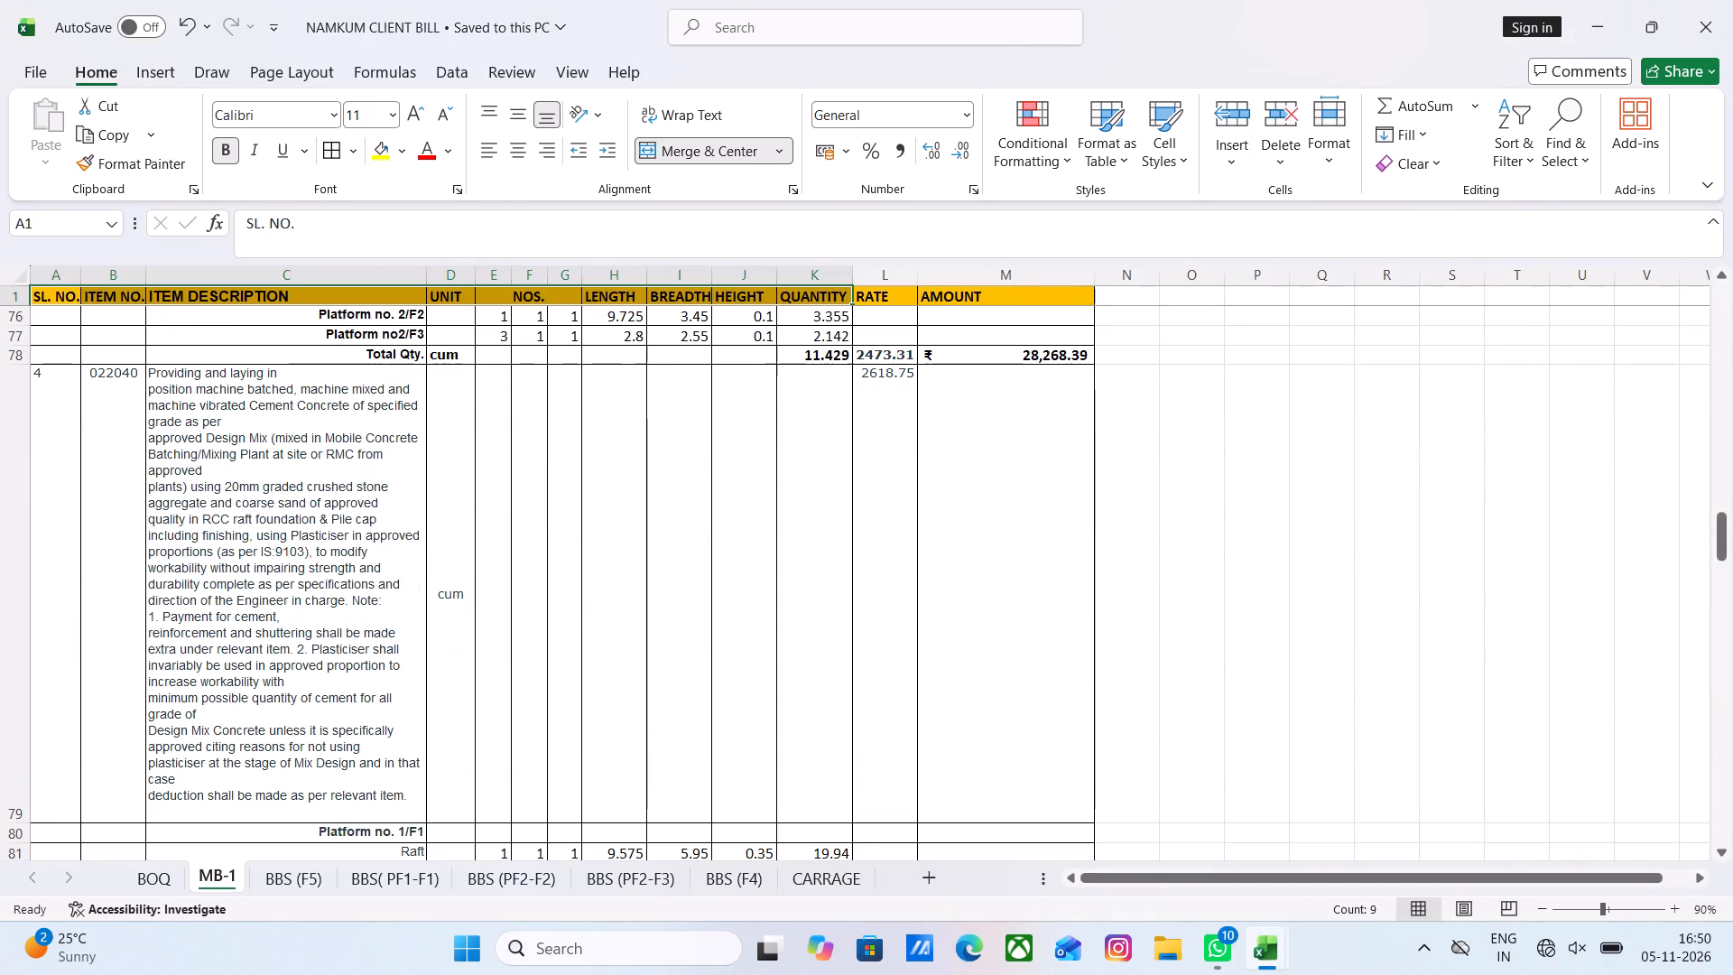
scroll(282, 790, up, 4)
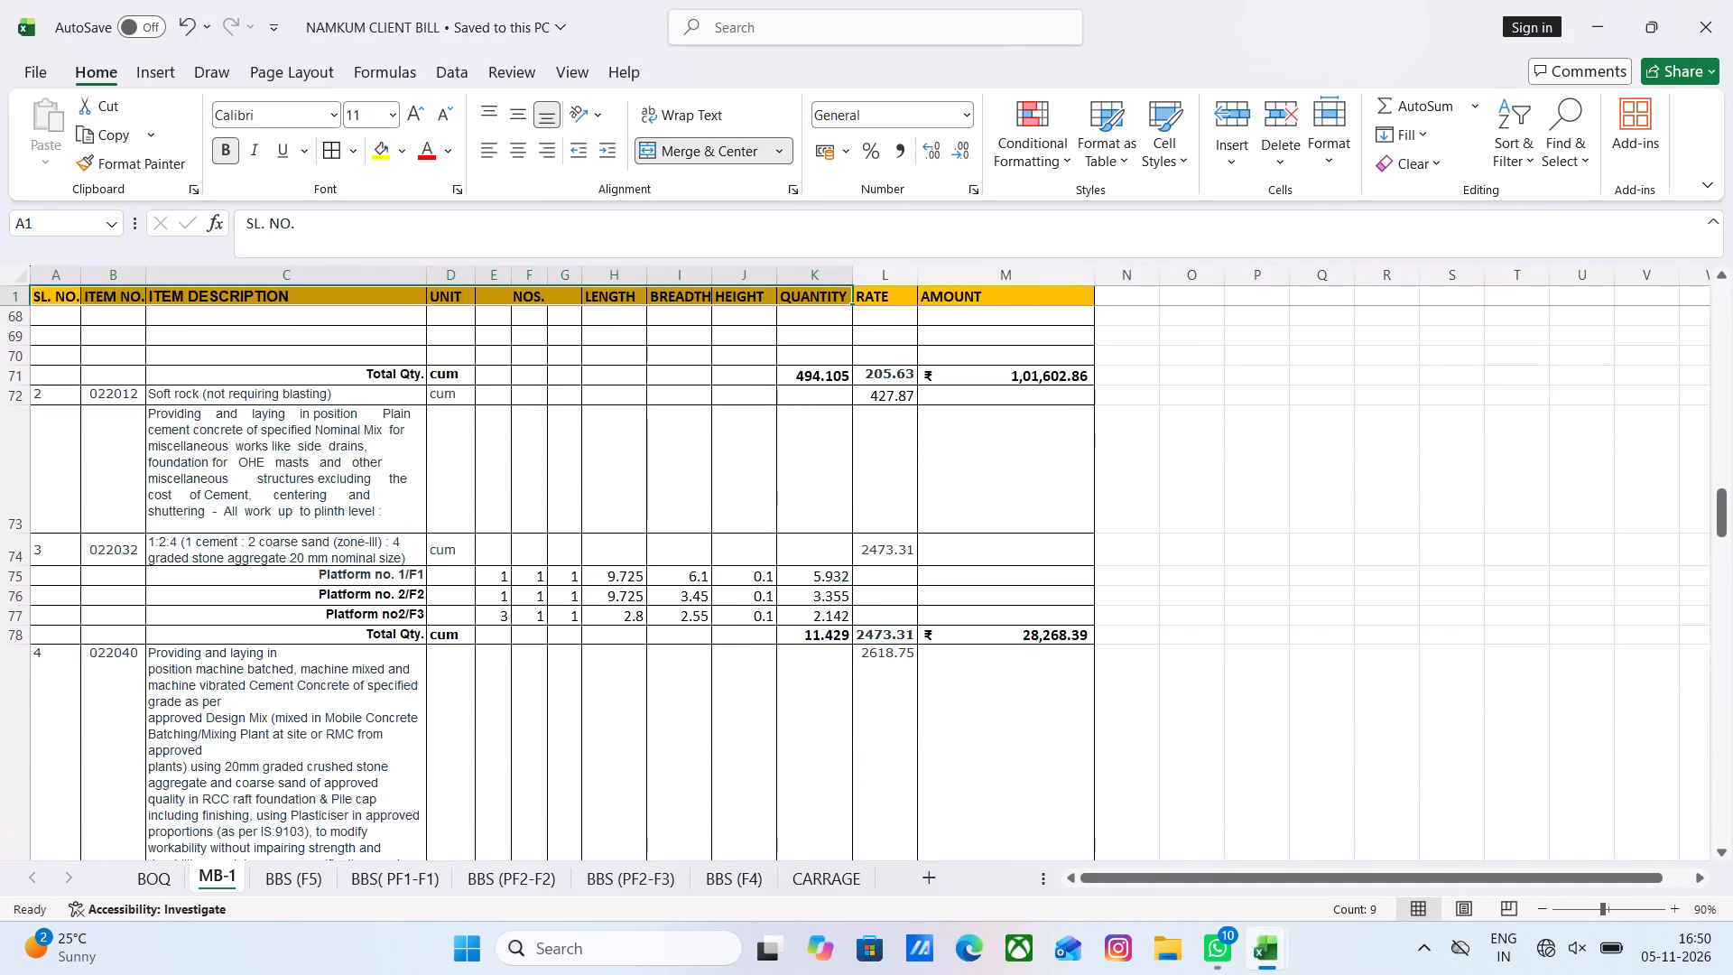
scroll(282, 790, up, 11)
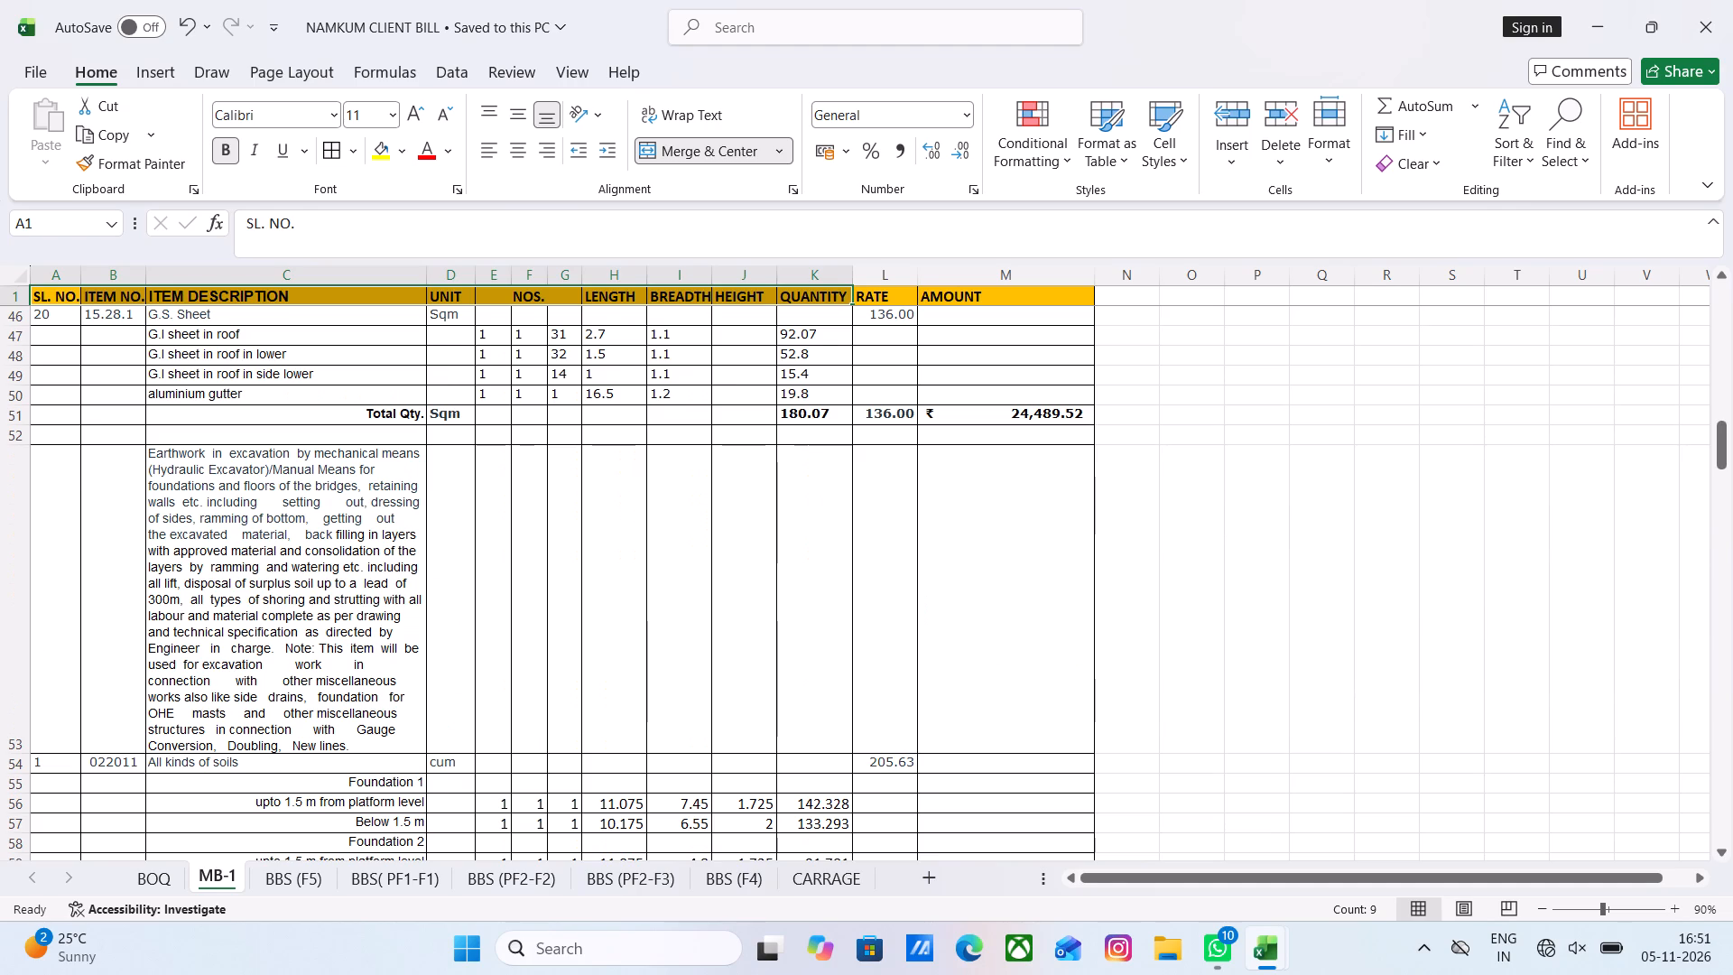
scroll(330, 777, down, 7)
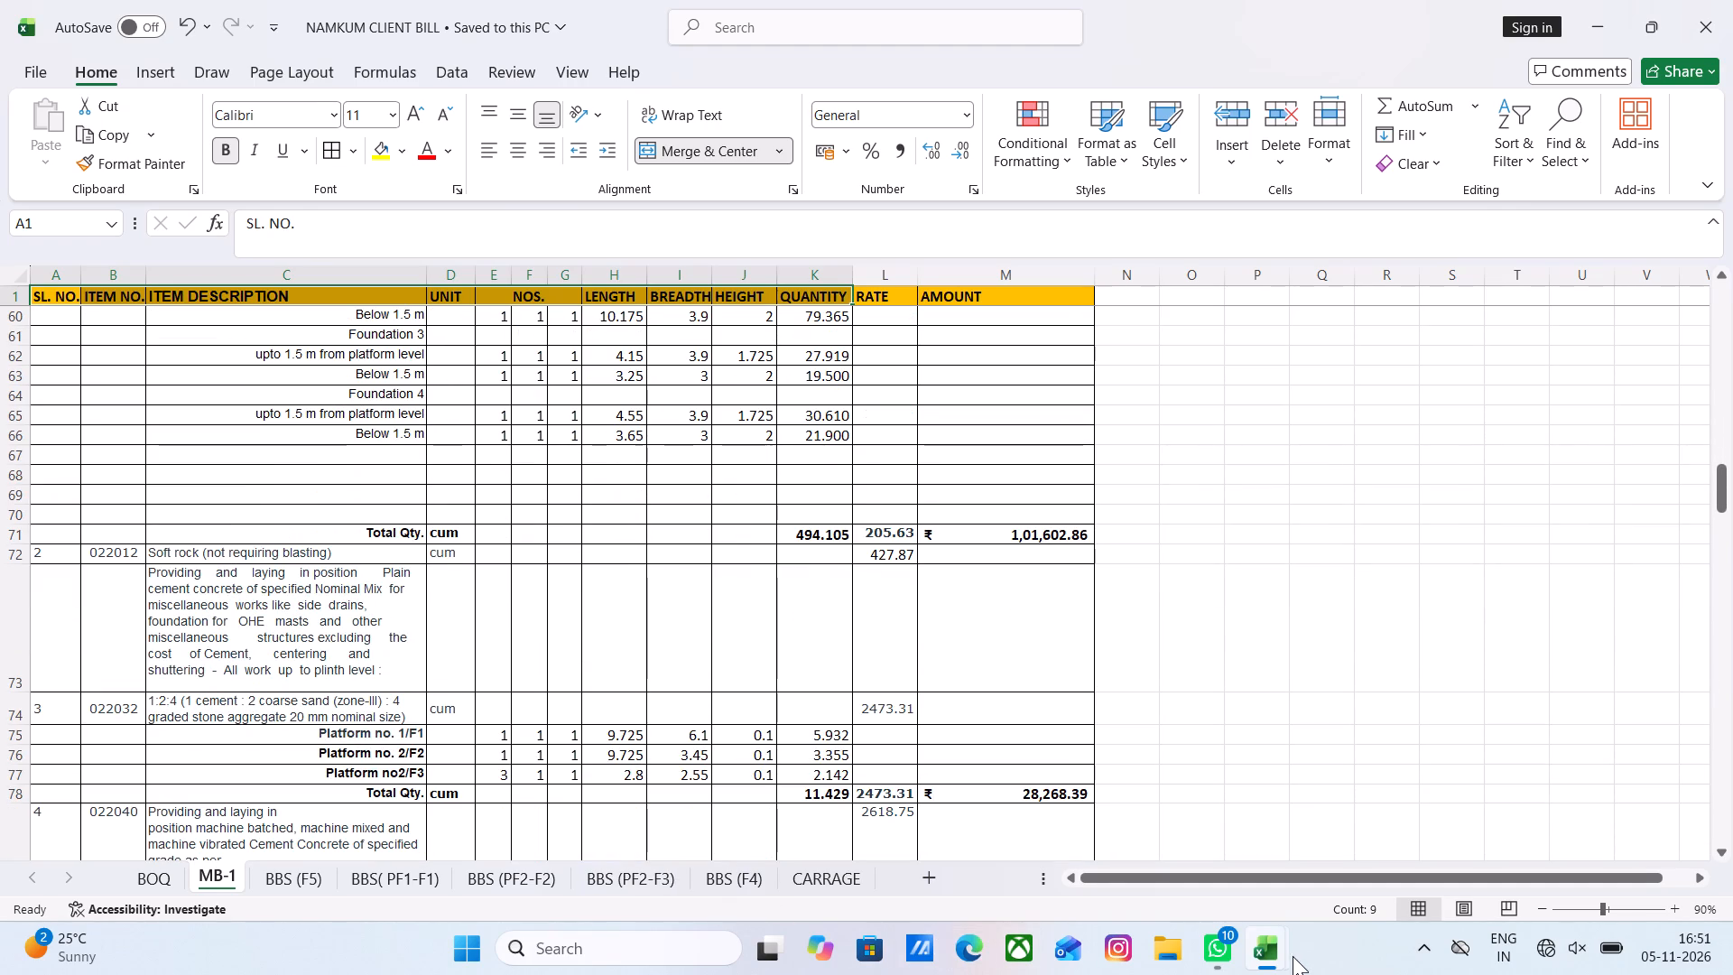
click(1360, 869)
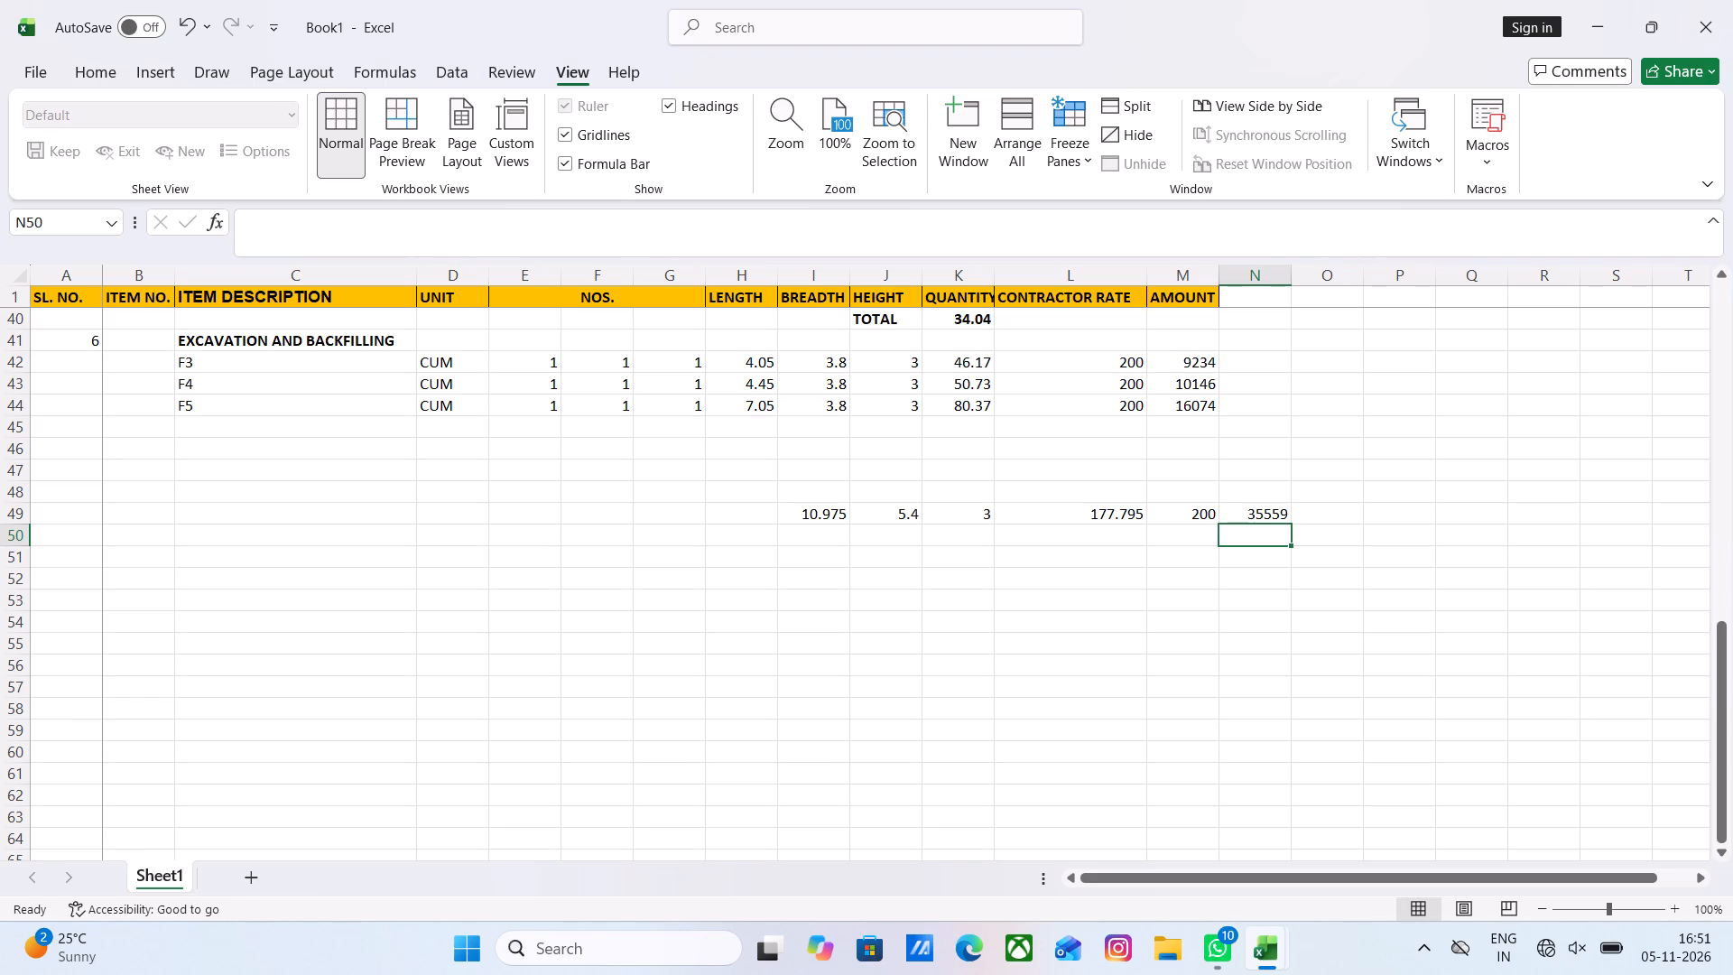
Set the contractor rate to 180 for the F3, F4 and F5 excavation and backfilling rows.
click(1126, 367)
text(180)
click(1163, 461)
click(1121, 359)
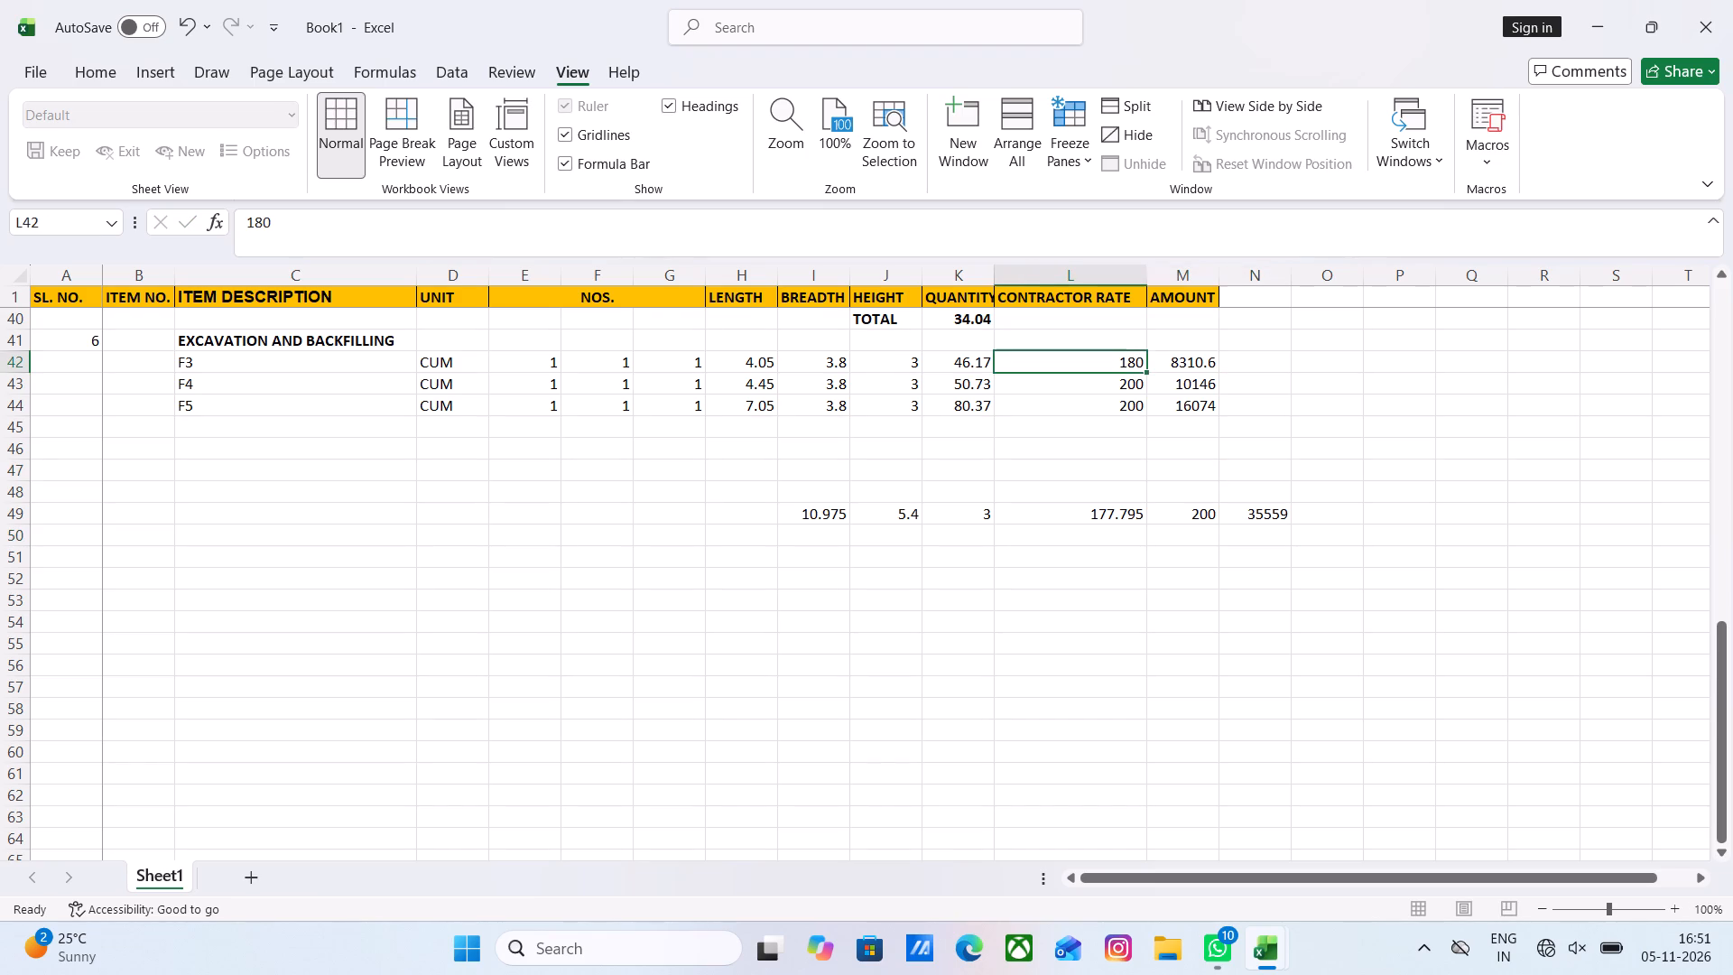
drag(1143, 372, 1145, 408)
click(1107, 470)
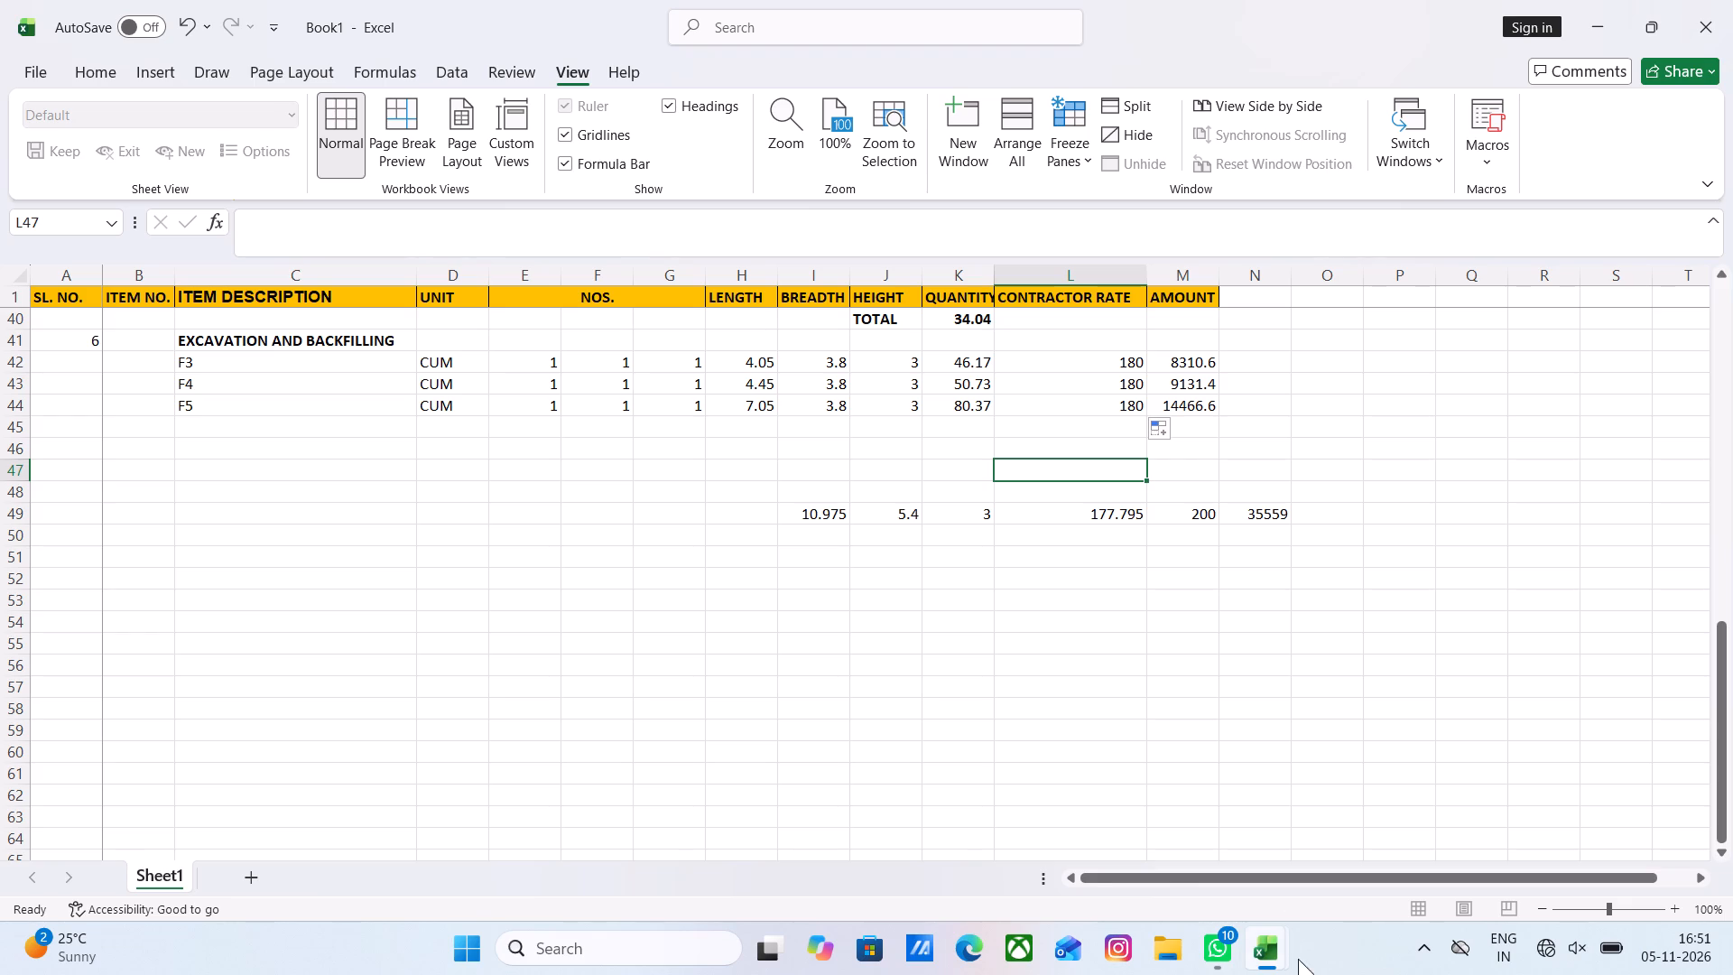
Consult the BBS (PF2-F3) sheet in NAMKUM CLIENT BILL, and enter a contractor rate of 10 in cell L52 of Book1.
click(1191, 851)
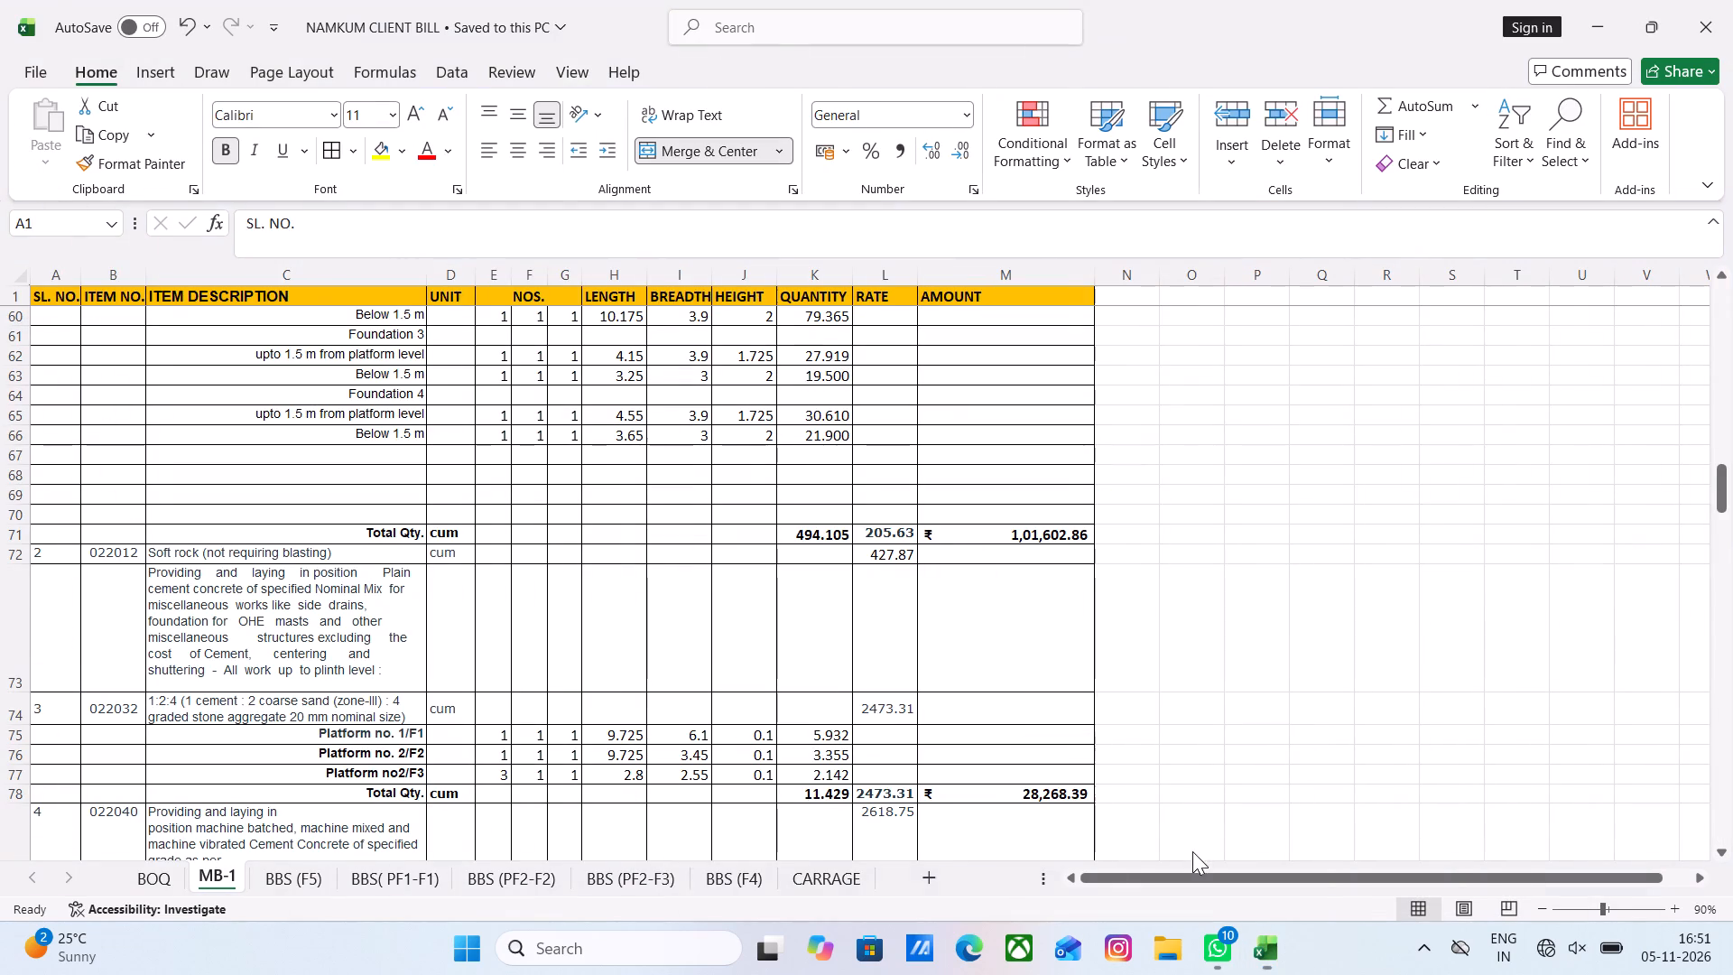
click(630, 880)
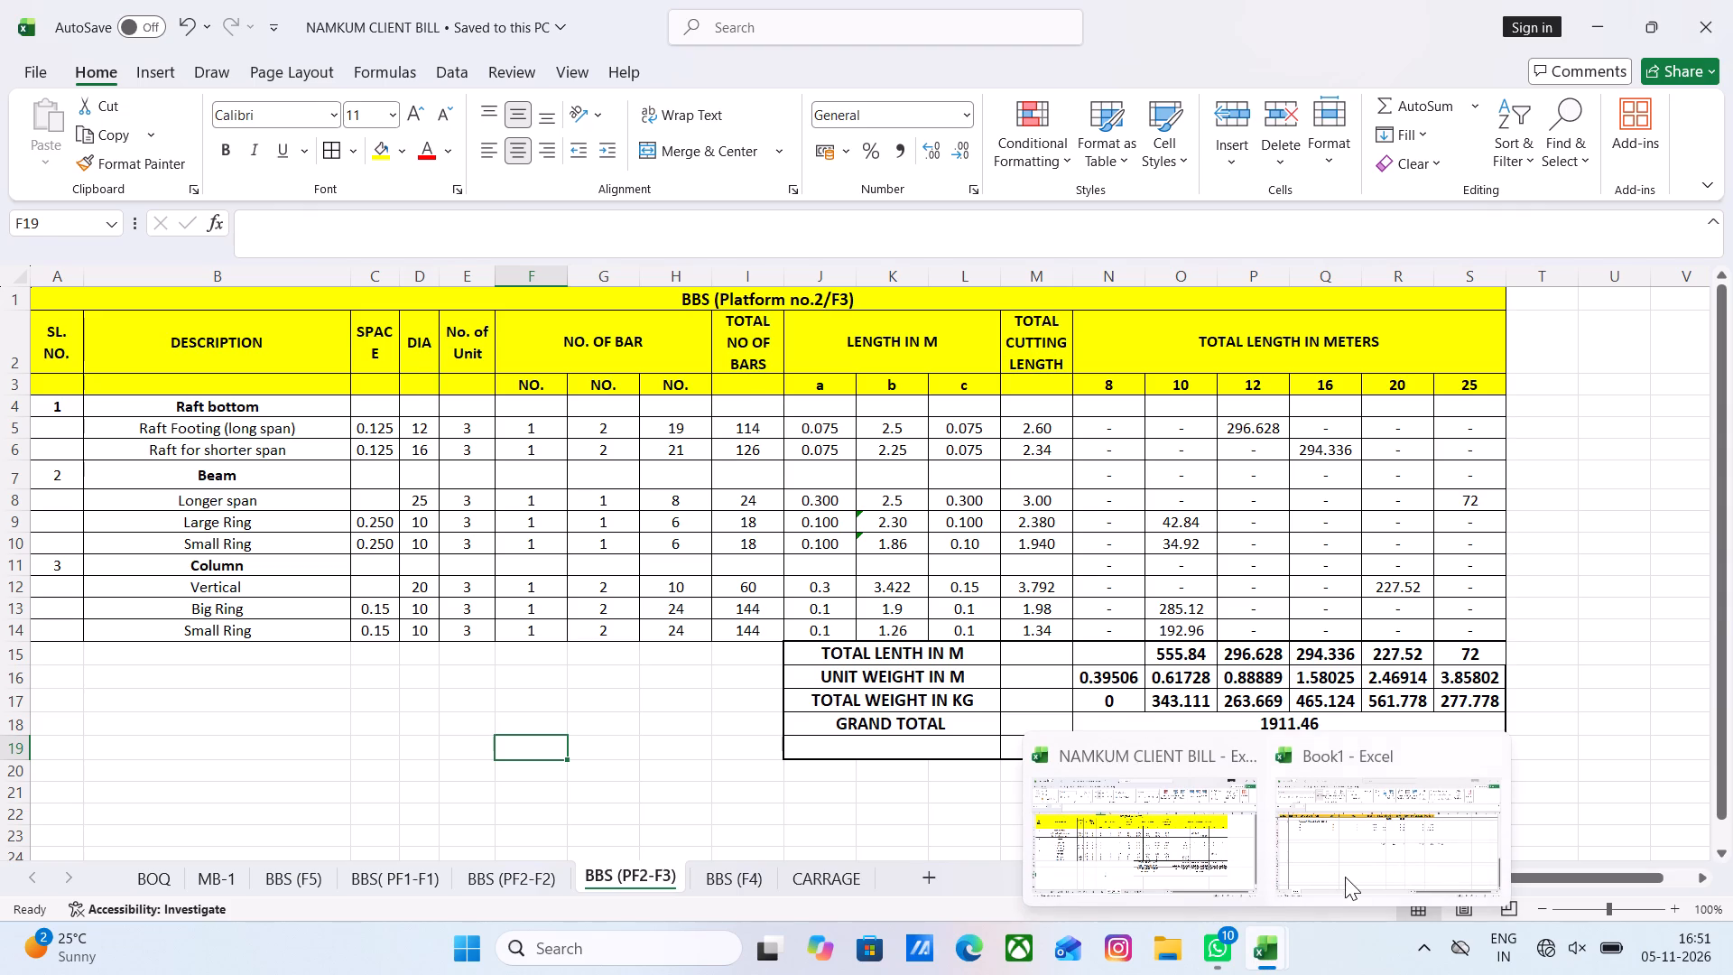
click(1347, 871)
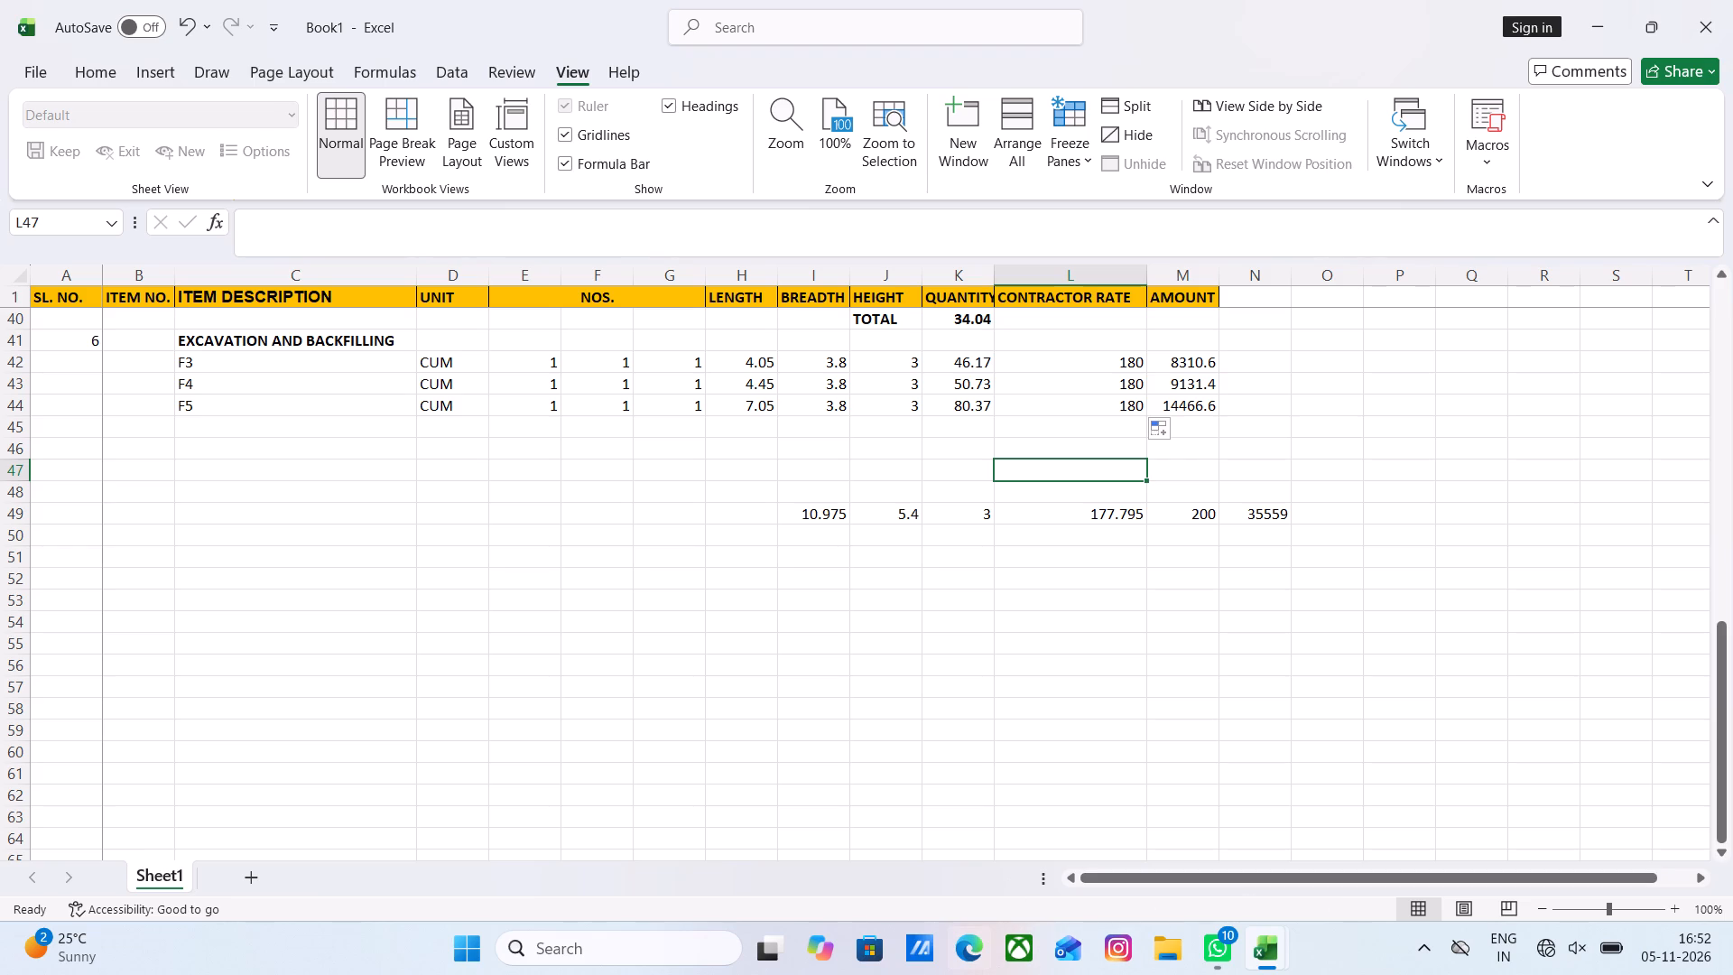
click(1069, 580)
text(10)
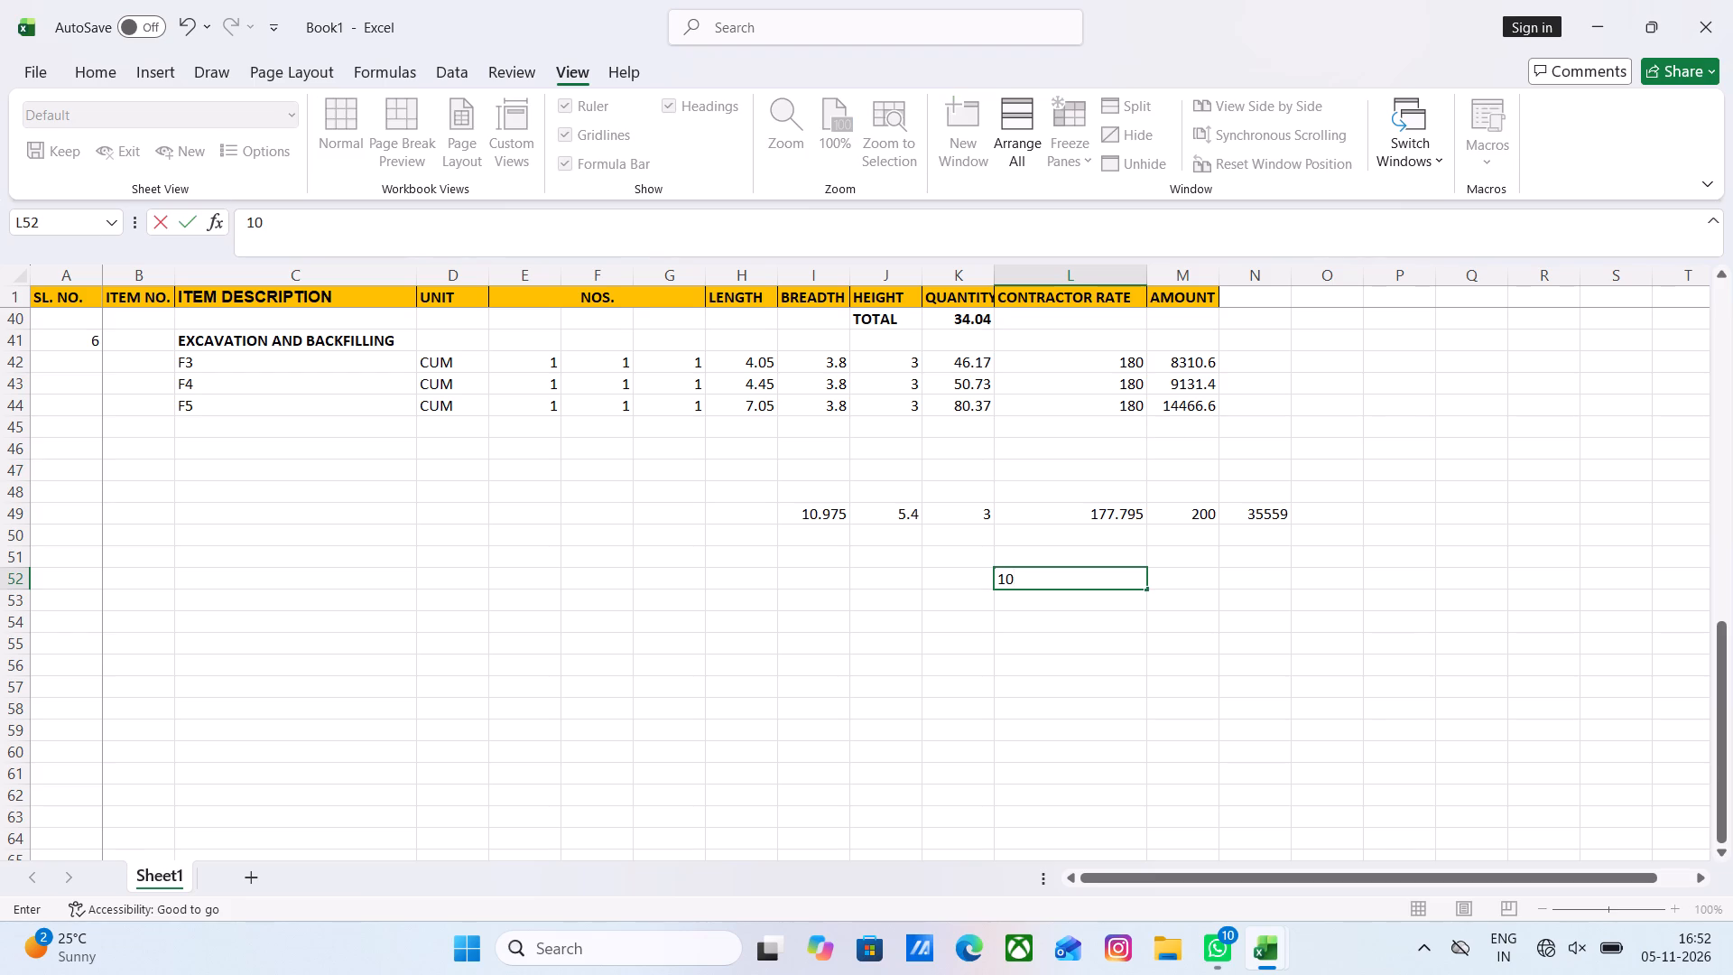
click(837, 583)
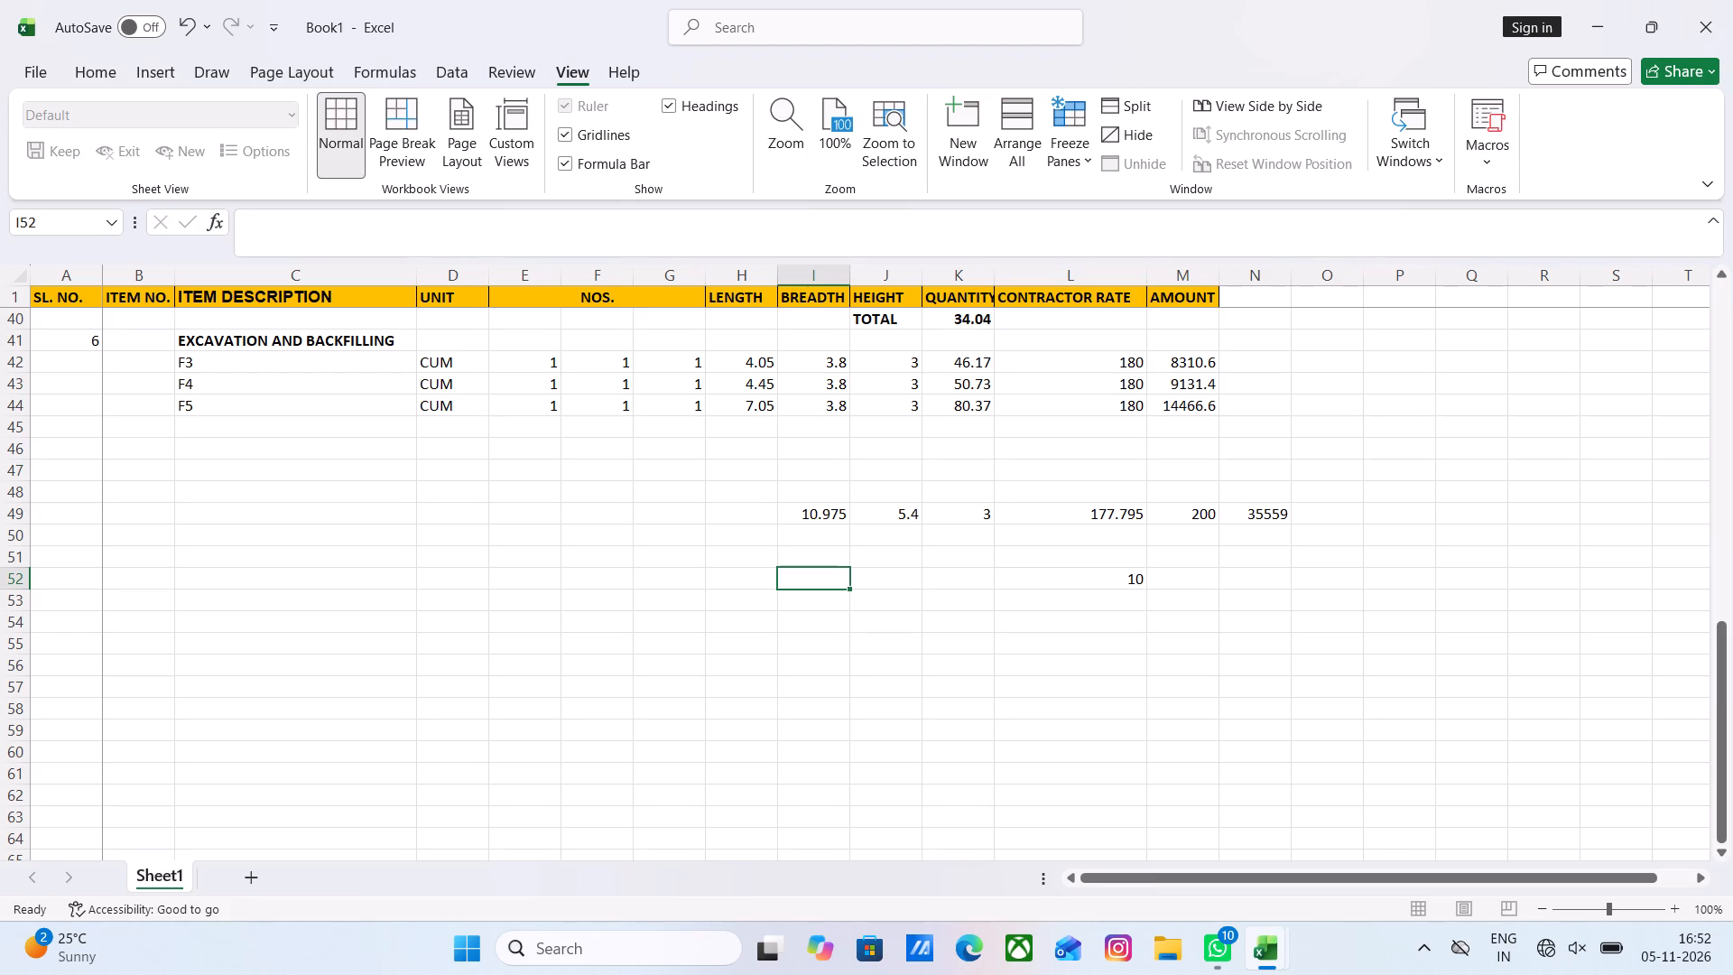
Add a STEEL heading in cell C51 with the items F3, F4 and F5 listed in the rows below it.
click(222, 563)
text(ST)
text(EEL)
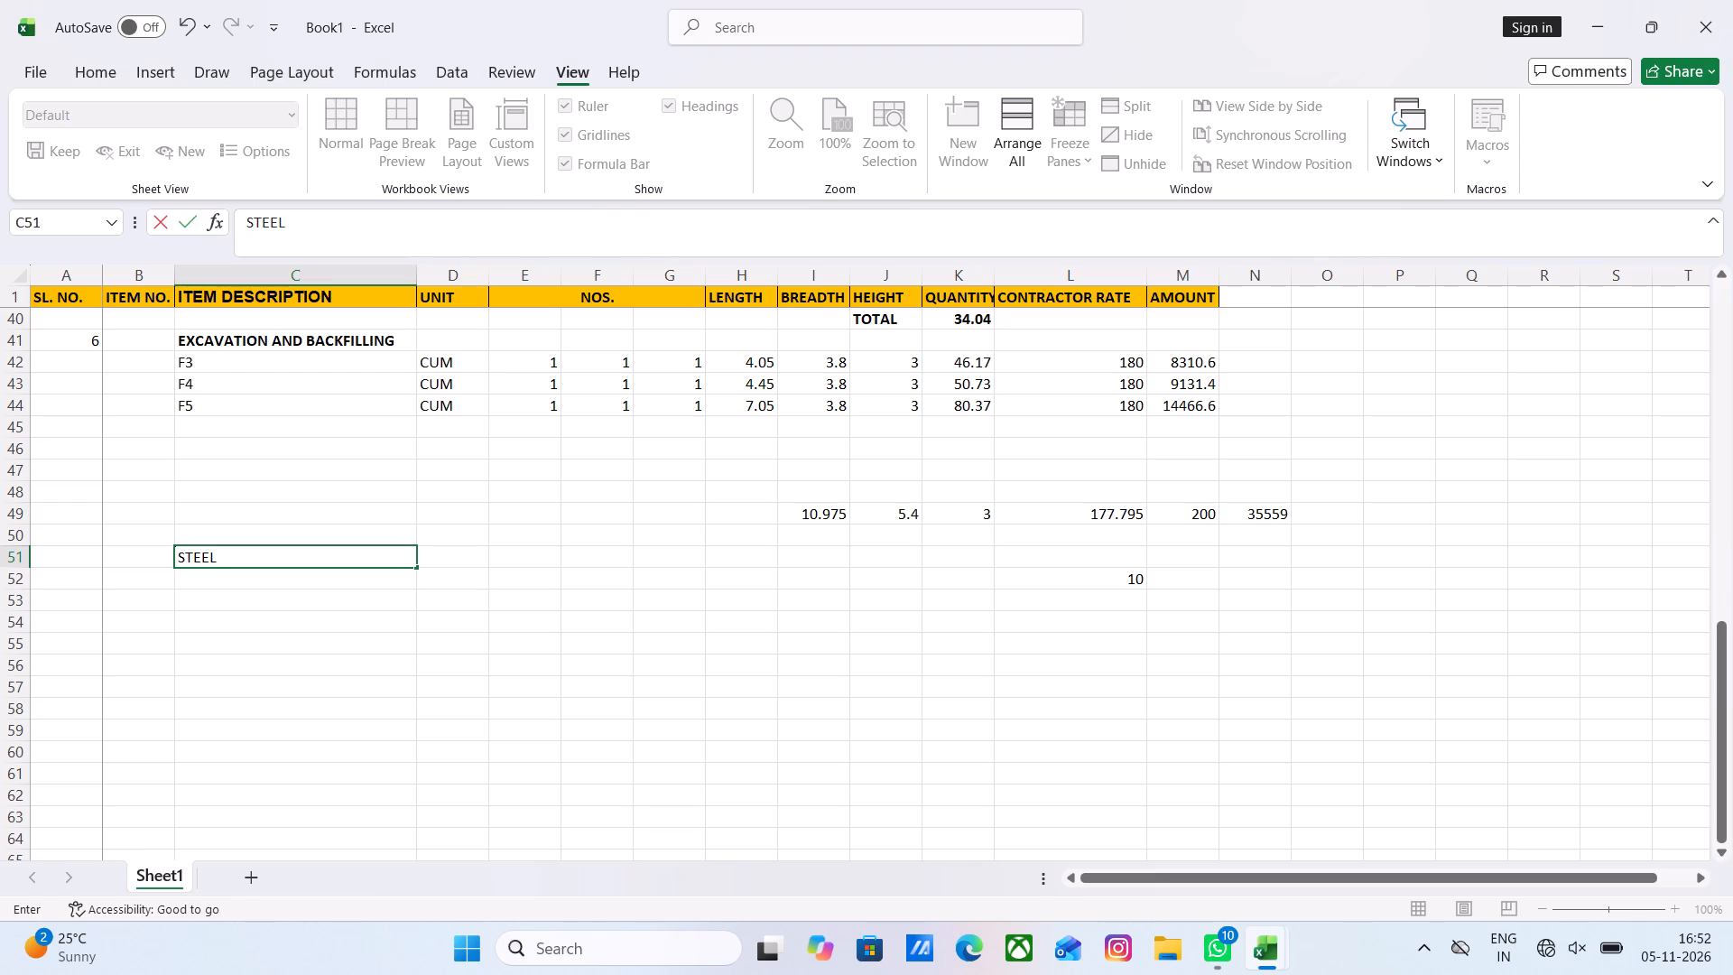
click(286, 575)
text(F3)
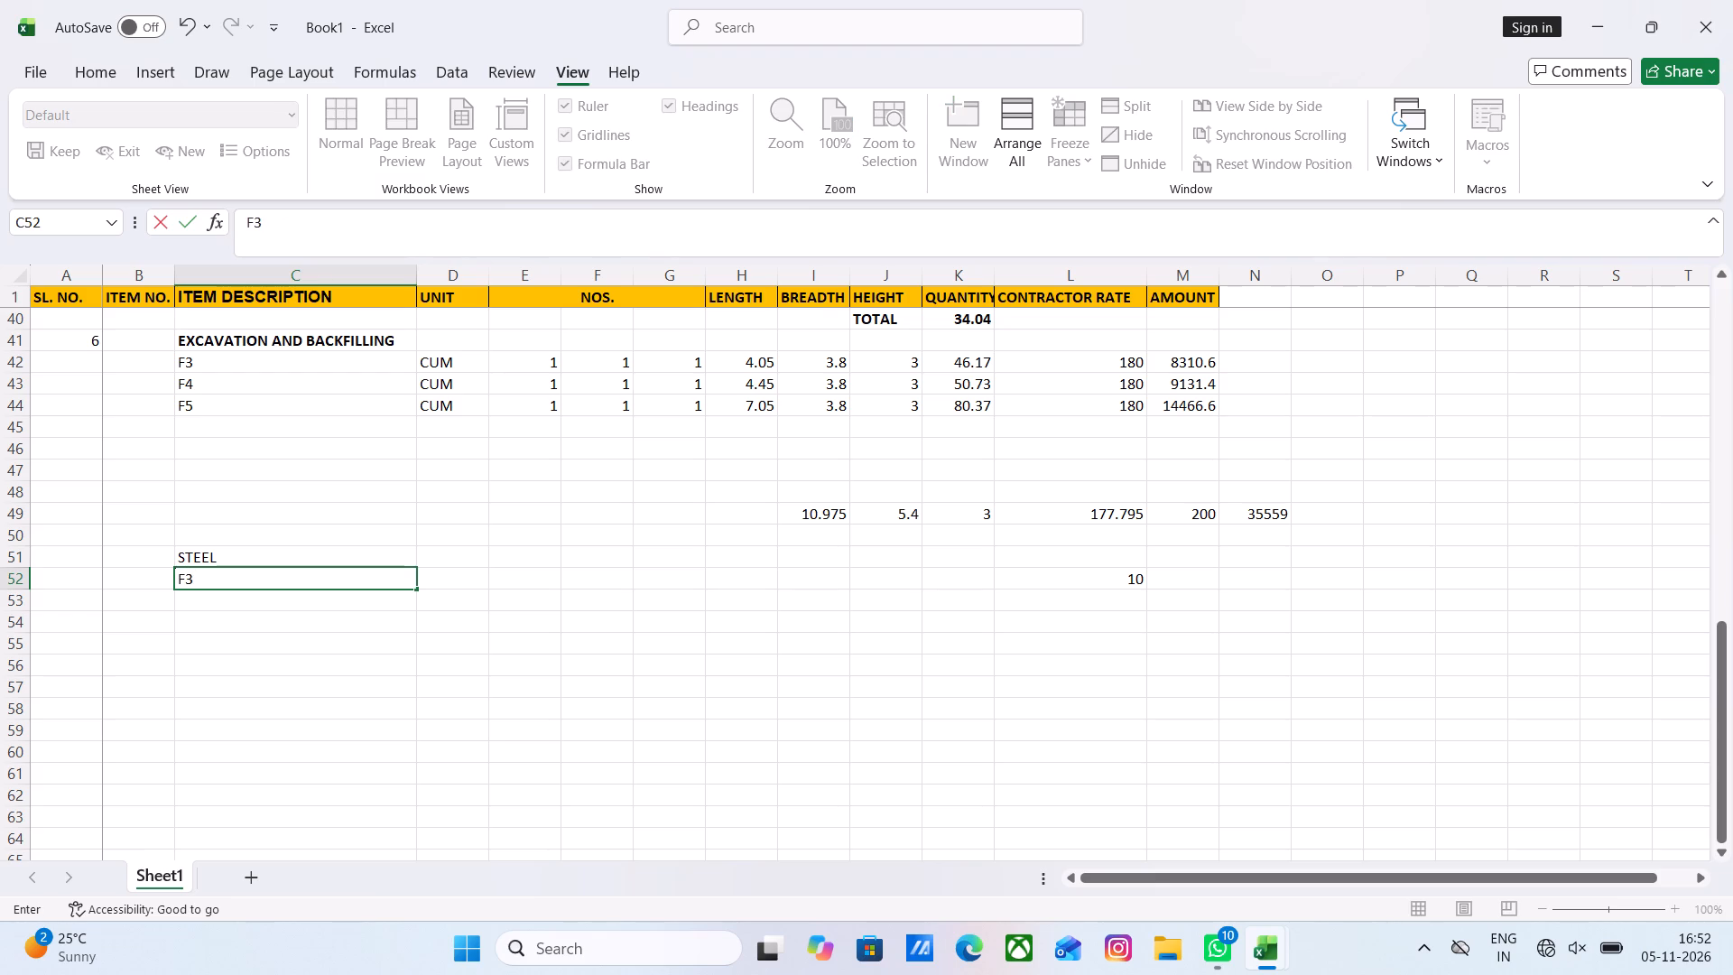
click(332, 608)
text(F4)
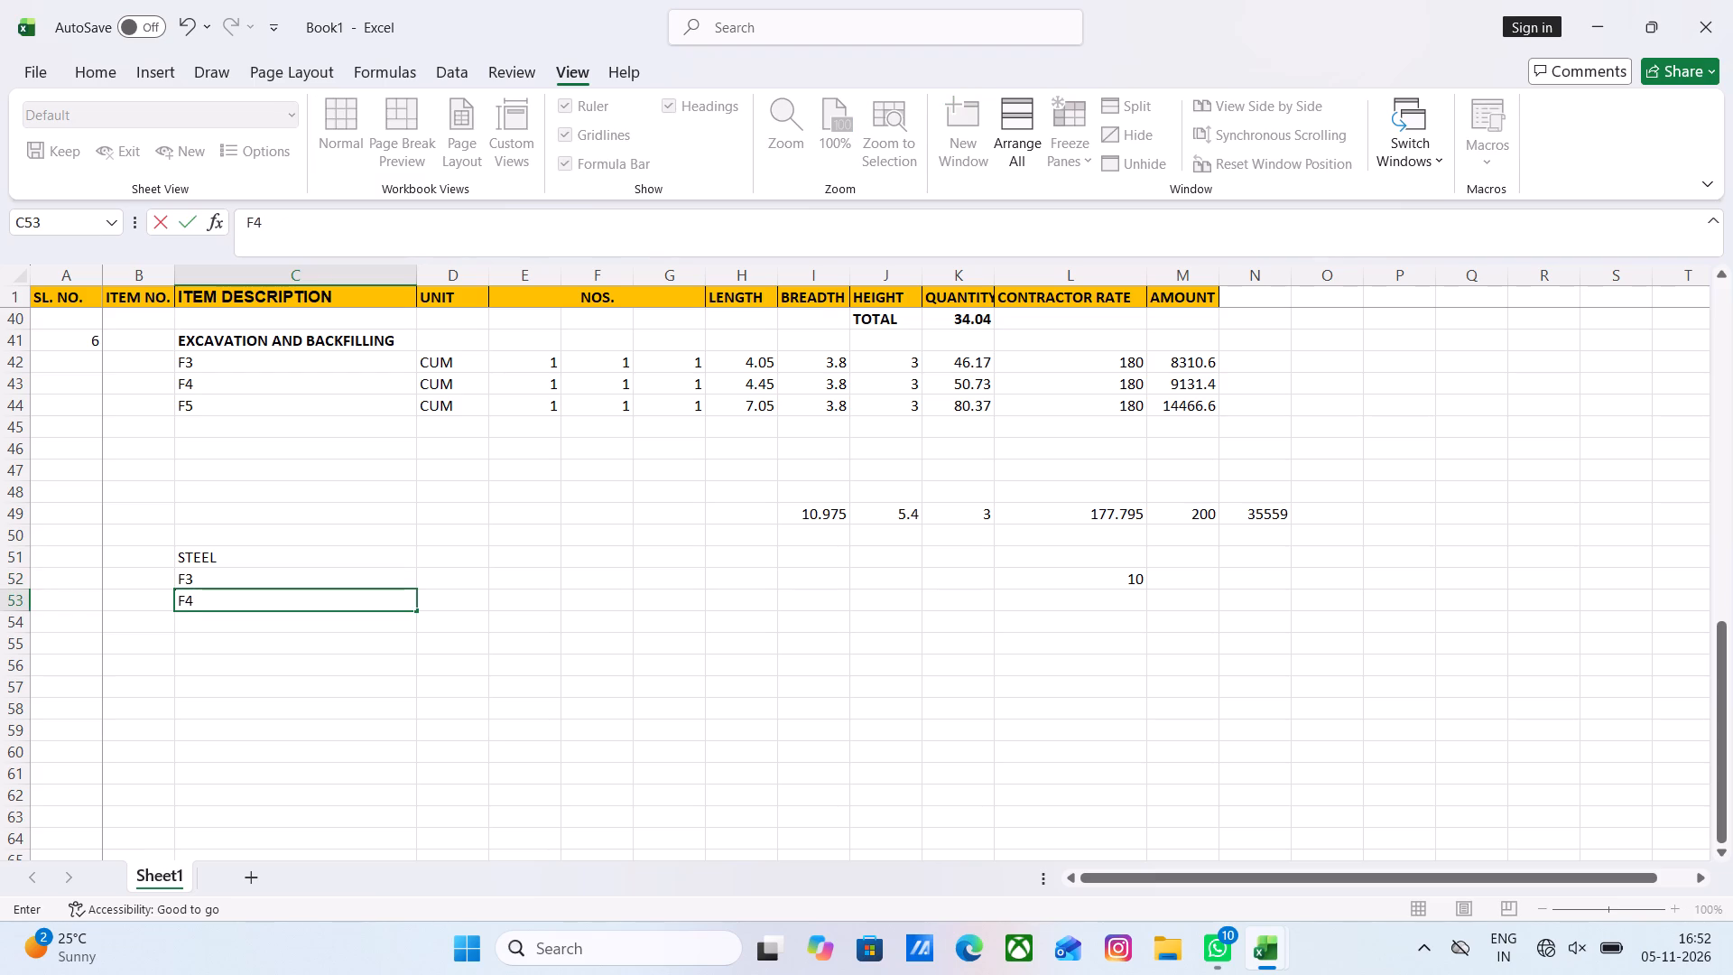
click(302, 627)
text(F5)
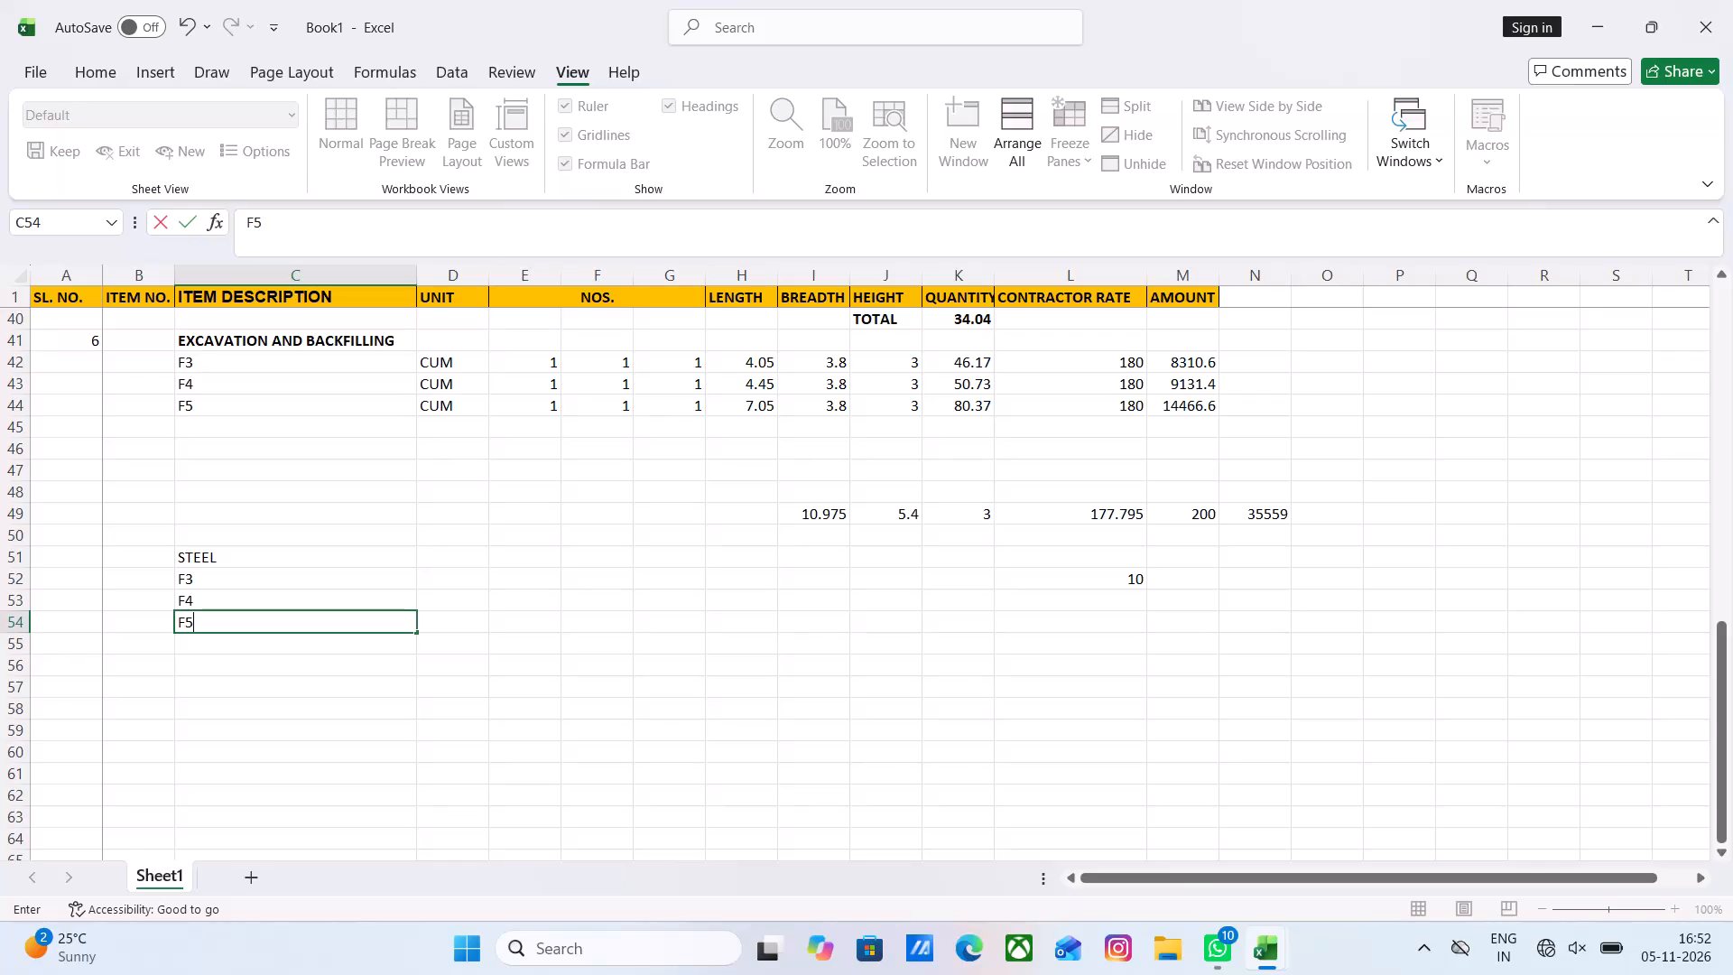
Enter KG as the unit for the F3, F4 and F5 steel rows.
click(444, 577)
text(KG)
key(Down)
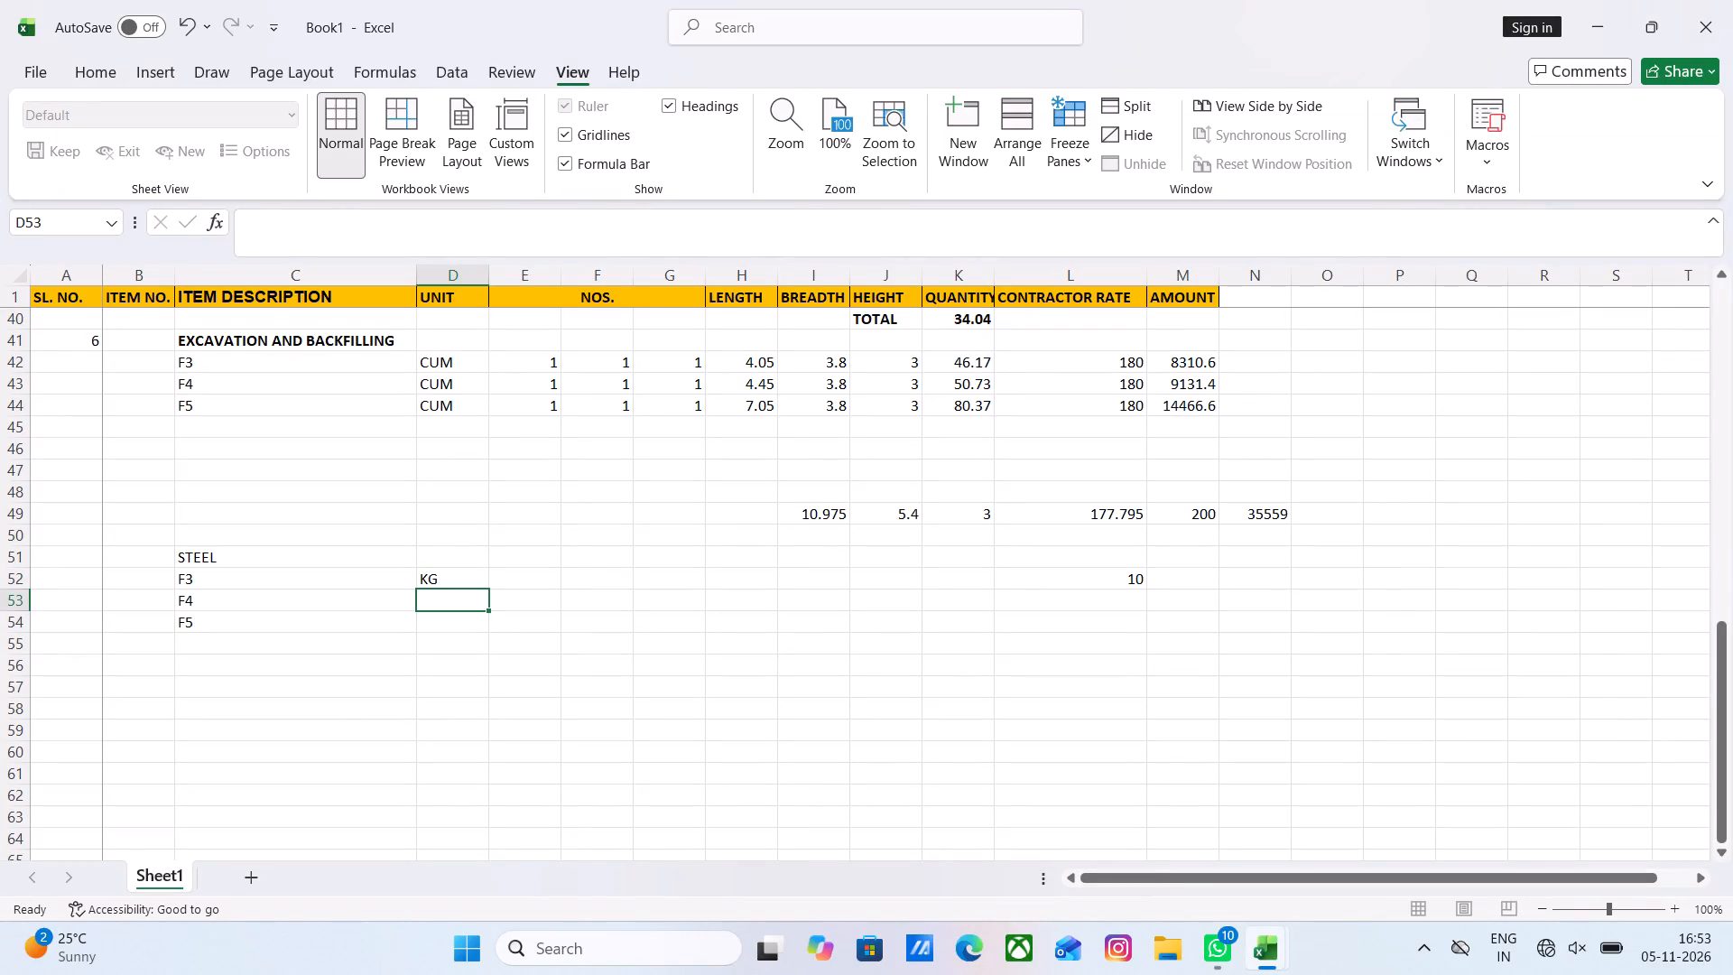
key(ctrl+d)
key(Down)
key(ctrl+d)
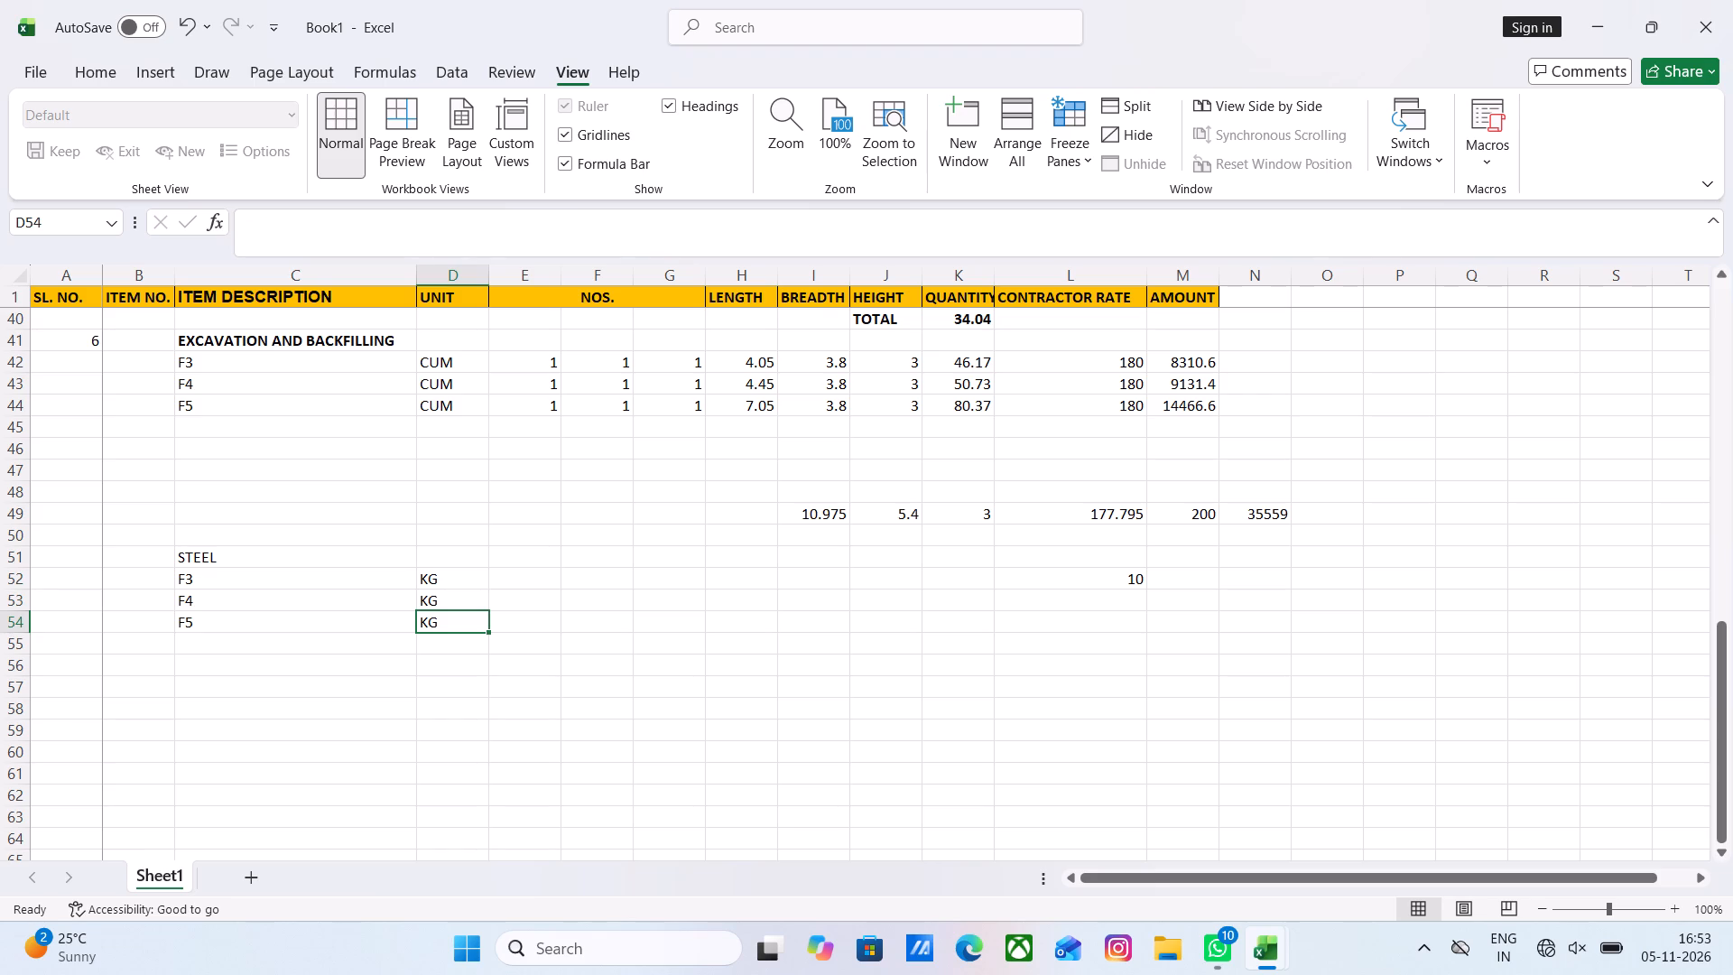
Fill the three NOS. columns with 1 for the F3, F4 and F5 steel rows.
click(518, 577)
key(1)
key(Right)
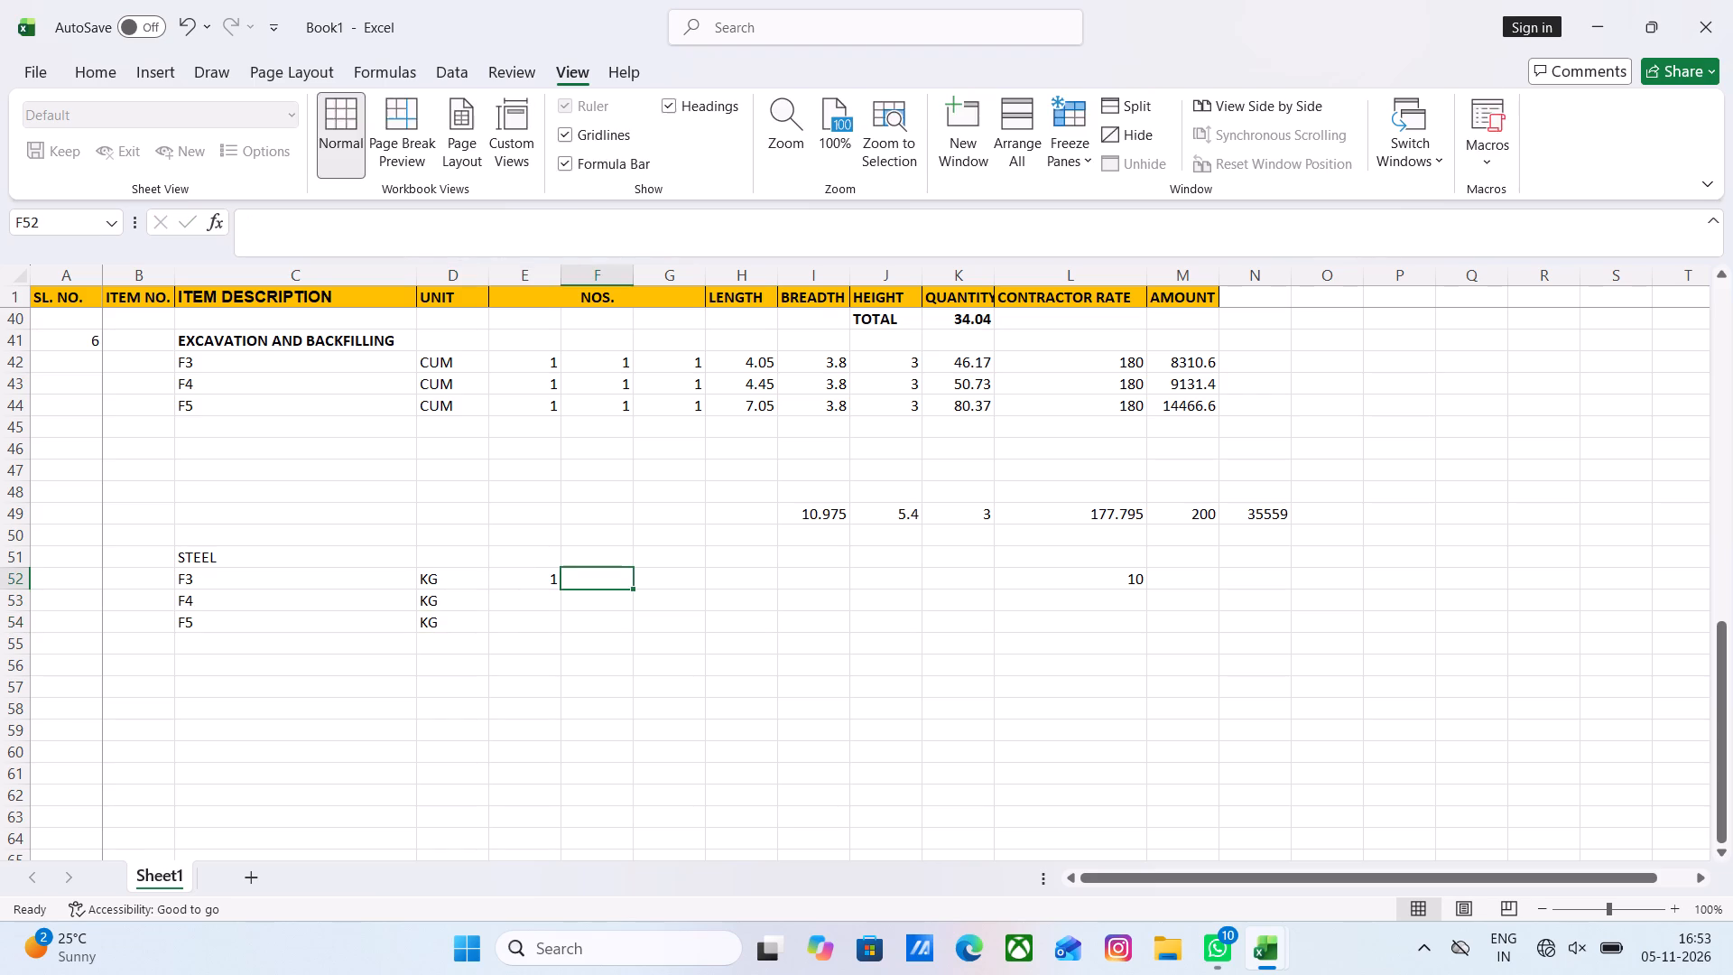
key(1)
key(Right)
key(1)
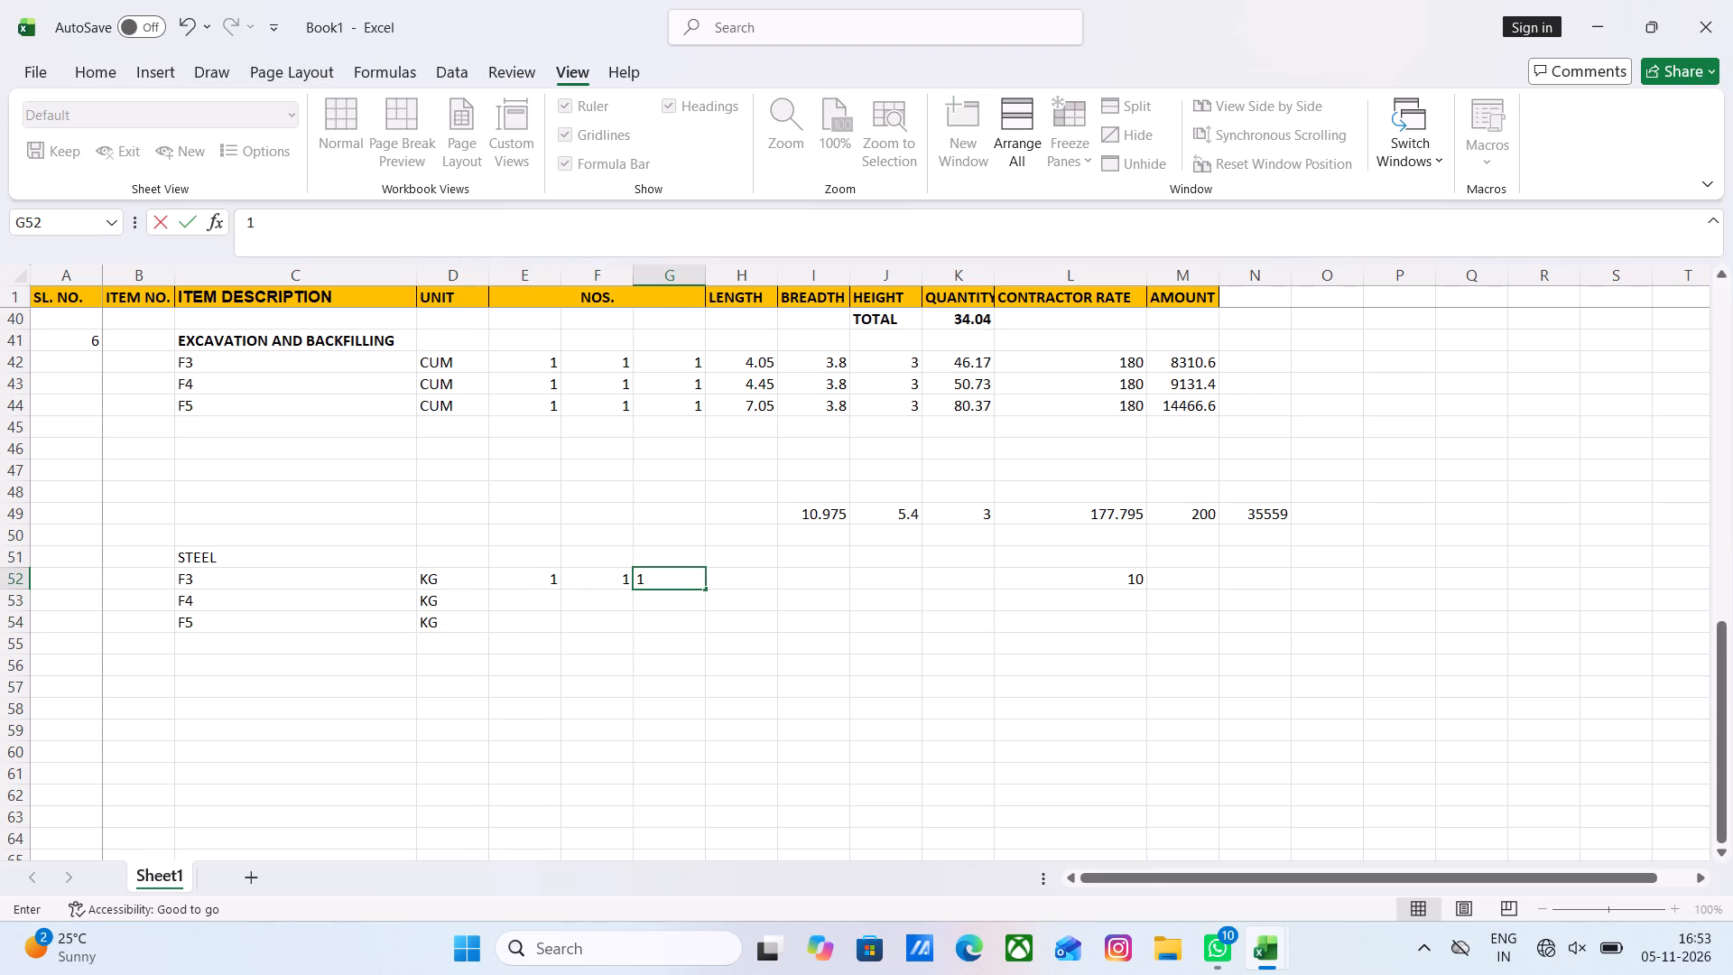
drag(526, 599, 700, 625)
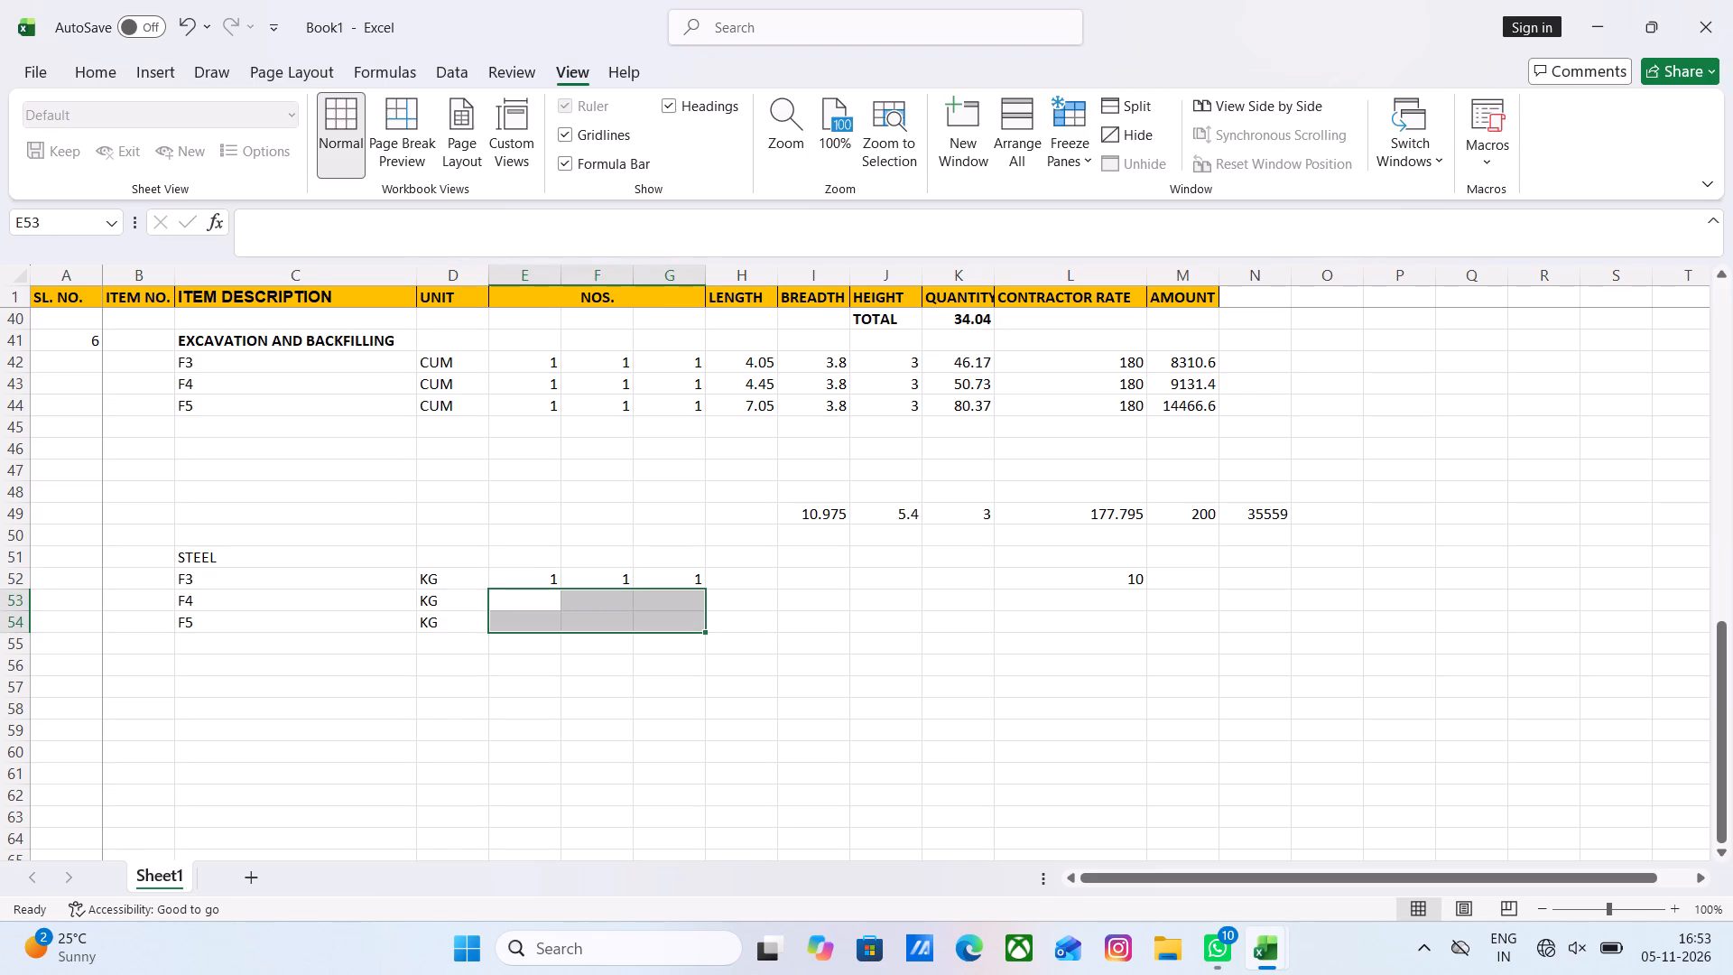
key(ctrl+d)
click(708, 669)
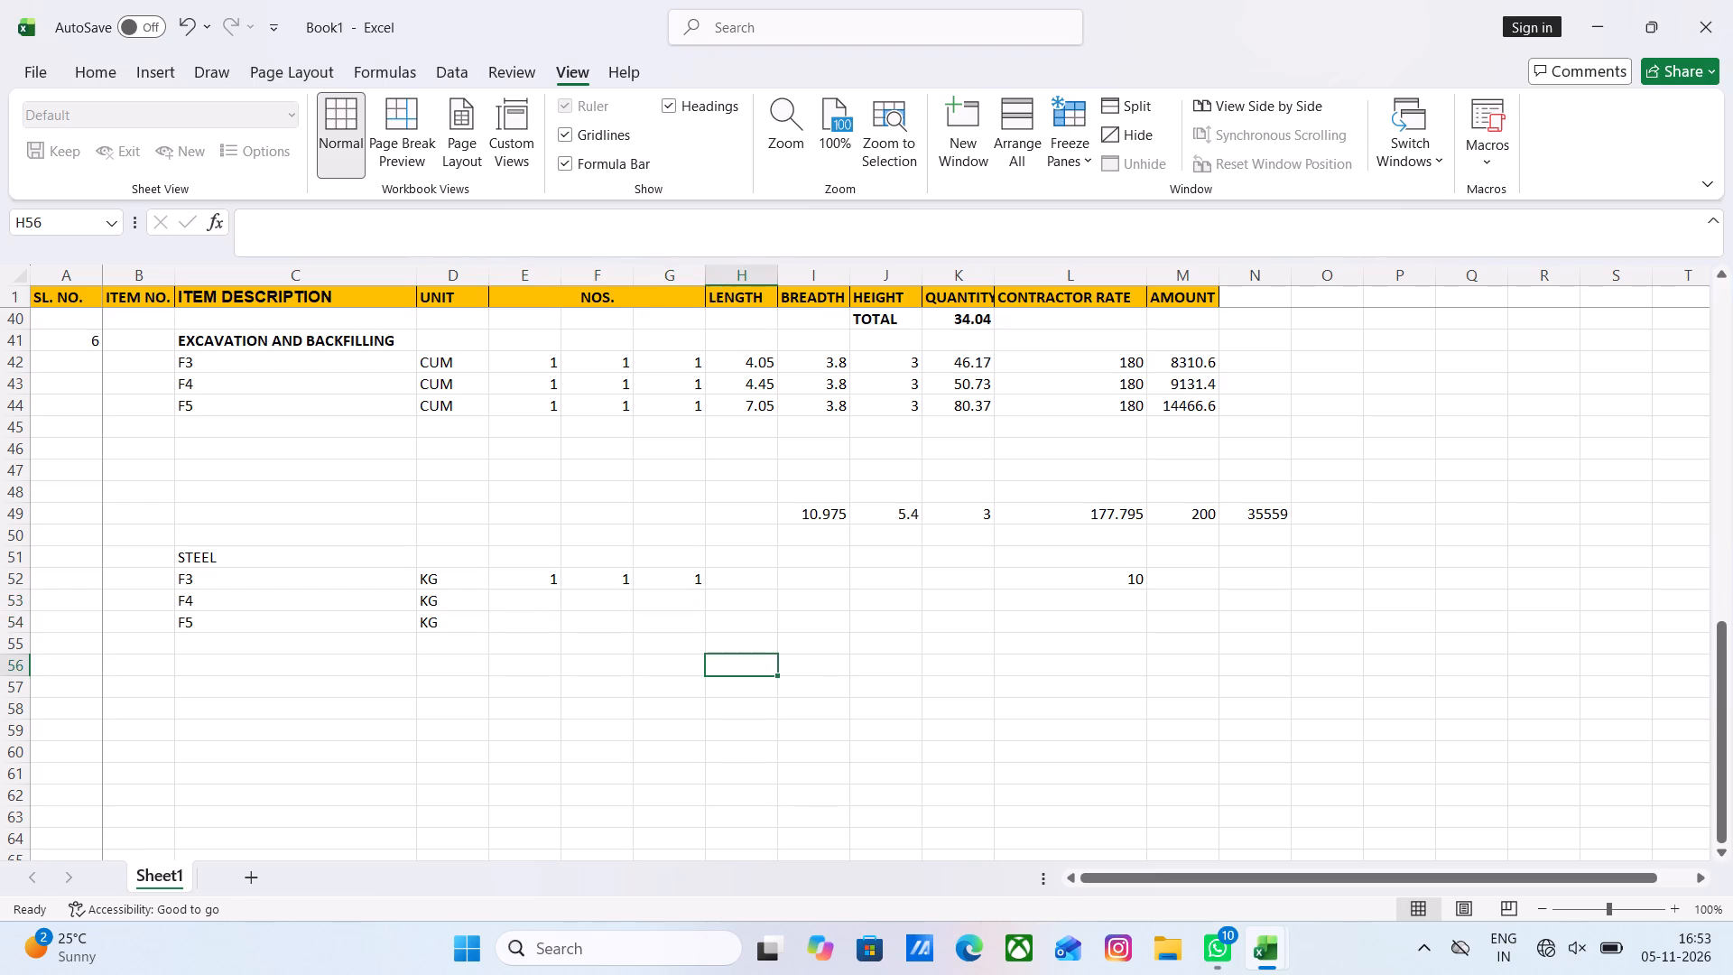
drag(510, 599, 663, 599)
key(ctrl+d)
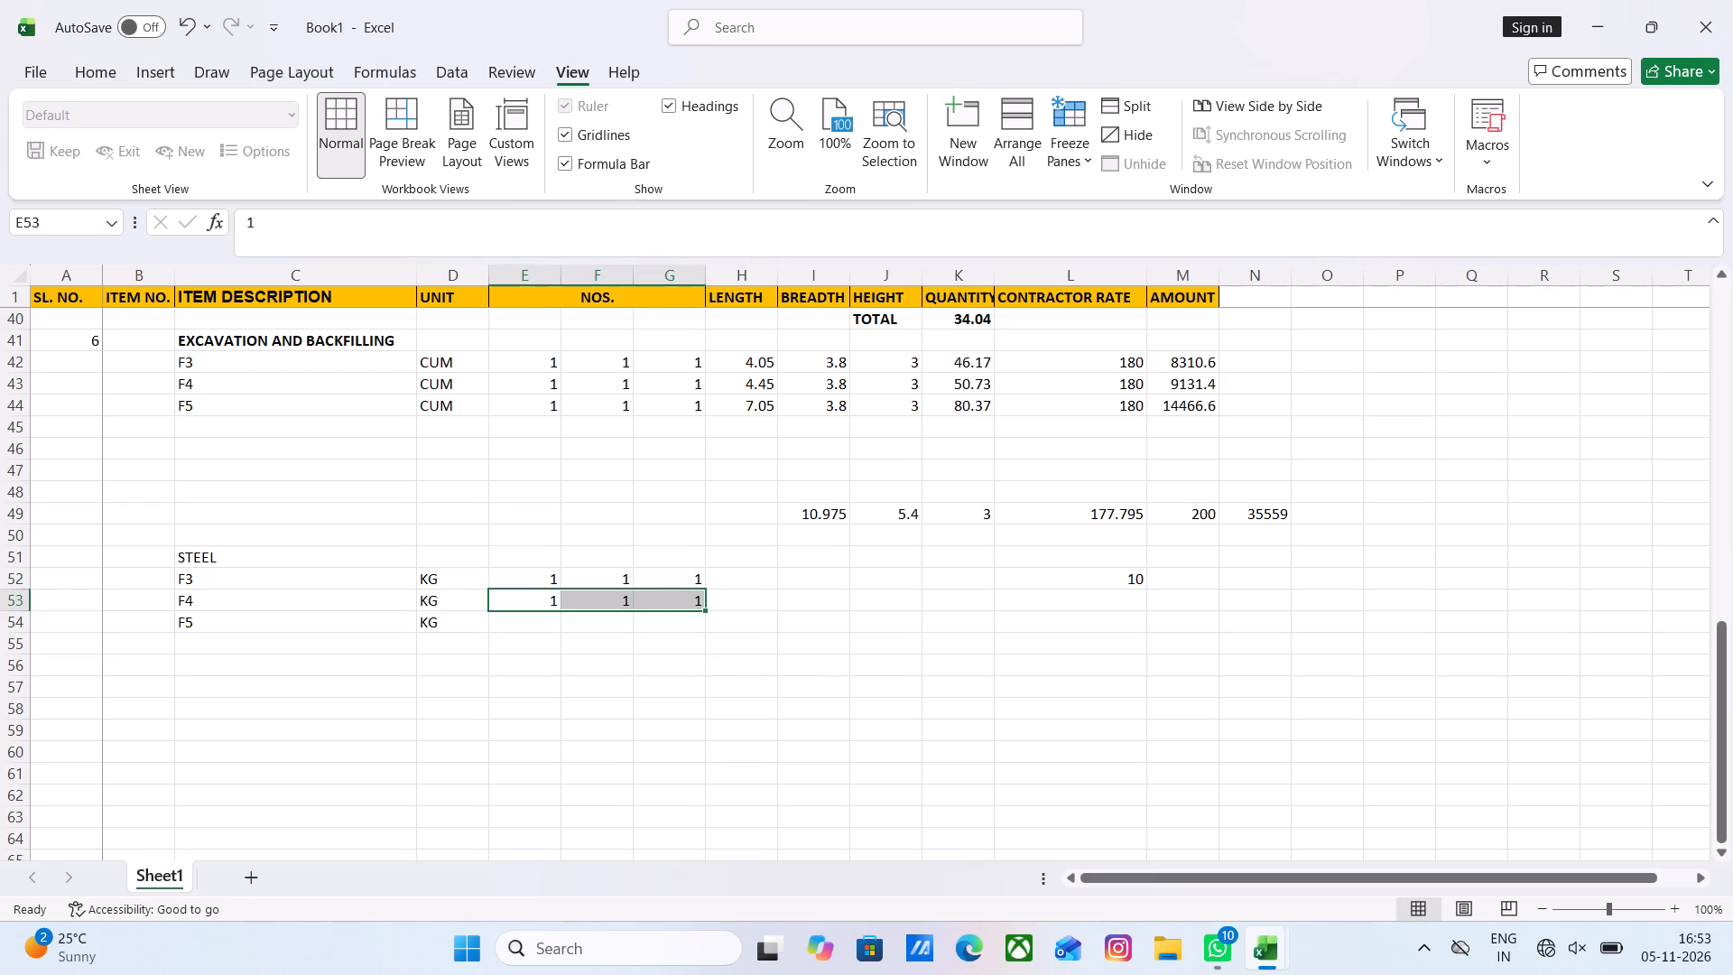
click(627, 687)
drag(527, 617, 676, 613)
key(ctrl+d)
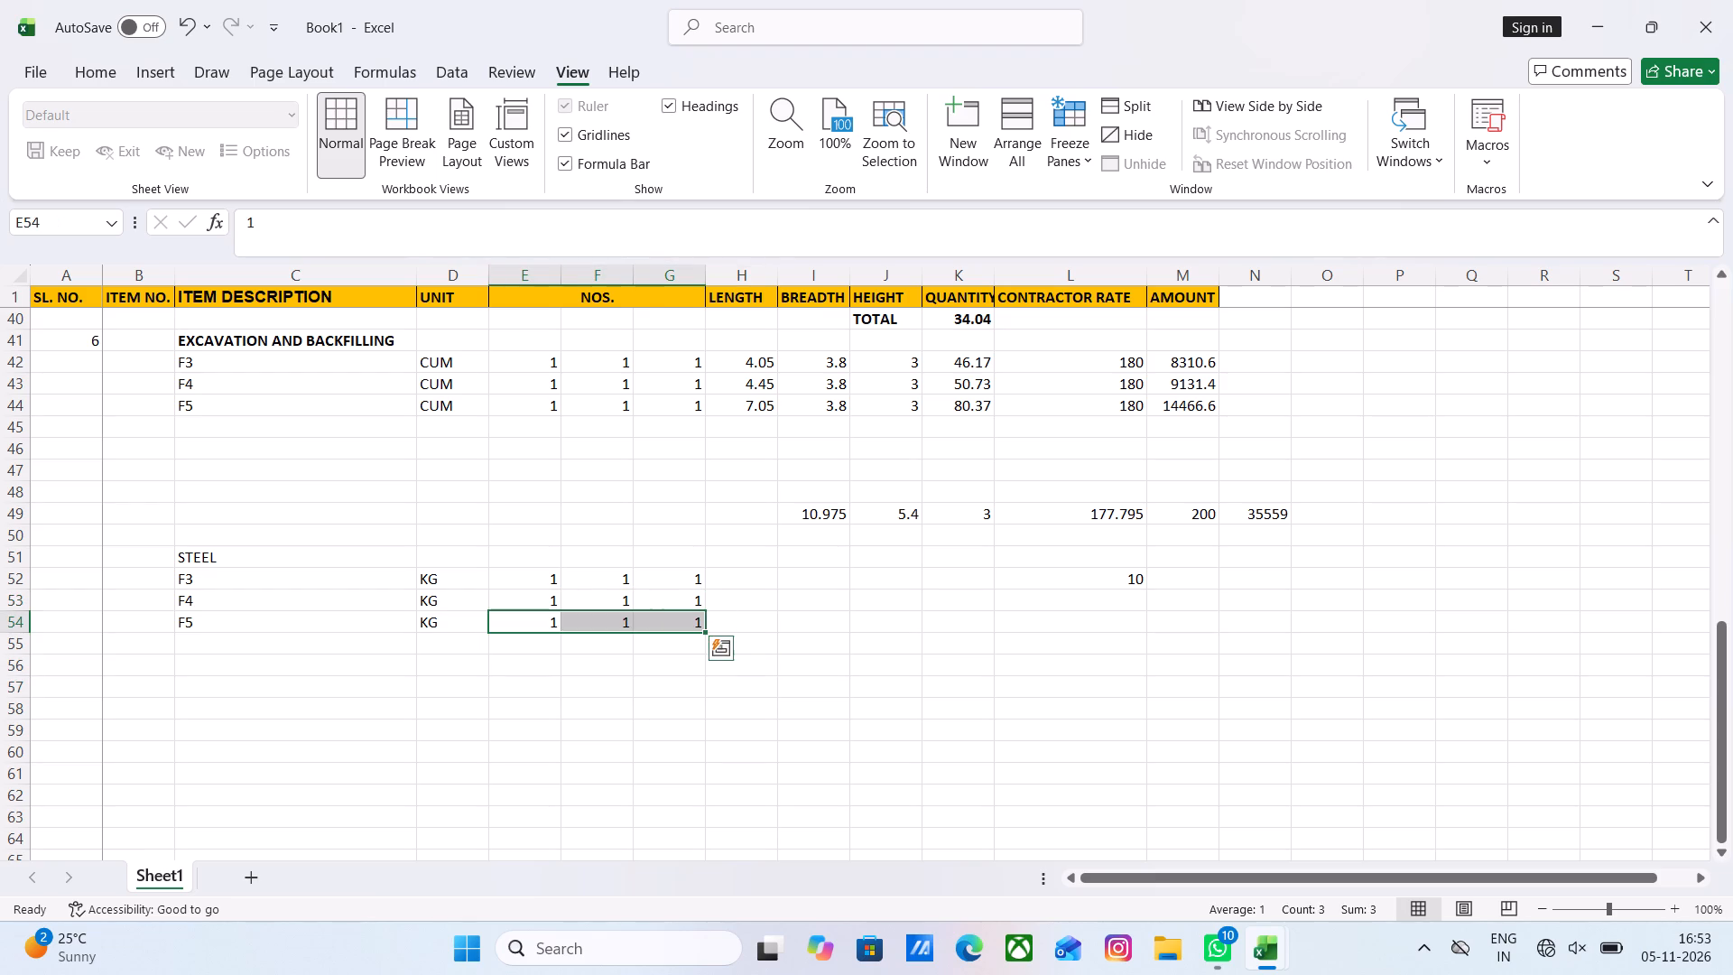
click(711, 731)
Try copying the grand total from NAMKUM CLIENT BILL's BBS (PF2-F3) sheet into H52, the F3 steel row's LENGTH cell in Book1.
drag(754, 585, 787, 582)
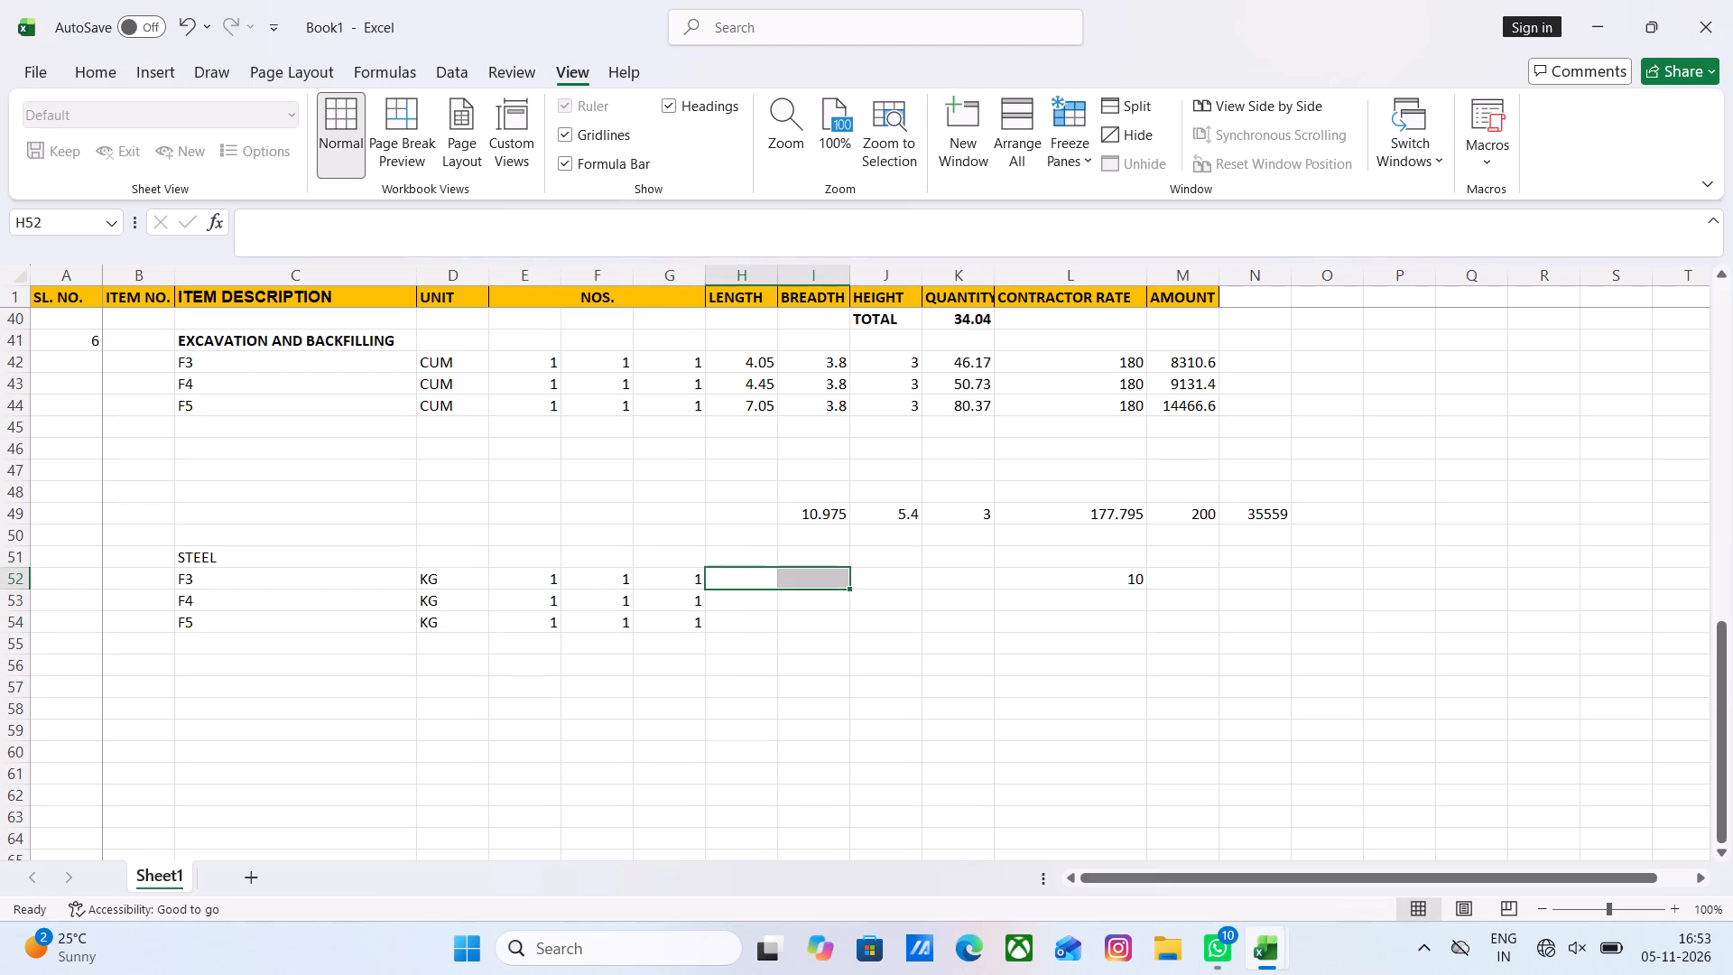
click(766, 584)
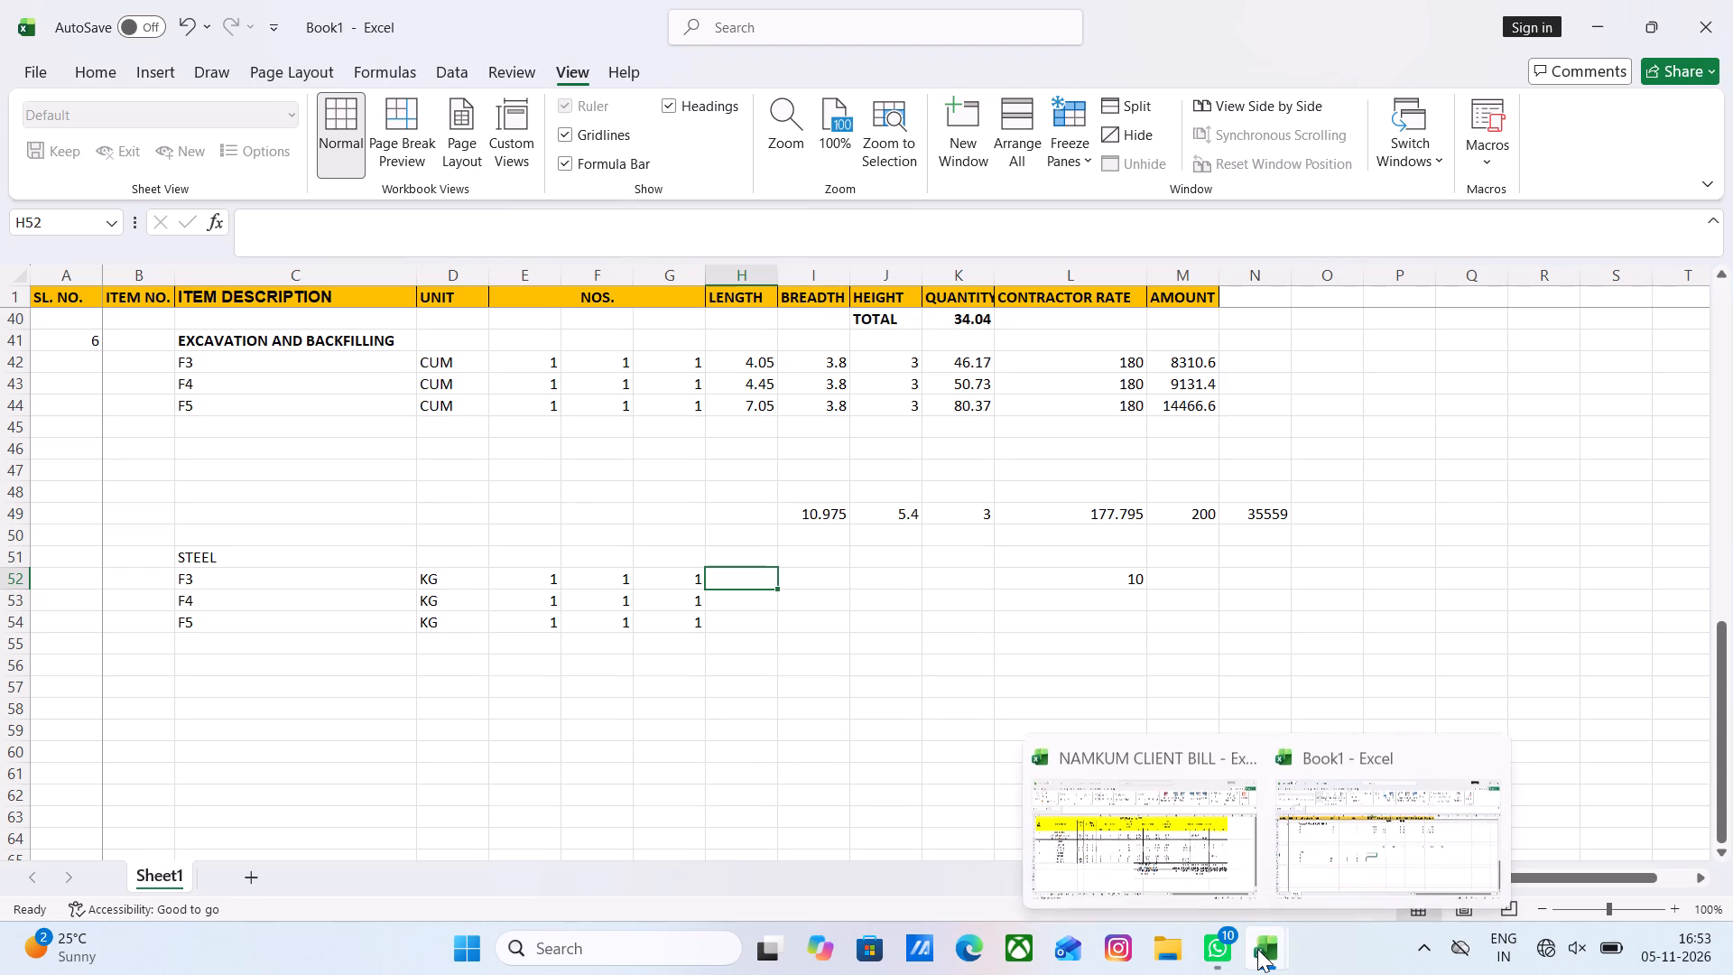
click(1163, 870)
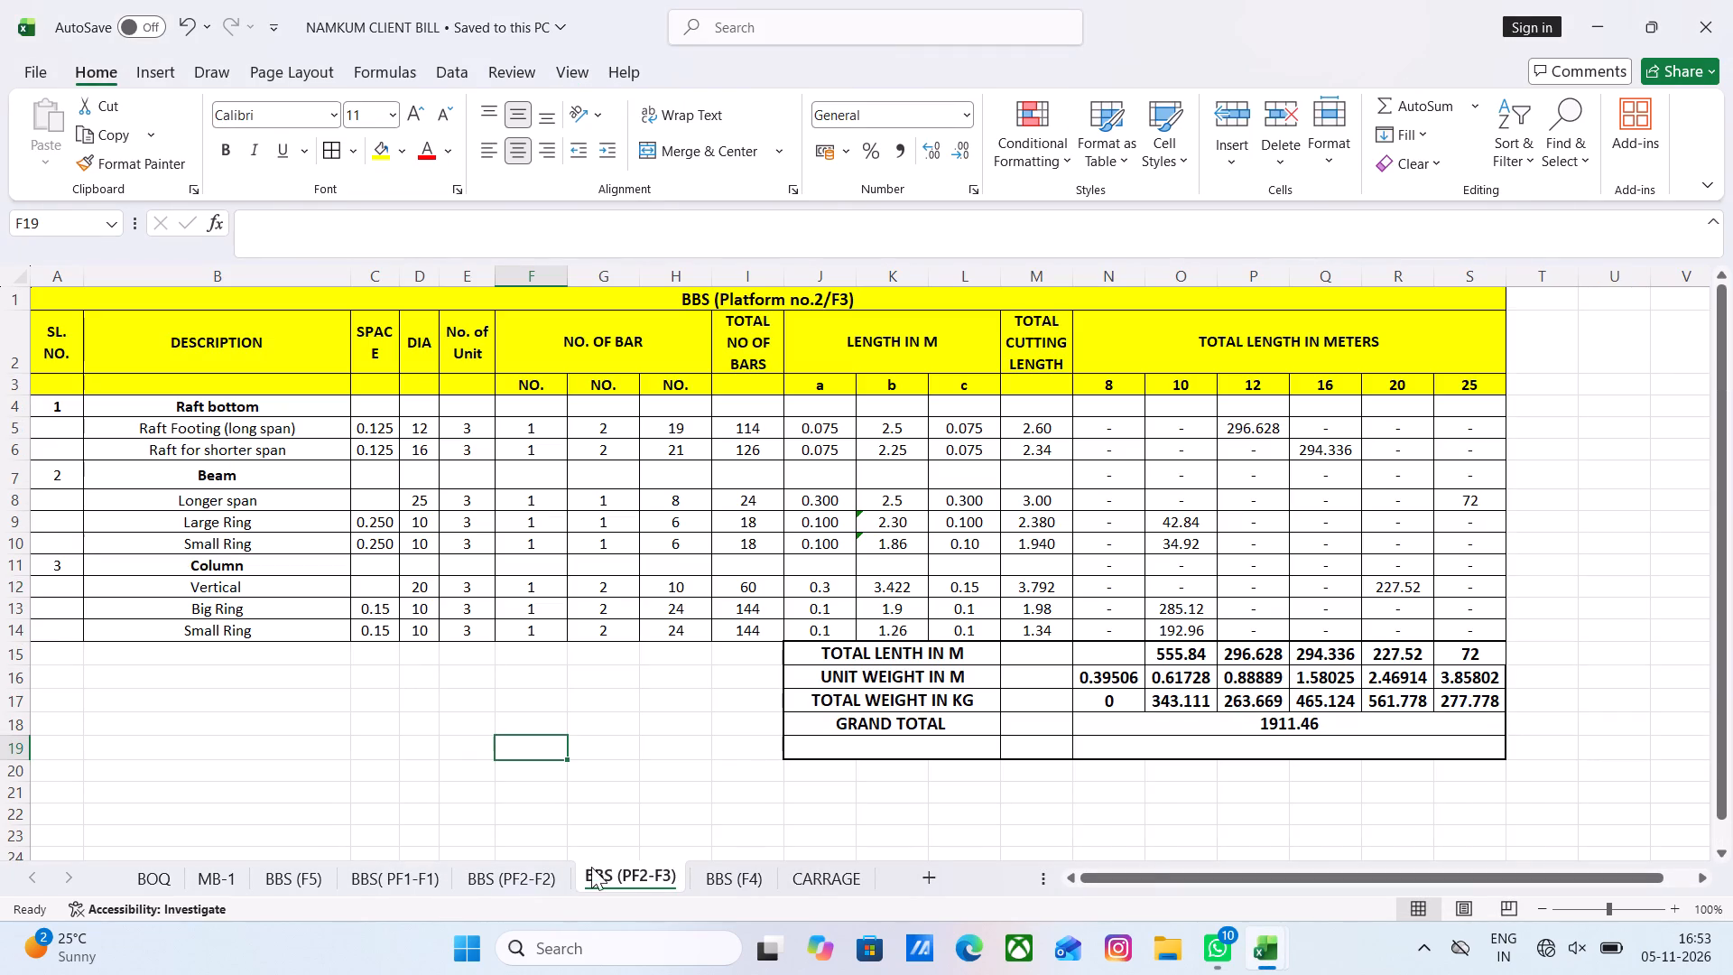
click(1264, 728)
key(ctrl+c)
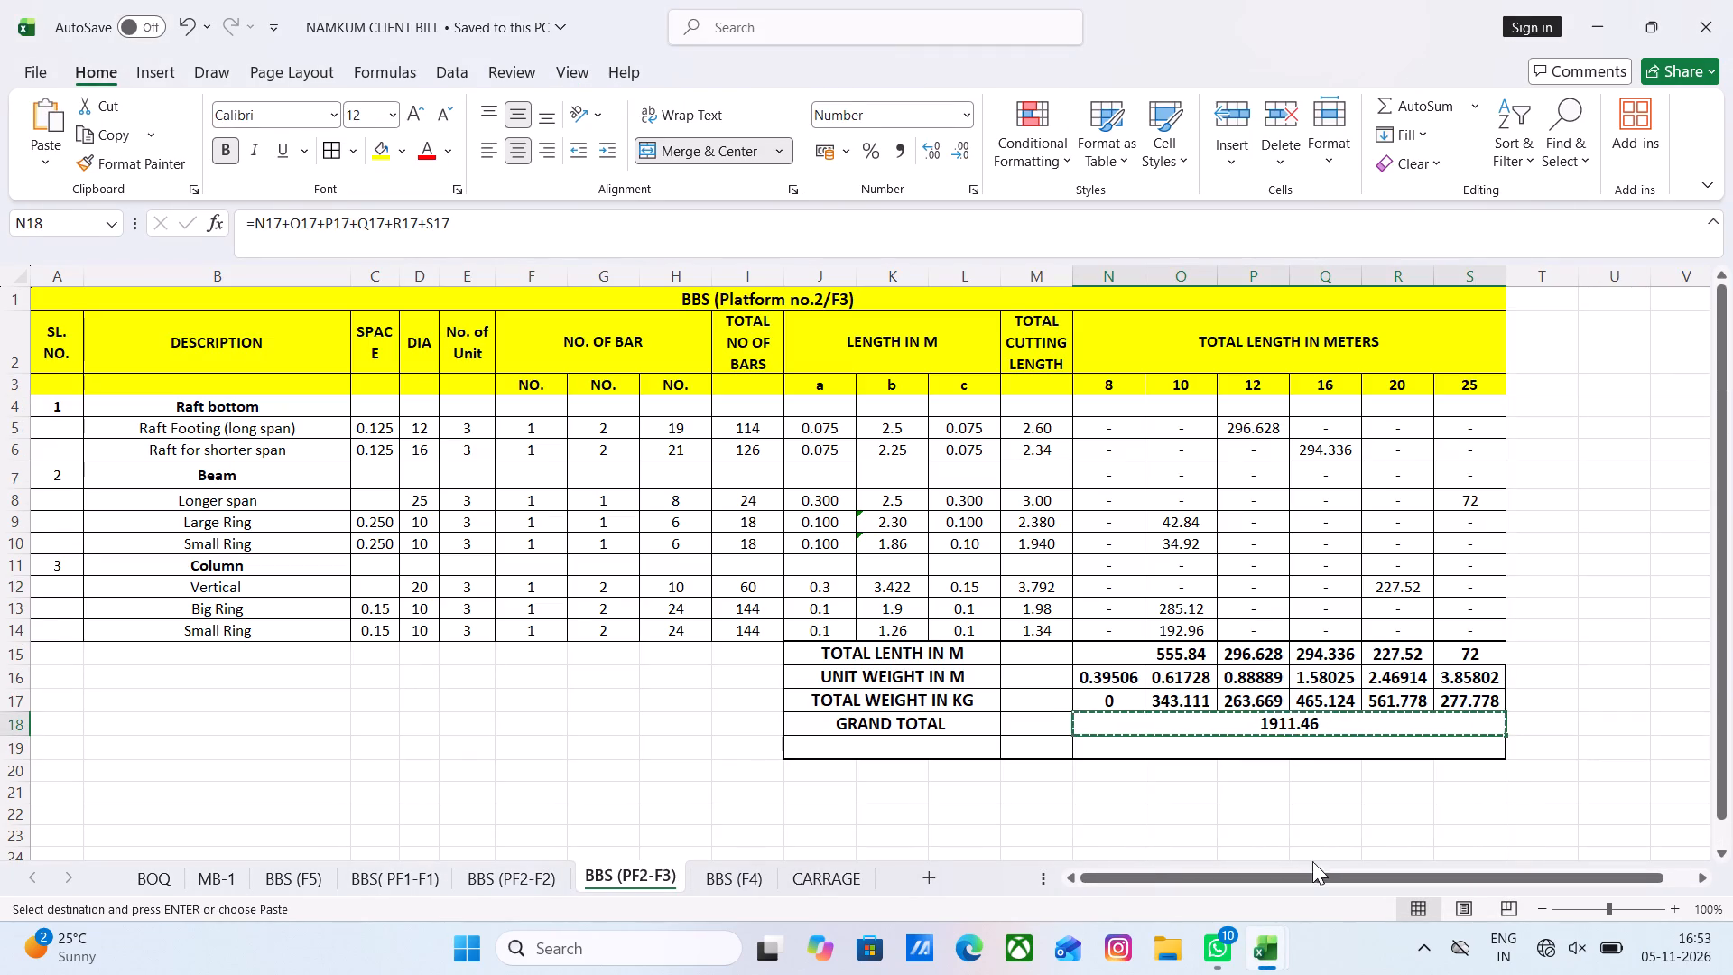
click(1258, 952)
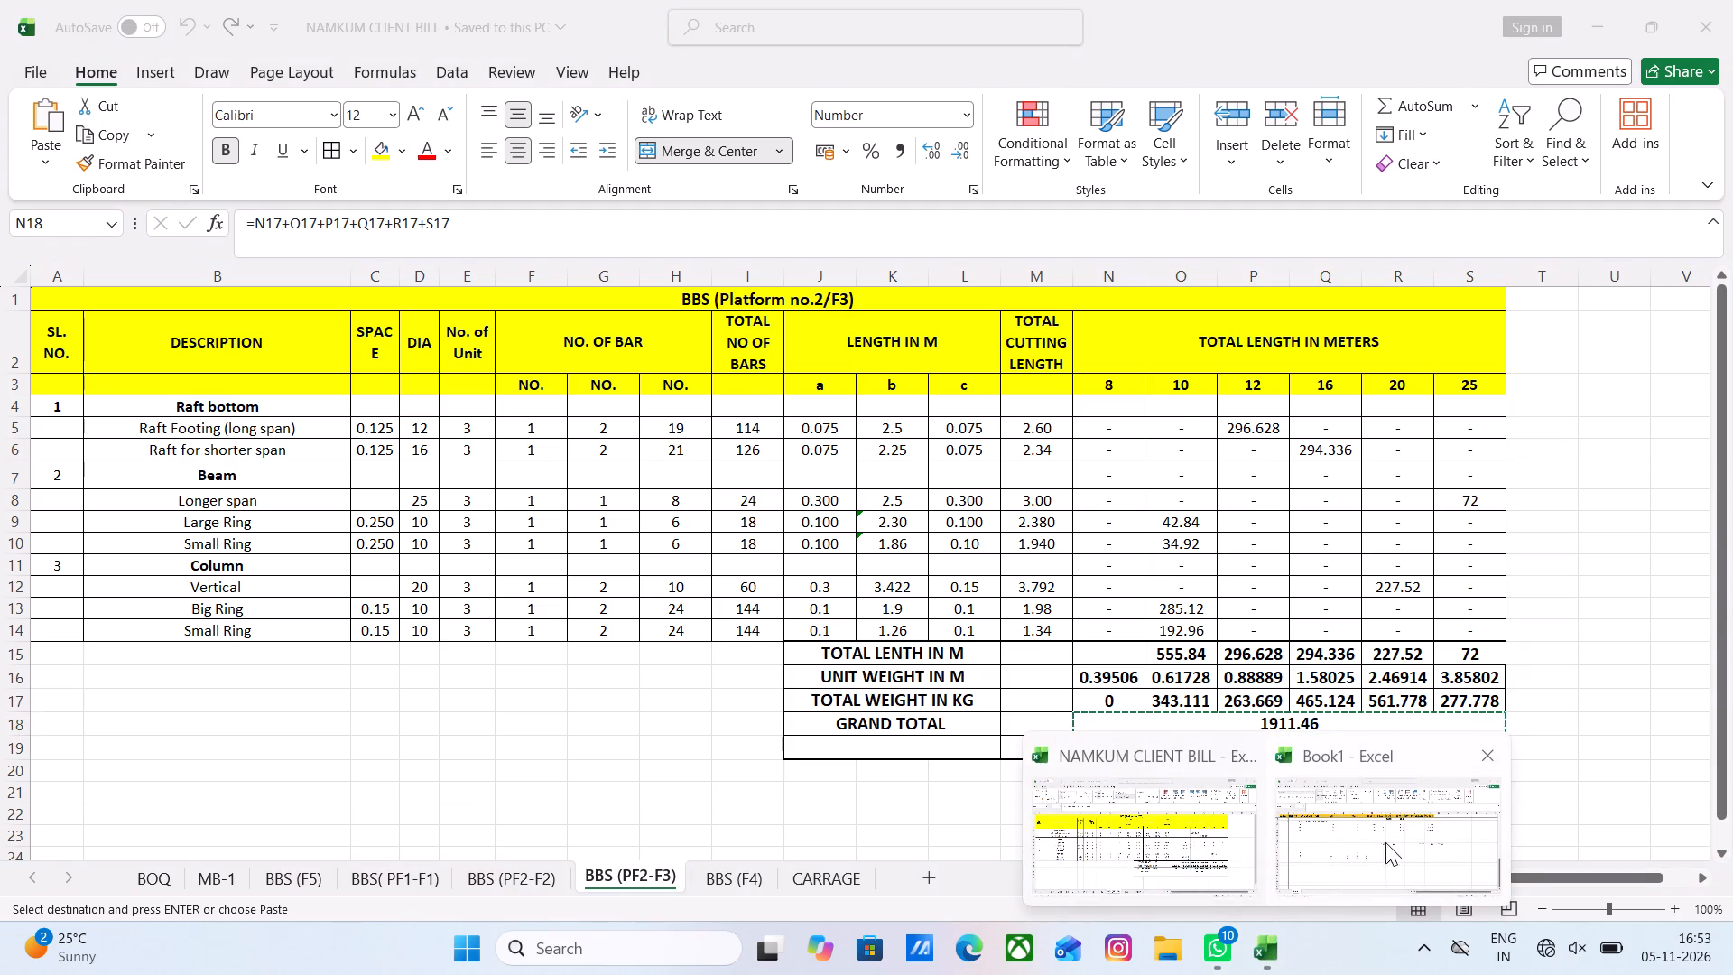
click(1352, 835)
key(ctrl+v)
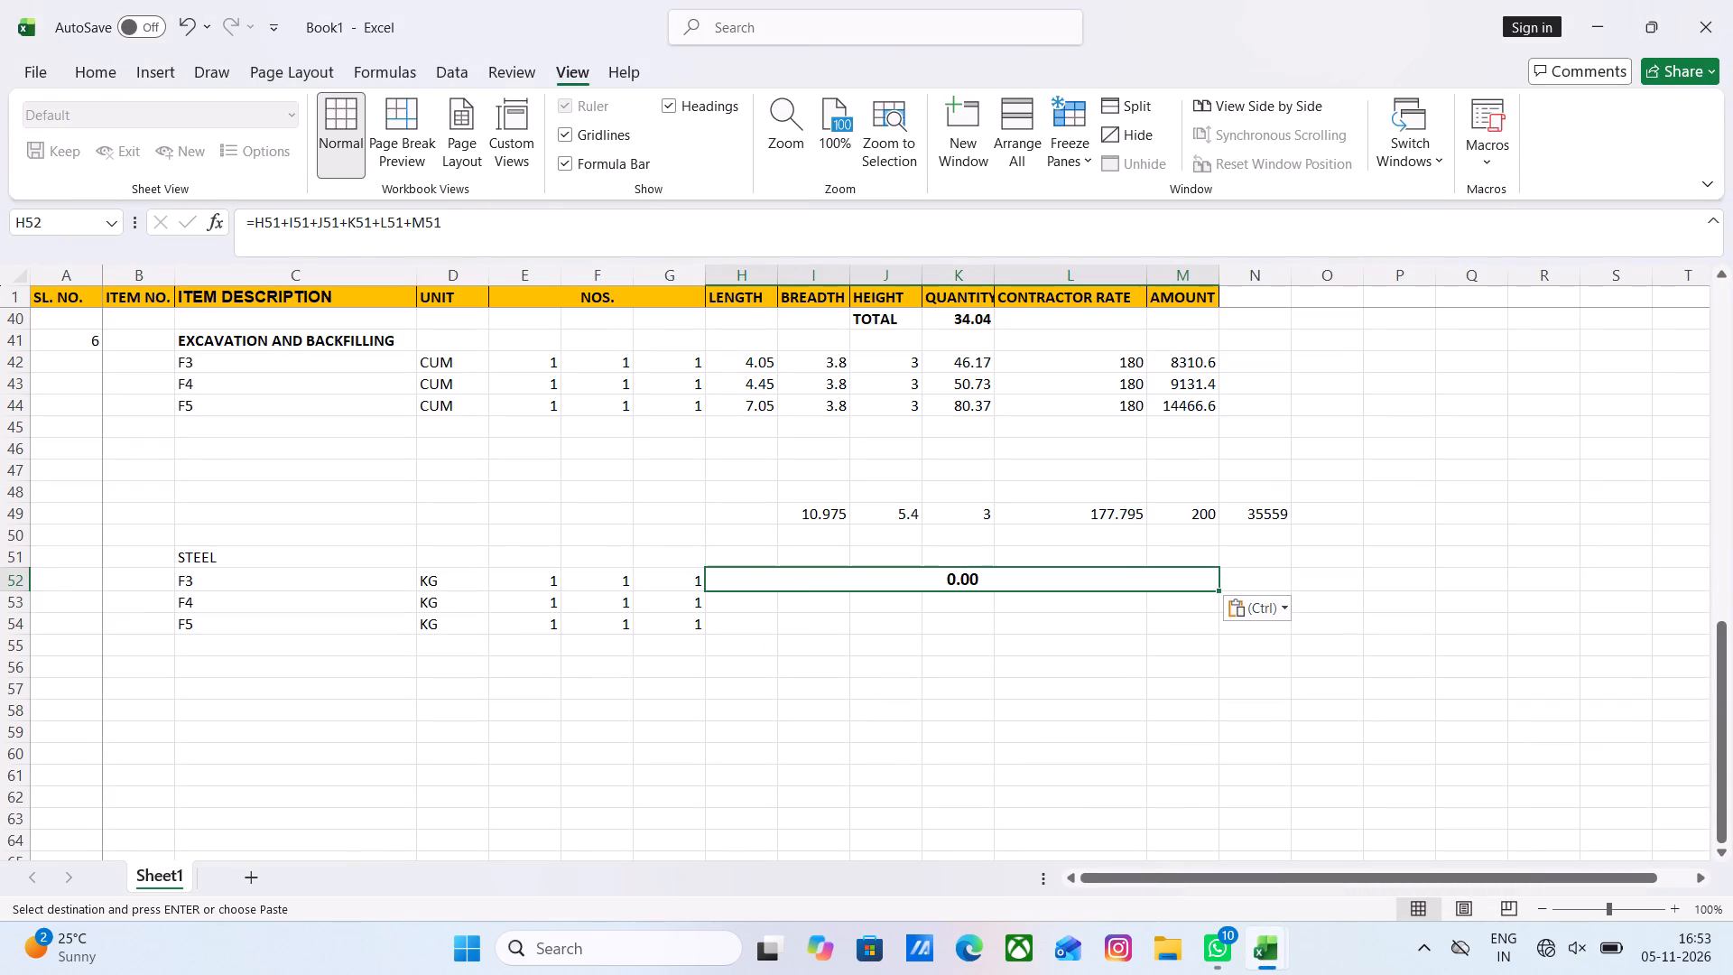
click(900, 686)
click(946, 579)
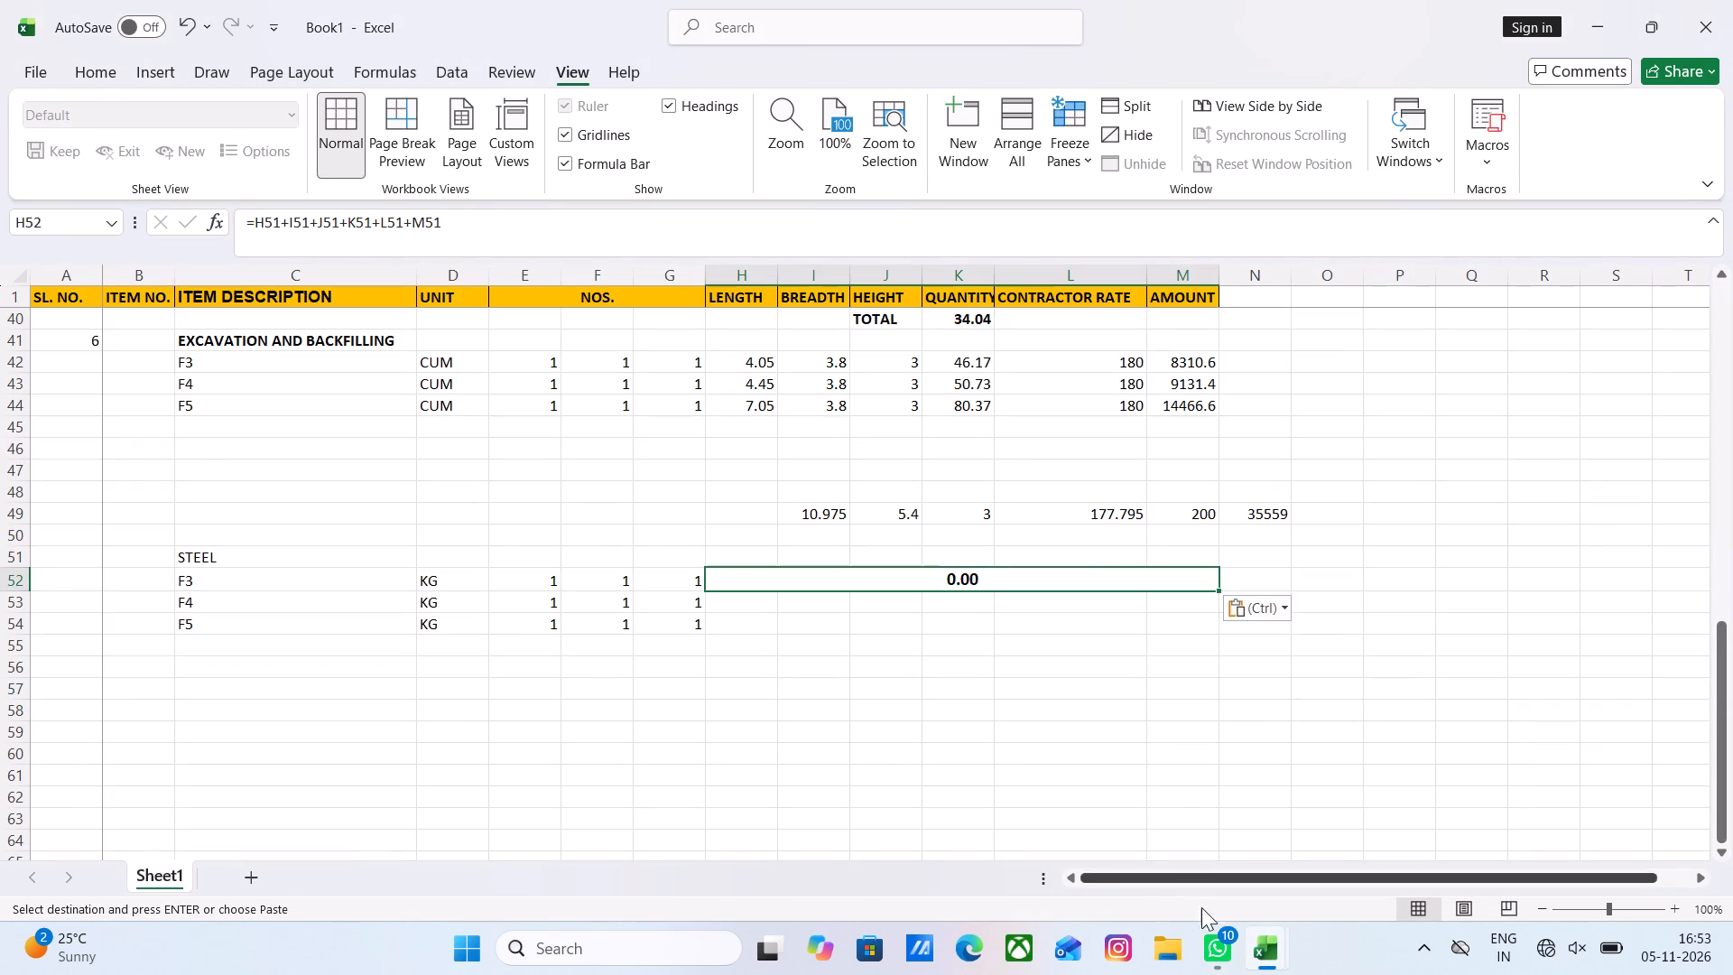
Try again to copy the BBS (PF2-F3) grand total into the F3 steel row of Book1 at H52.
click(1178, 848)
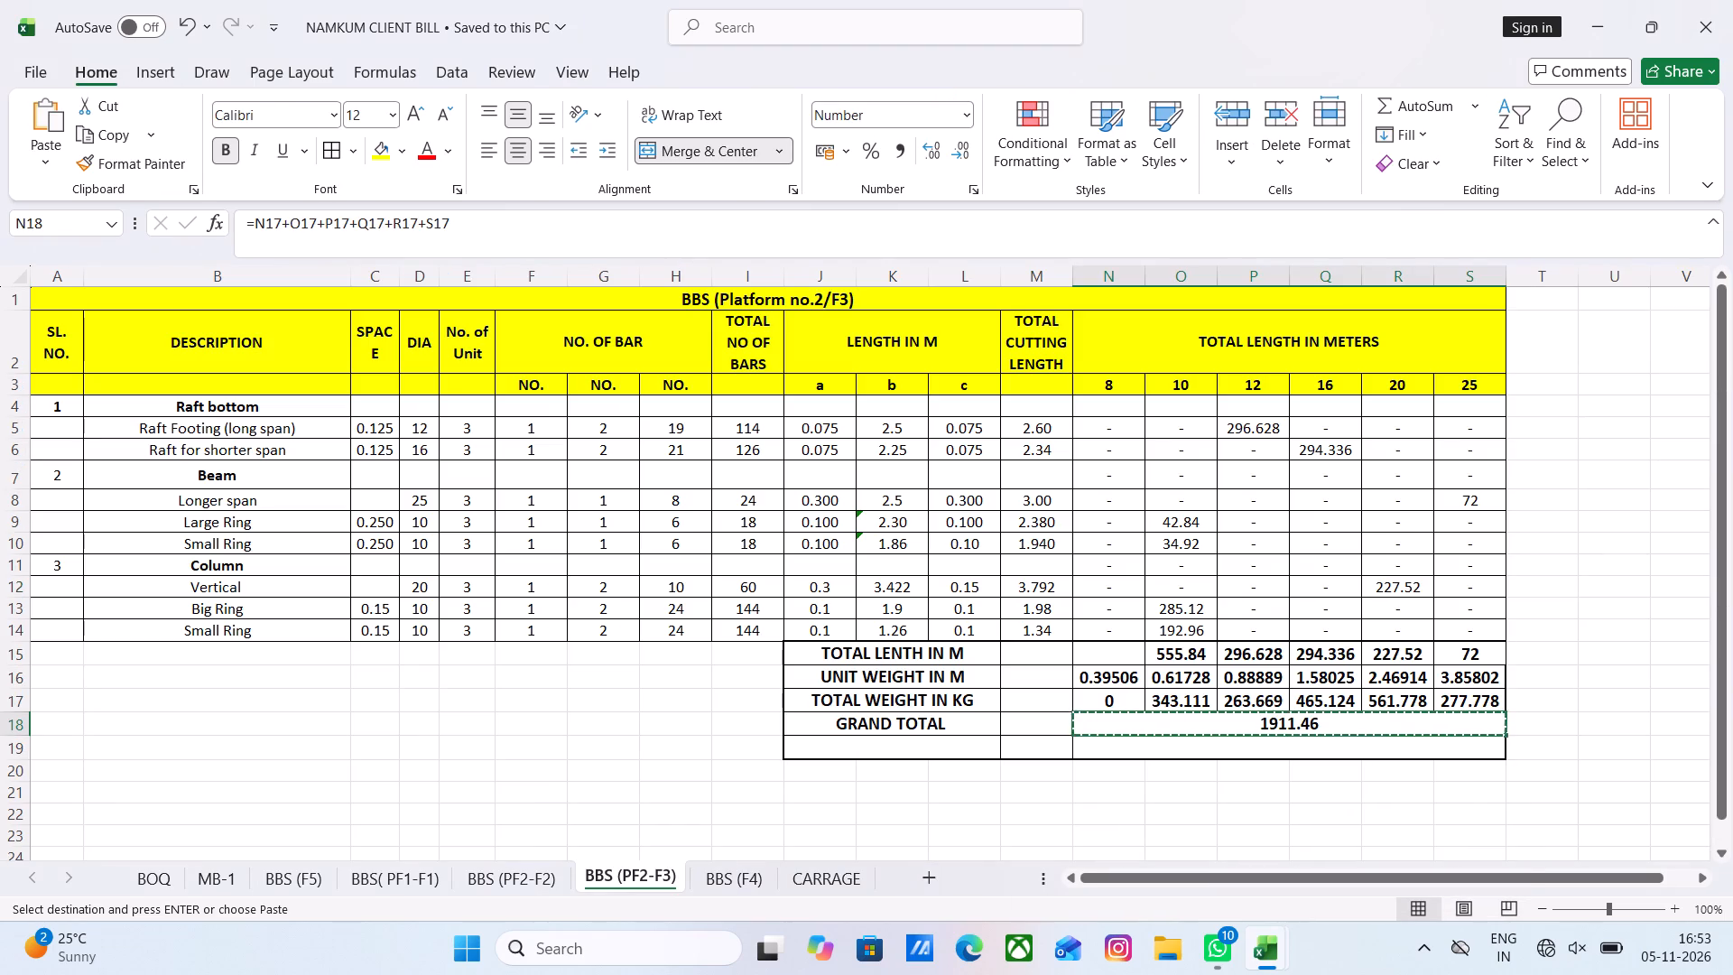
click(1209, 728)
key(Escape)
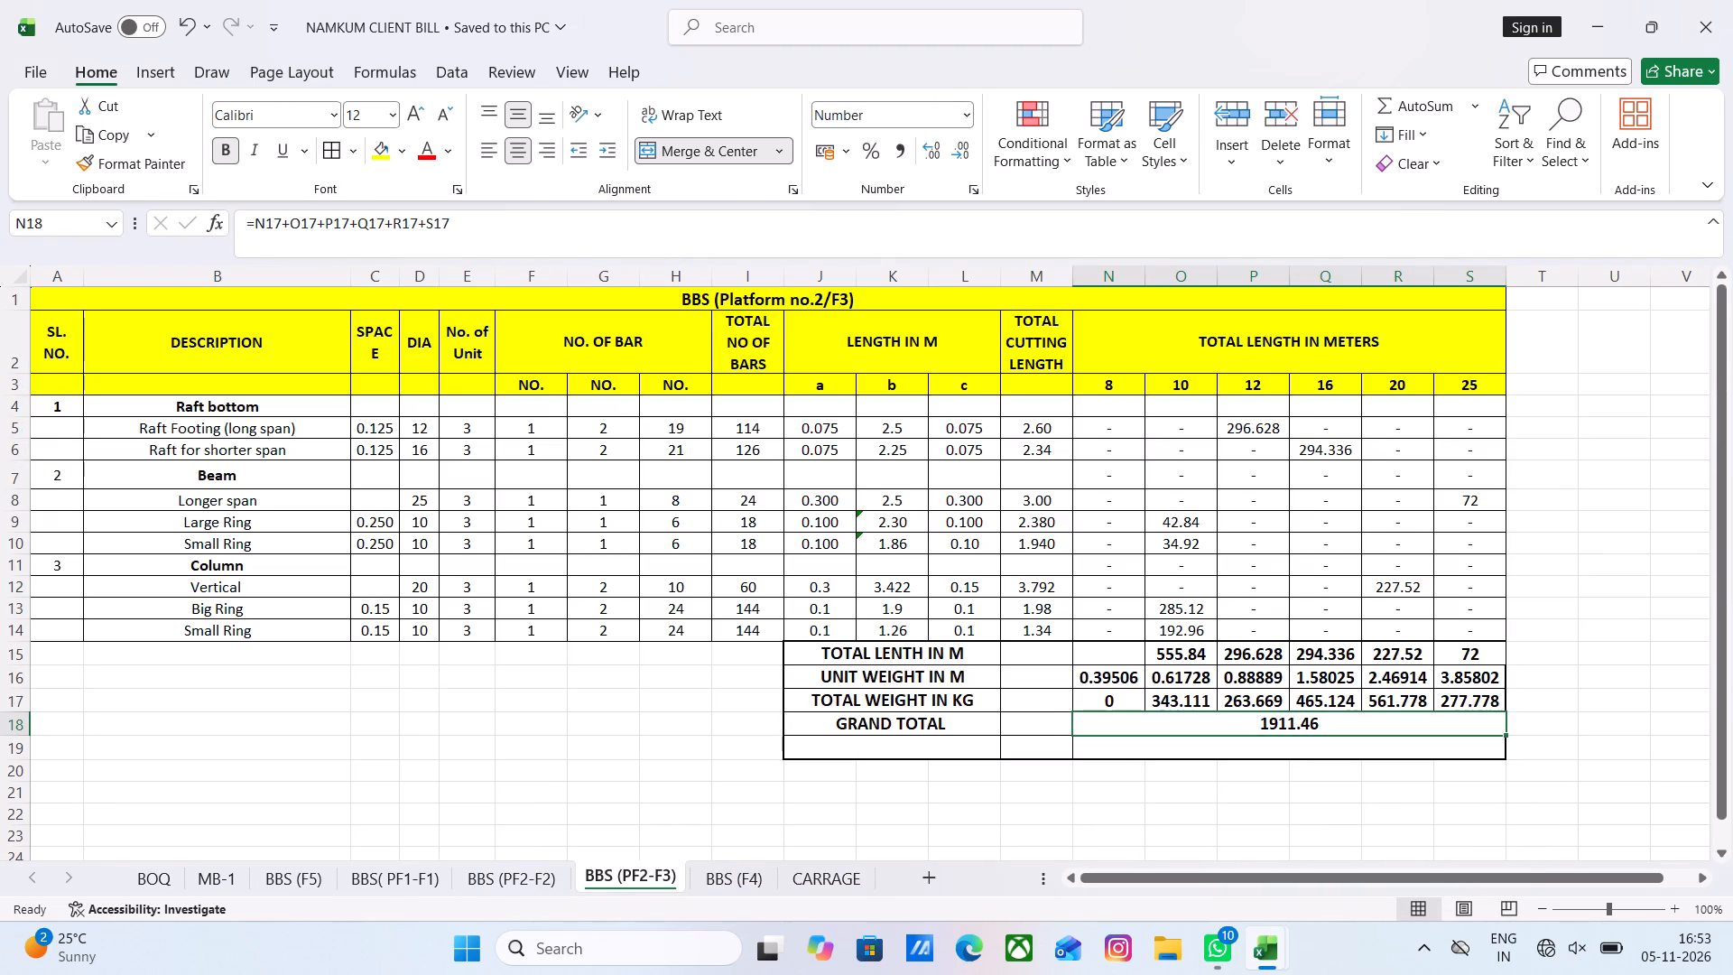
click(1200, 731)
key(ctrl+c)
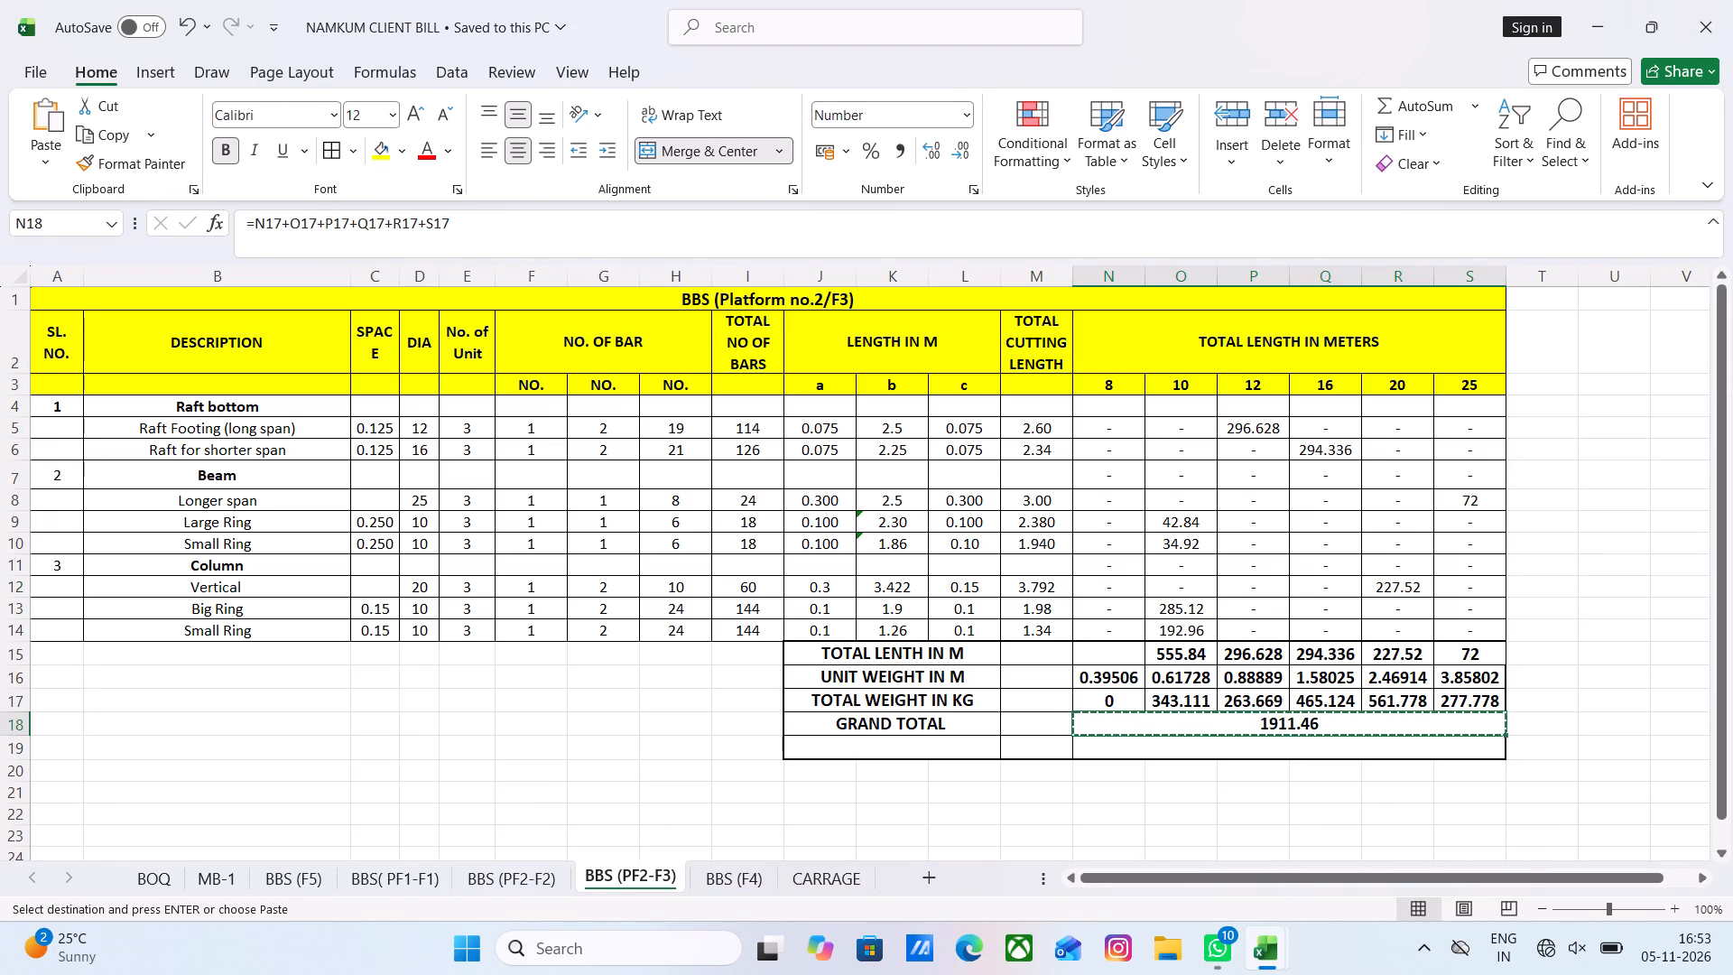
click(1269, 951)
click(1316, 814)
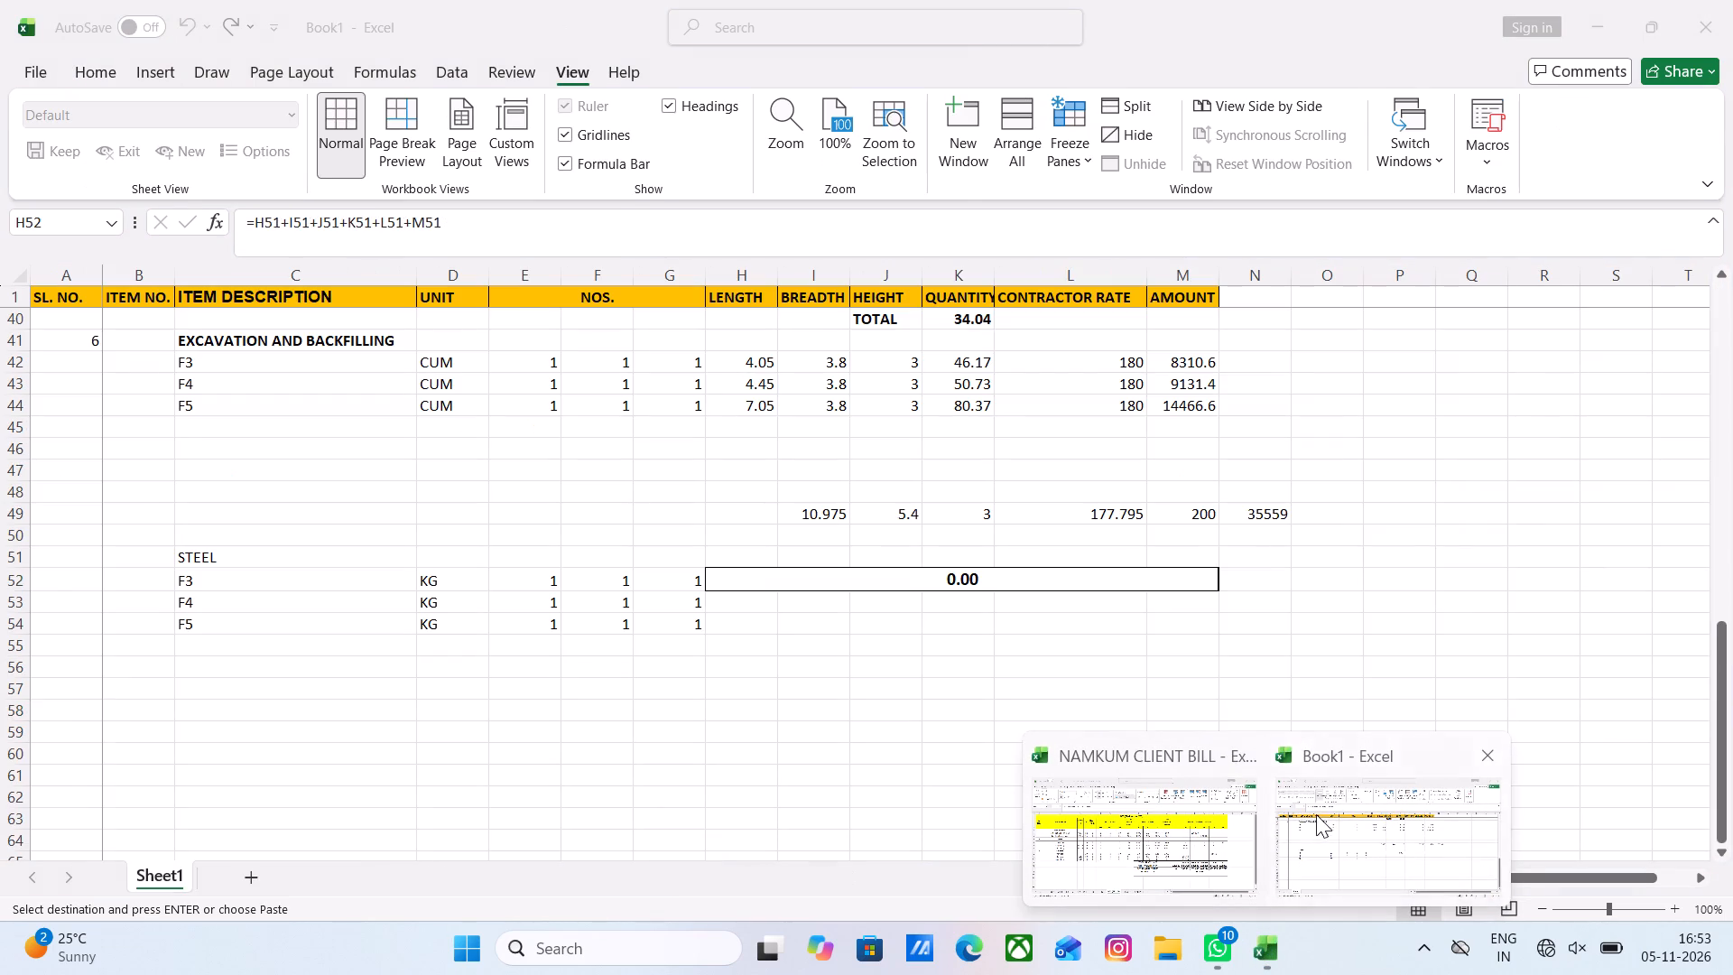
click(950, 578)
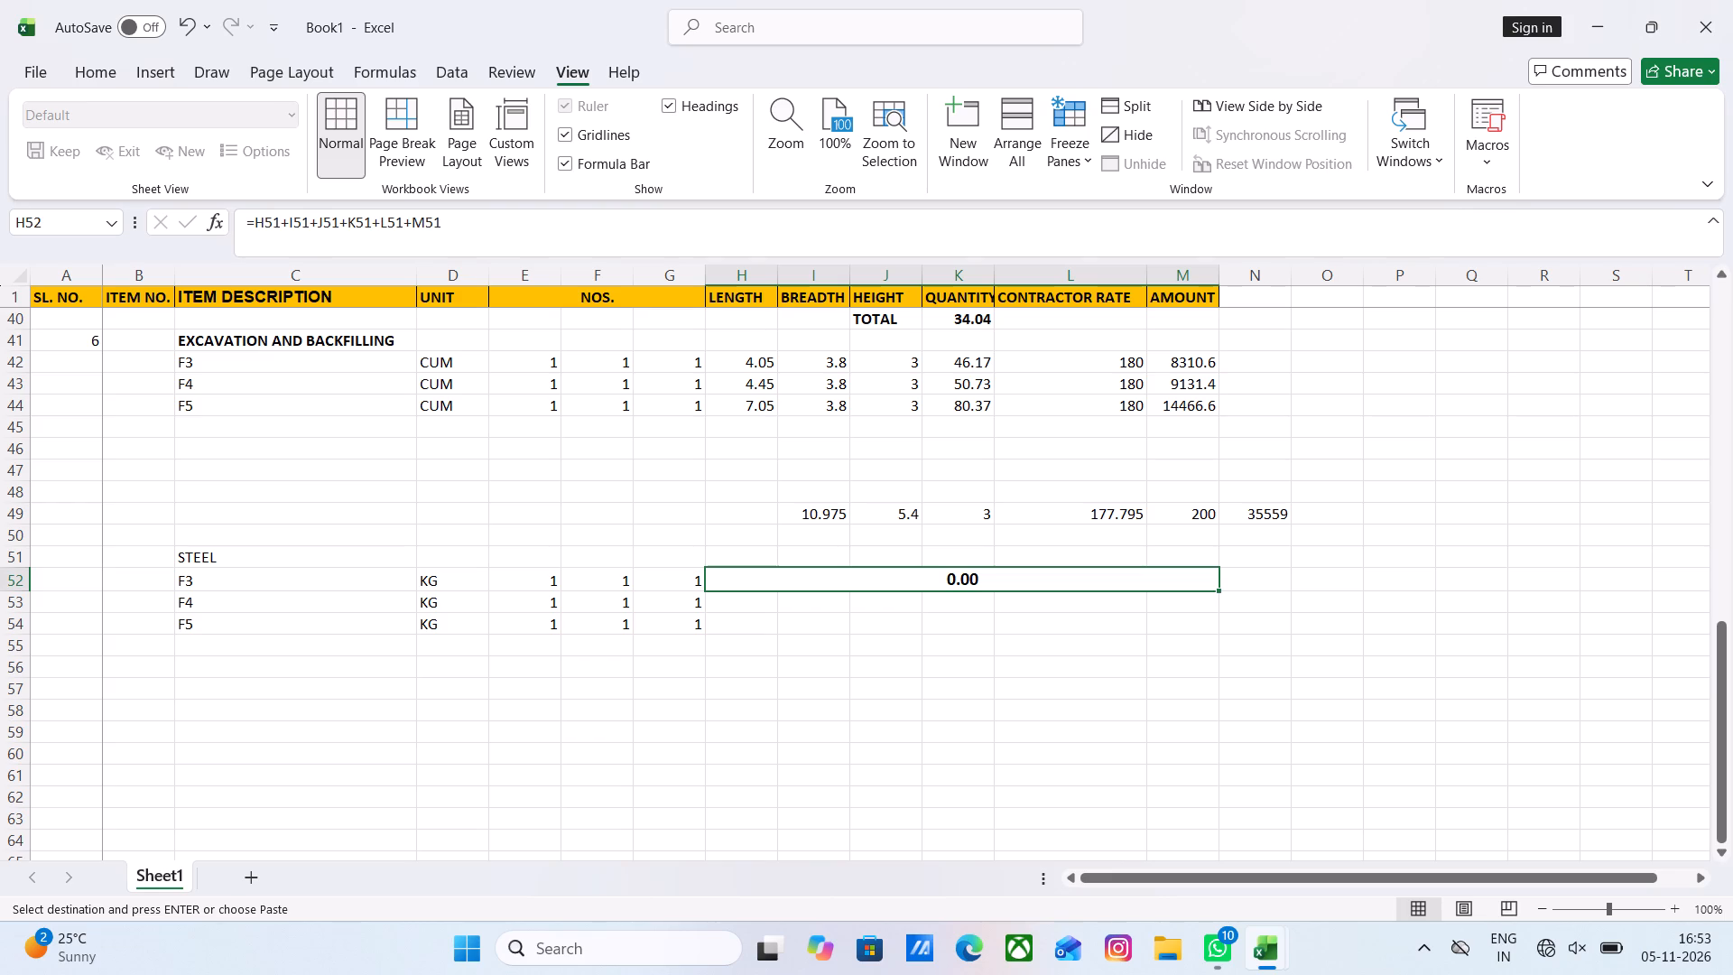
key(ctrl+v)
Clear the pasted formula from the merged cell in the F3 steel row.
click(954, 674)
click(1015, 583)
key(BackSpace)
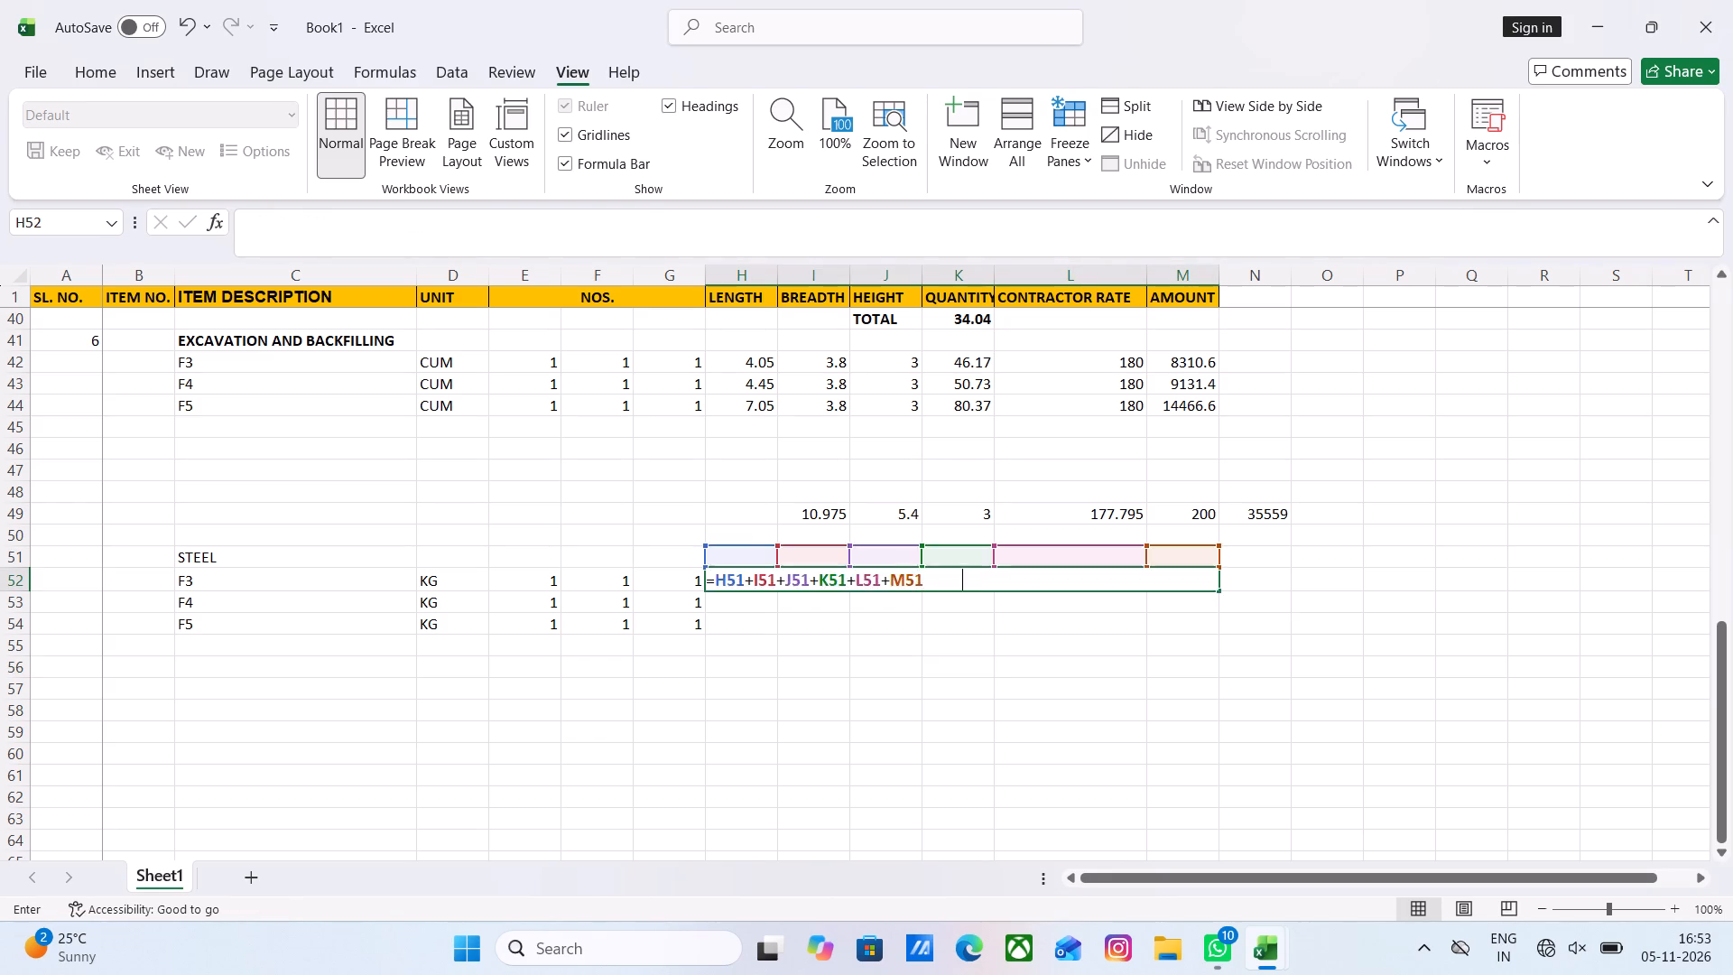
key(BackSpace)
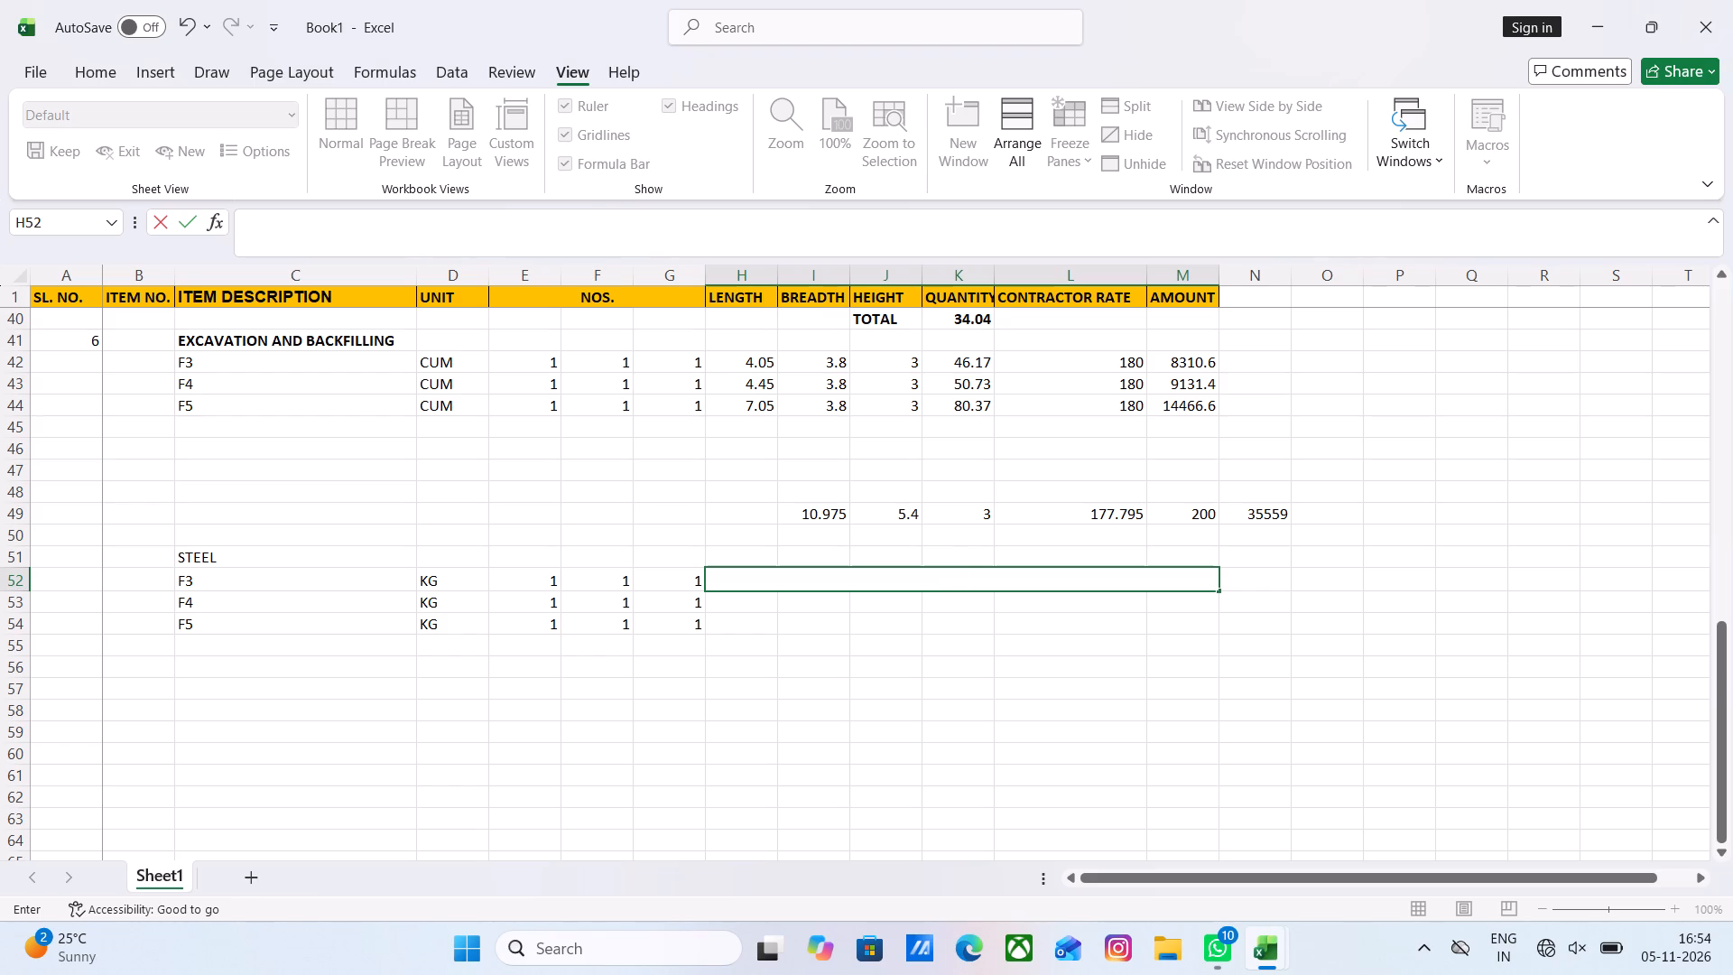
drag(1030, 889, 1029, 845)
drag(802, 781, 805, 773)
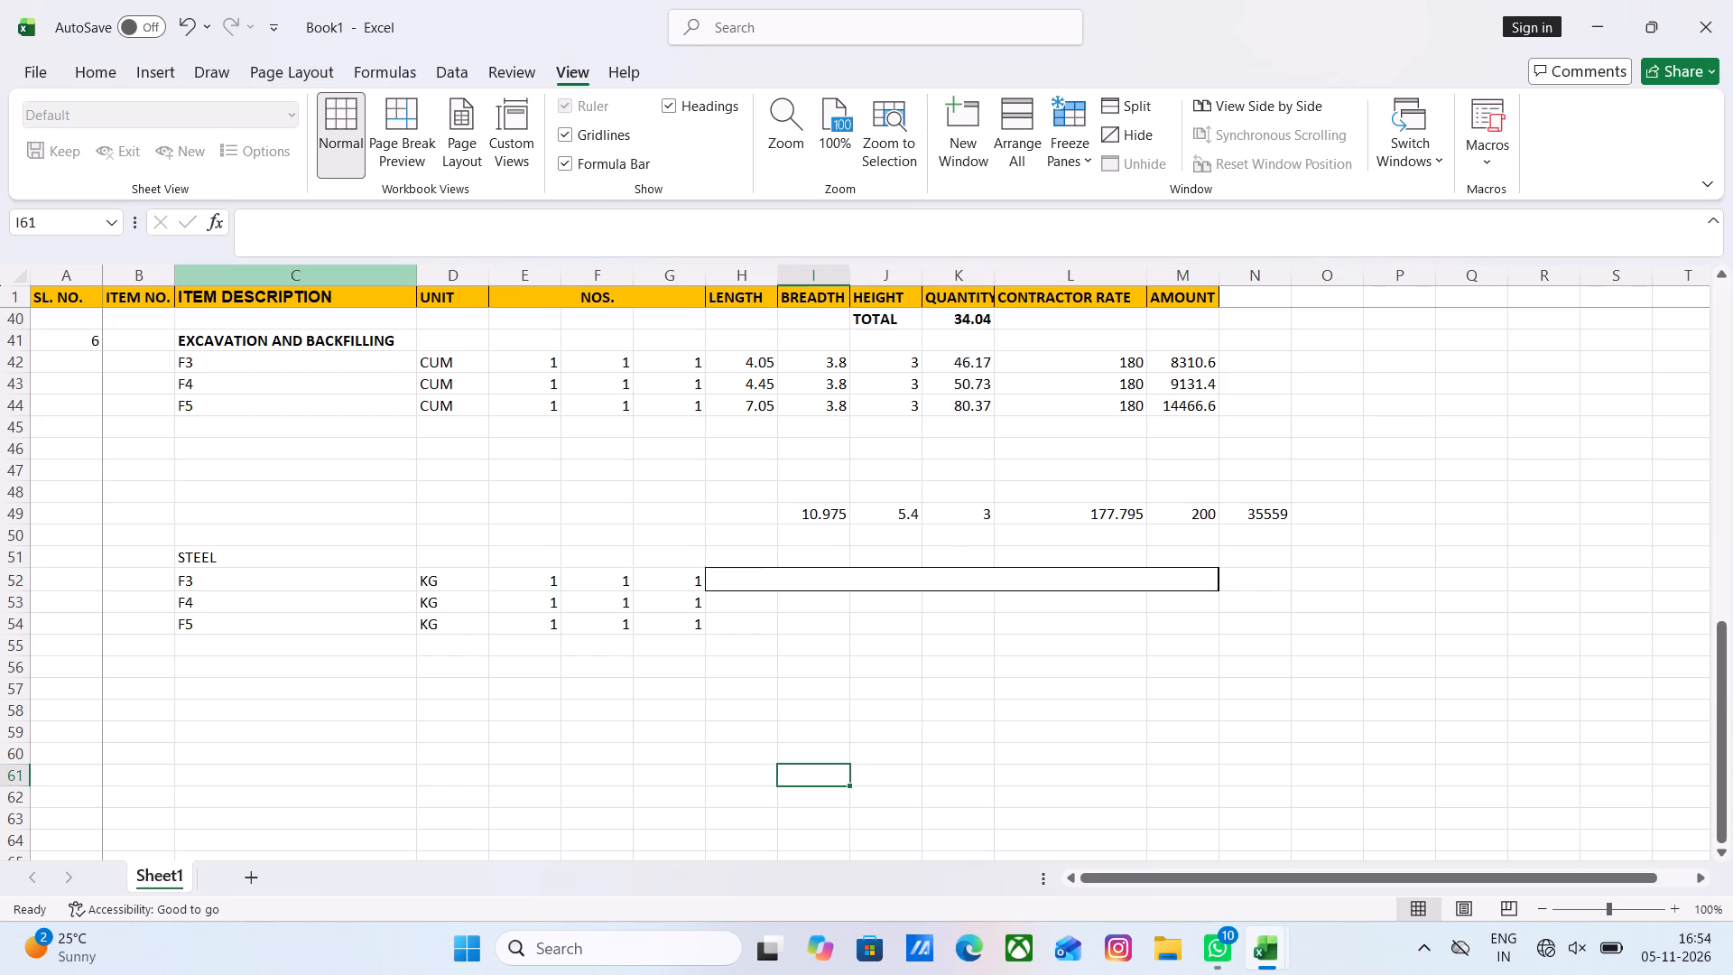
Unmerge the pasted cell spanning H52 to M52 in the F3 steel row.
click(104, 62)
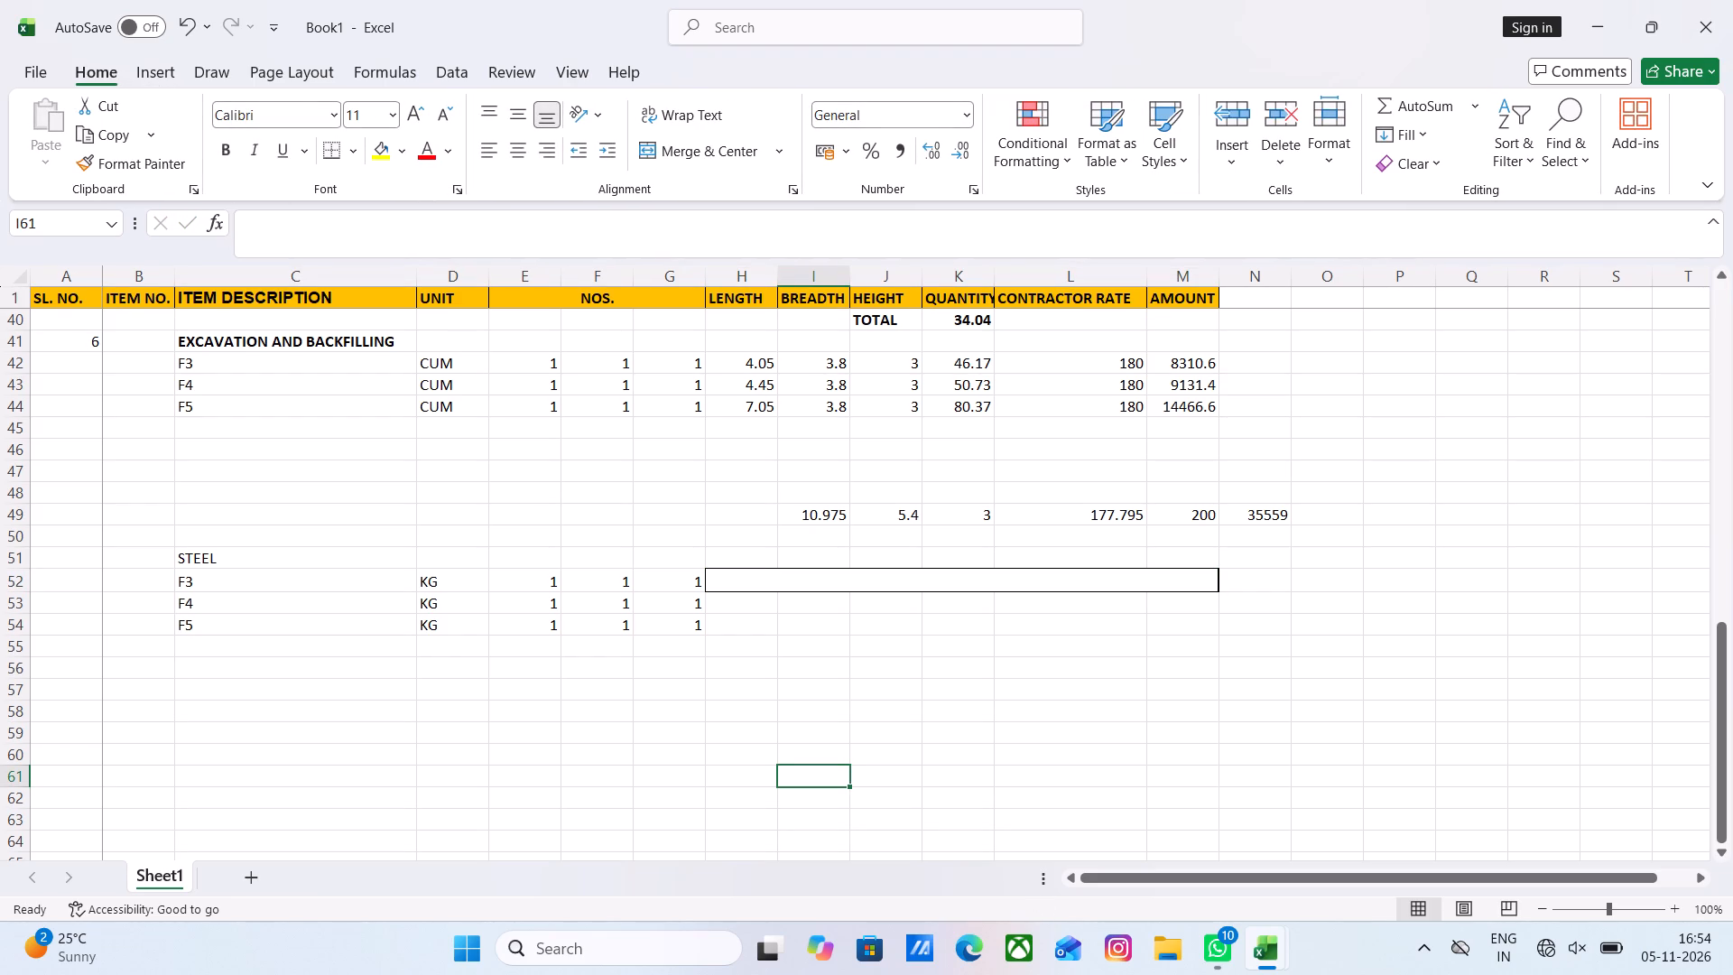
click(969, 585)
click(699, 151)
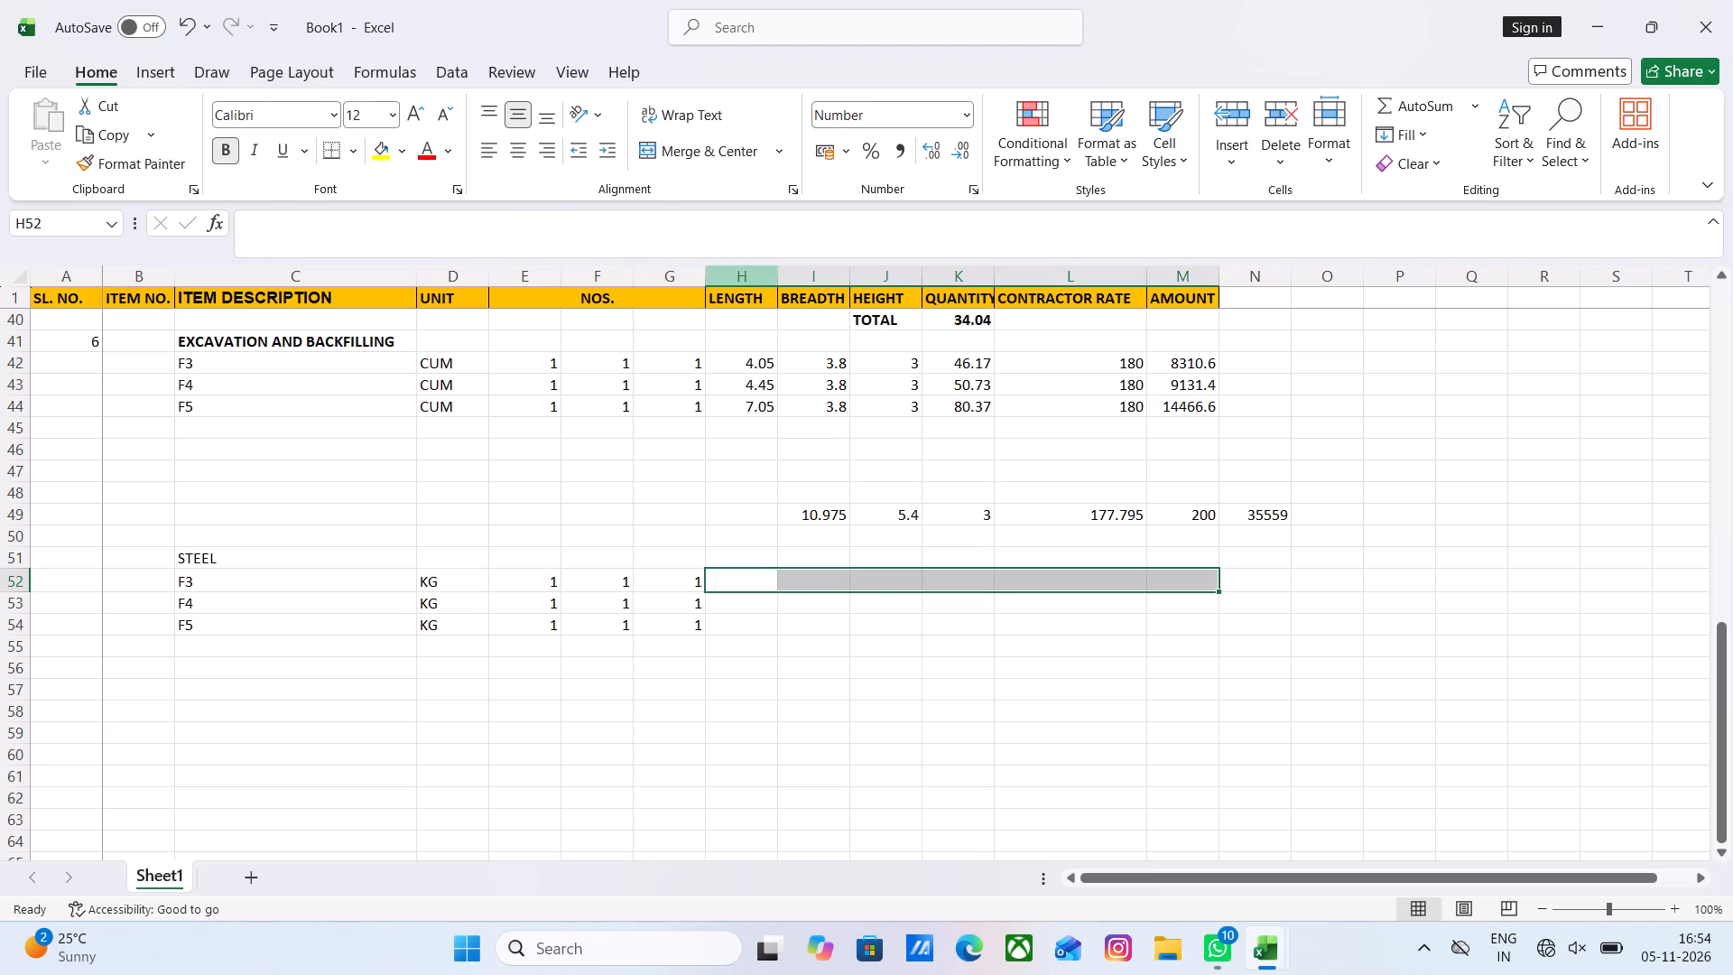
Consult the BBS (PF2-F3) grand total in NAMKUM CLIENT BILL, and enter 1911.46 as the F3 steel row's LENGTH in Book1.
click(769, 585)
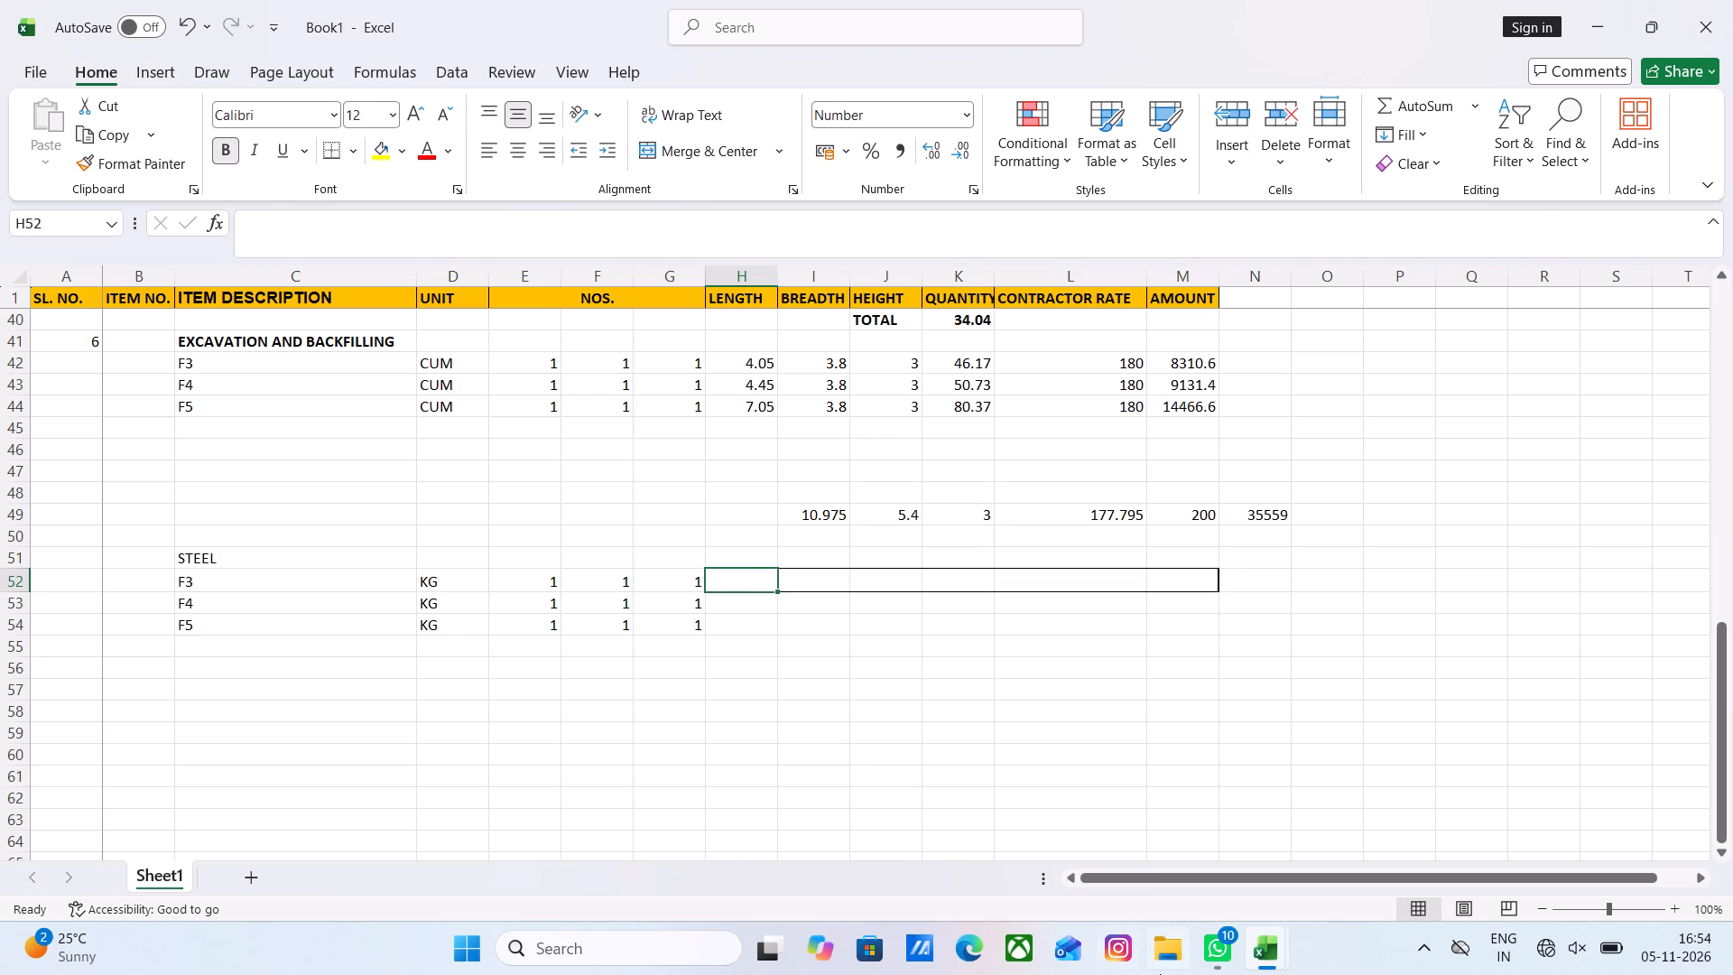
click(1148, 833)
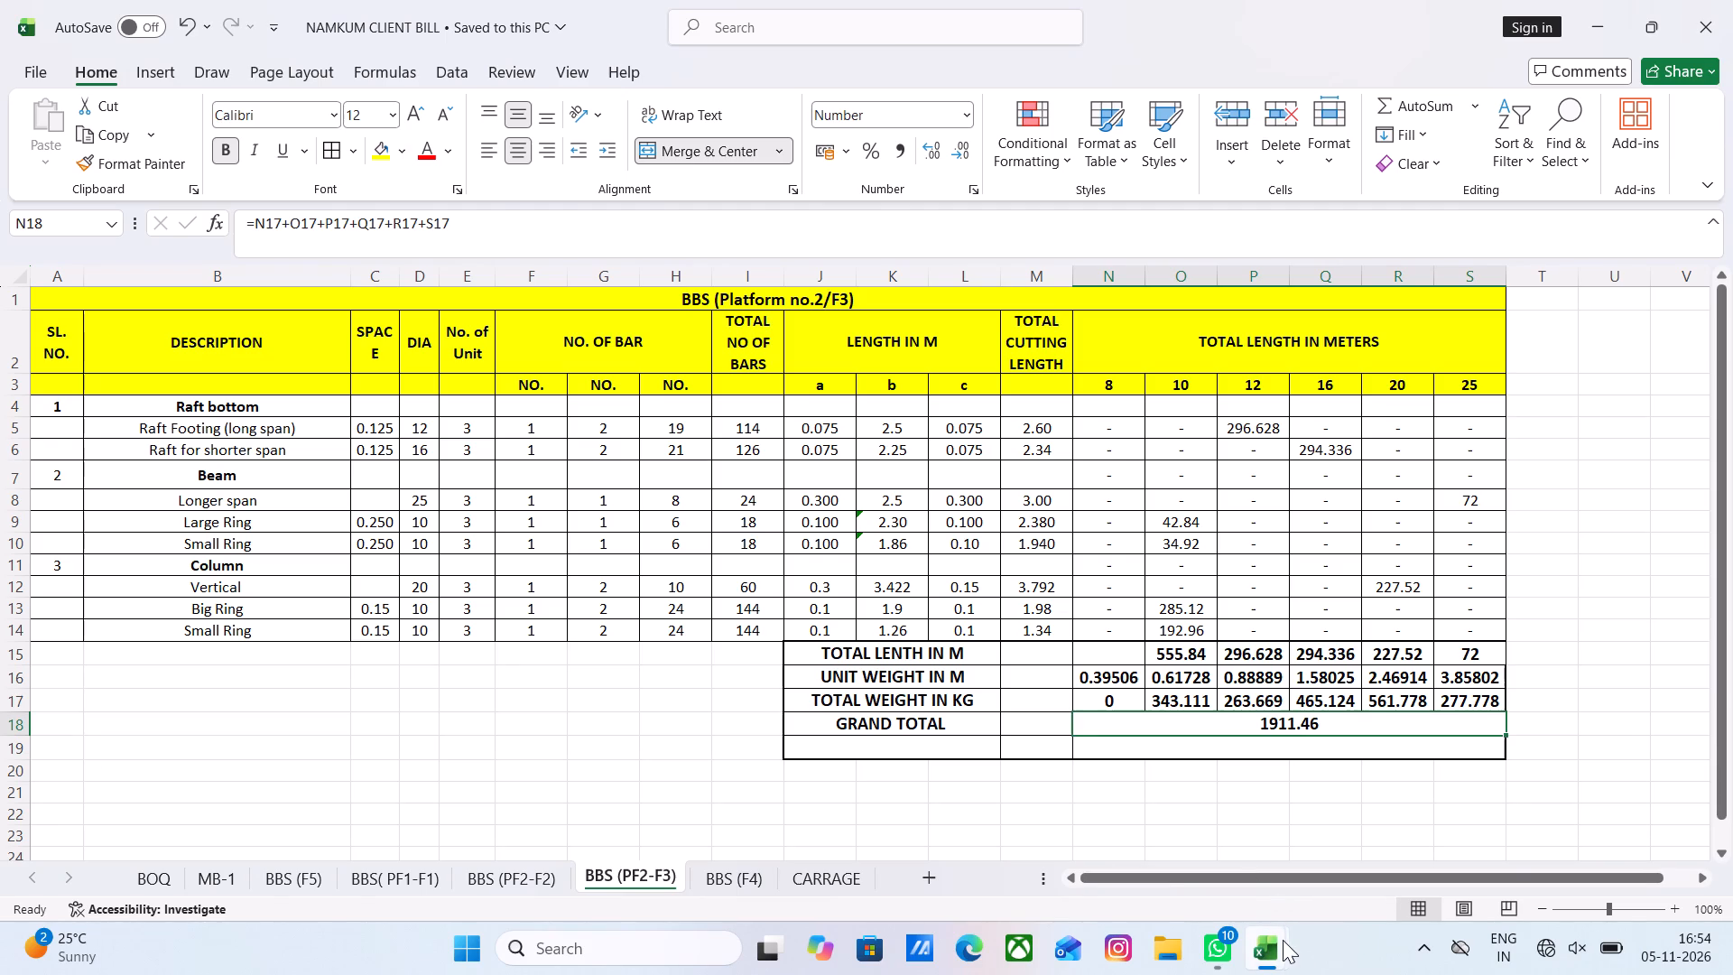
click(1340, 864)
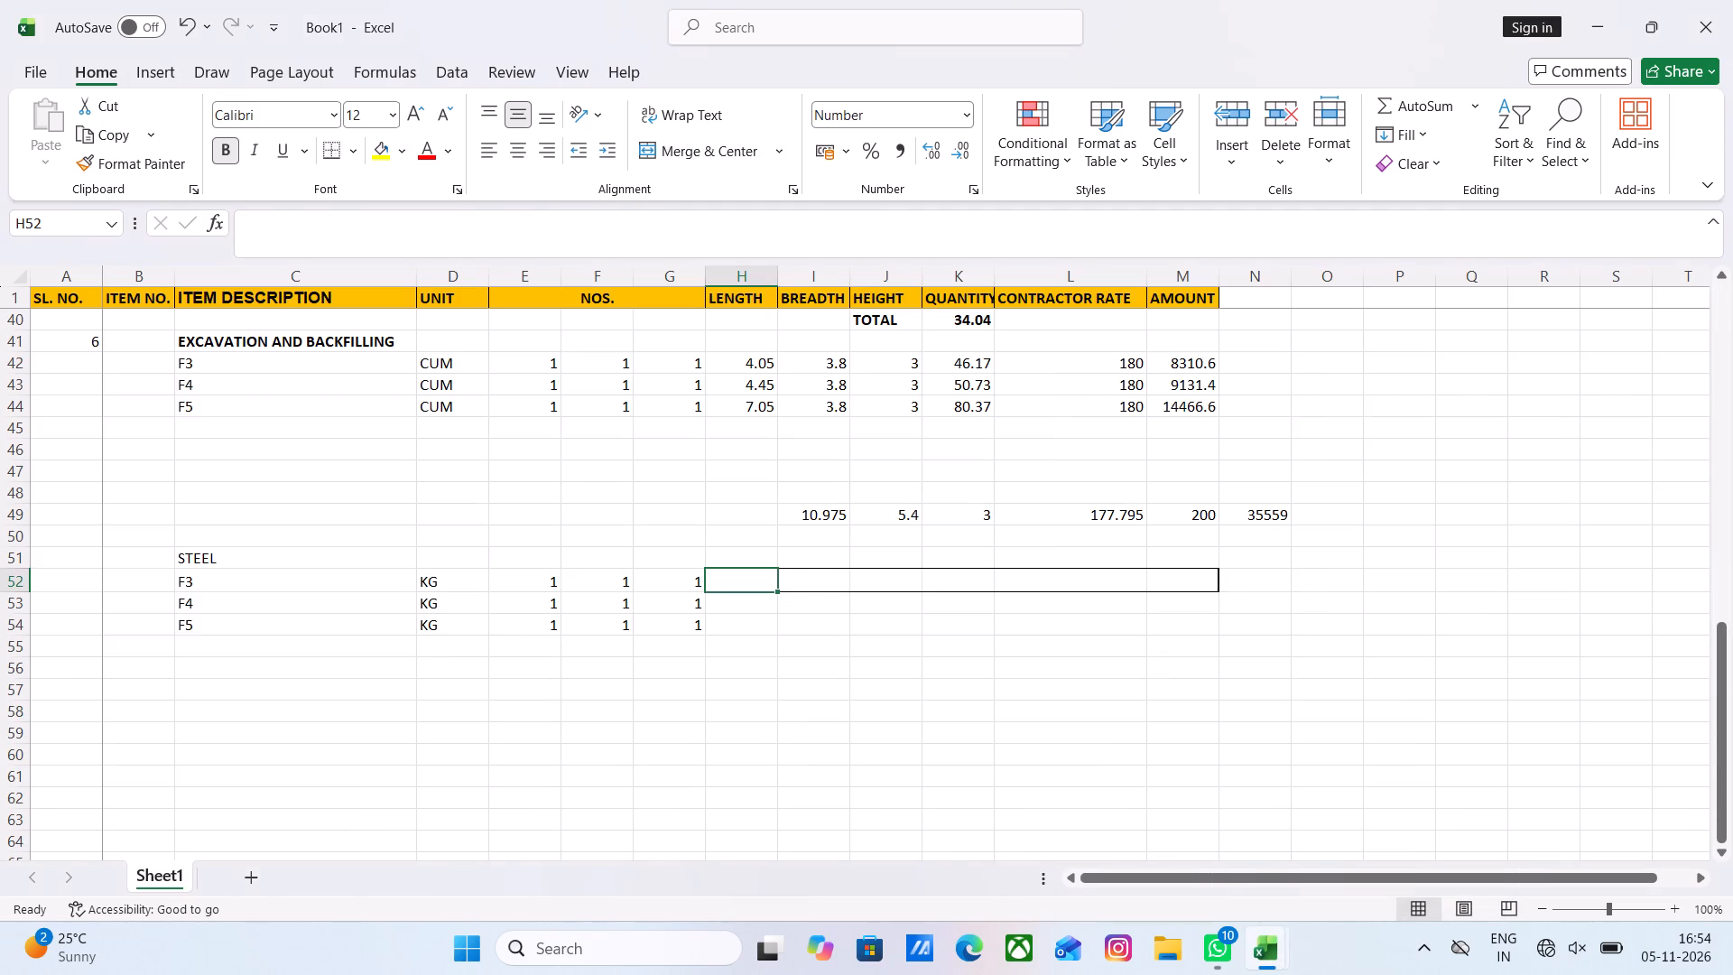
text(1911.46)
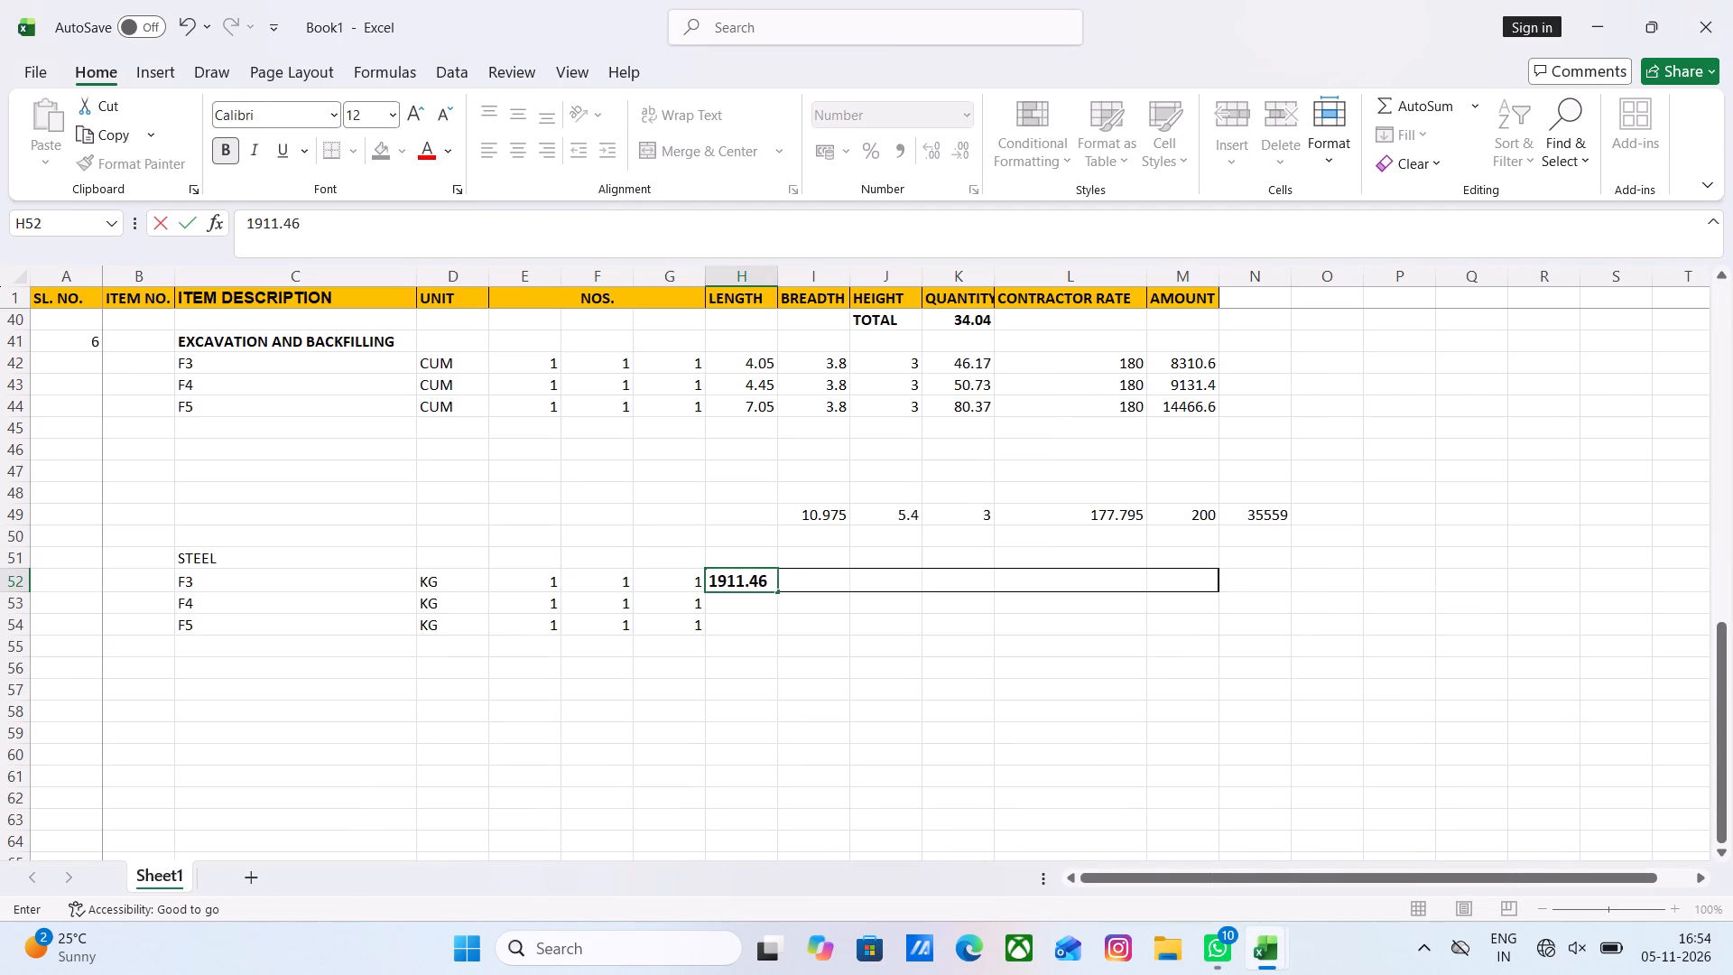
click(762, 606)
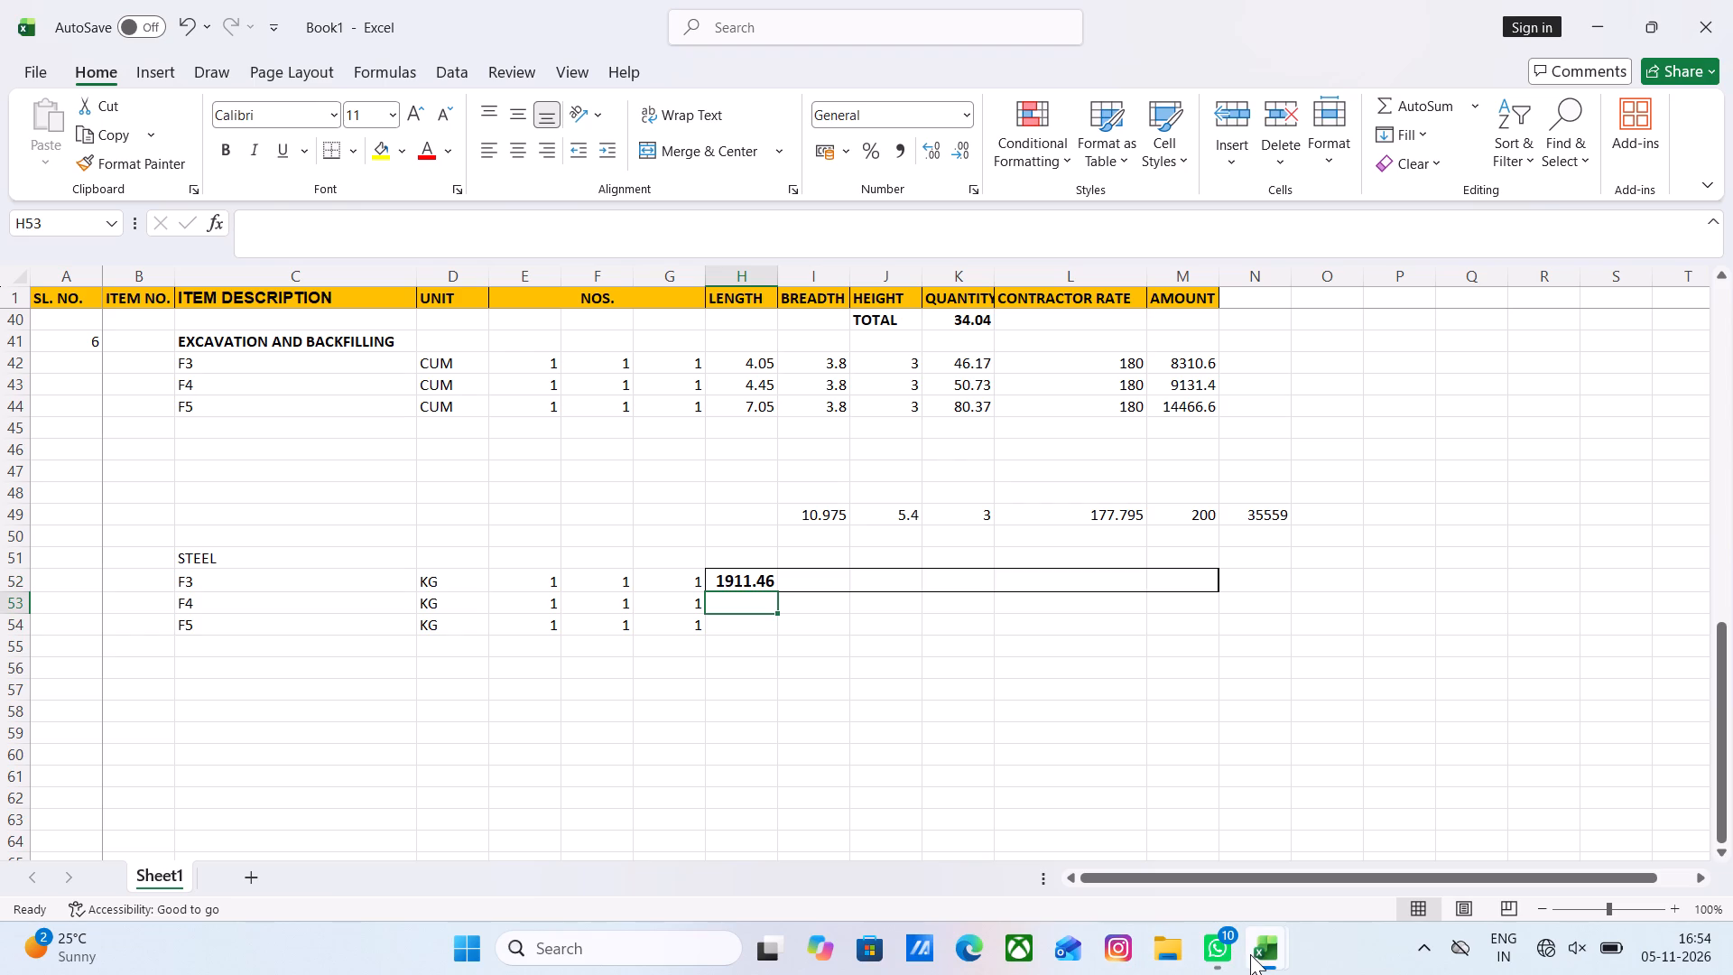
Consult the BBS (F4) sheet in NAMKUM CLIENT BILL, and set No. of Unit to 1 in rows 5 to 14 of BBS (PF2-F3).
click(1119, 860)
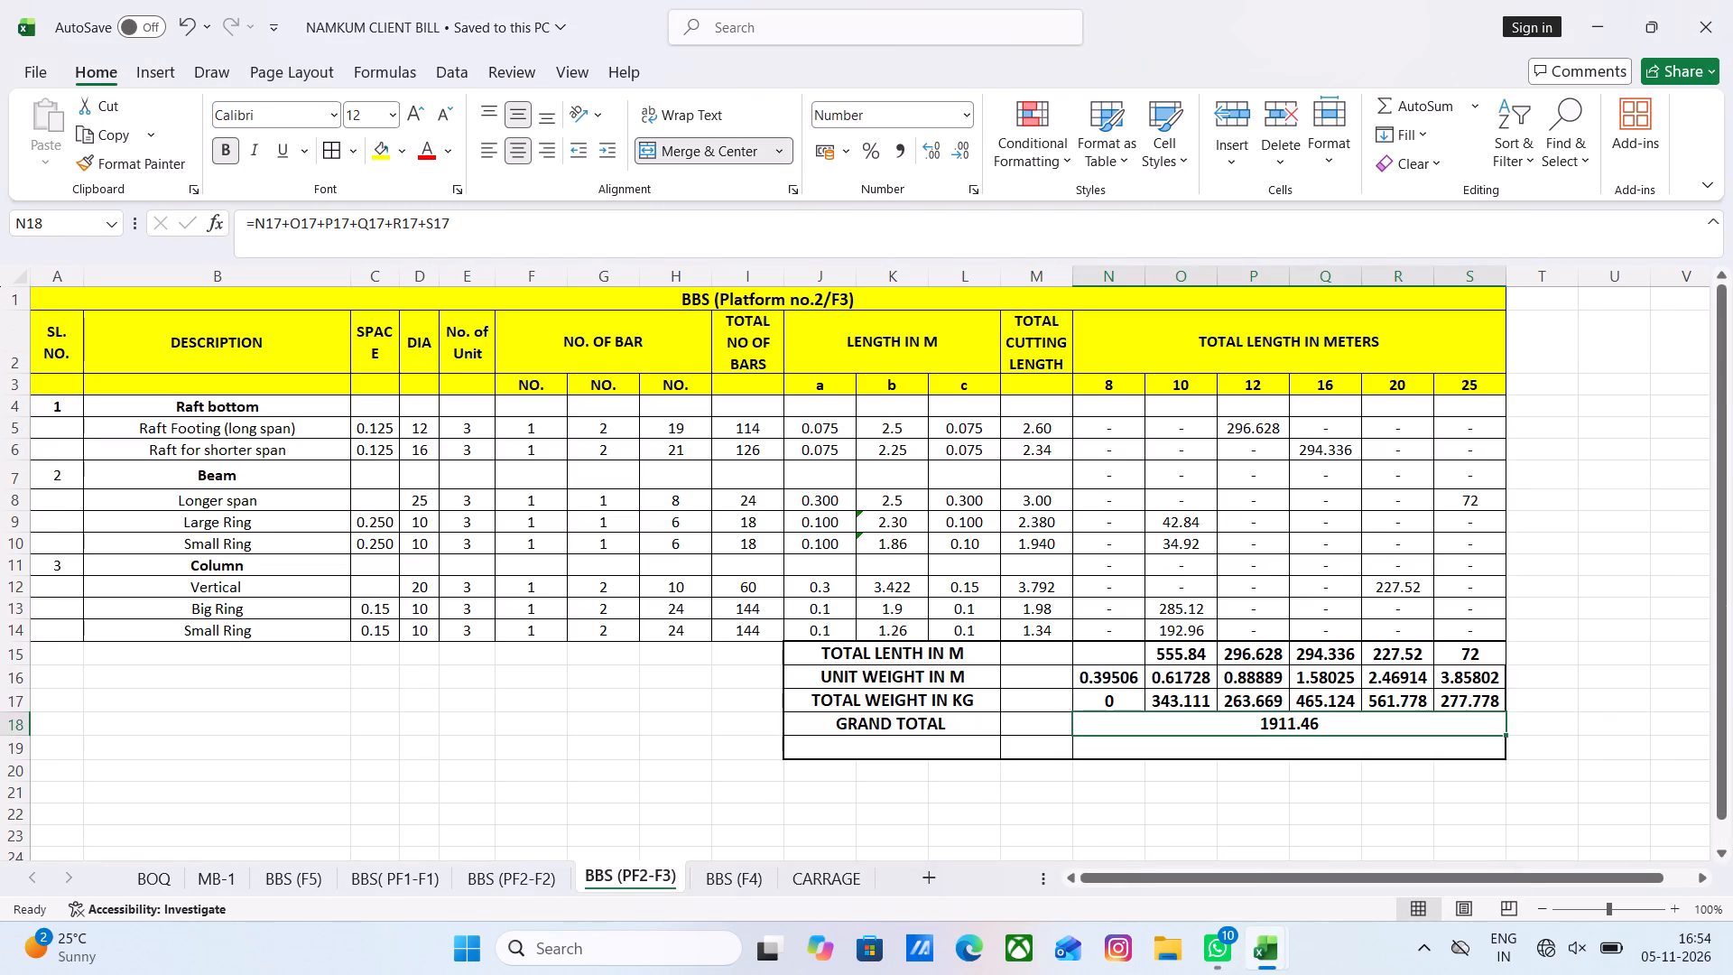
click(746, 877)
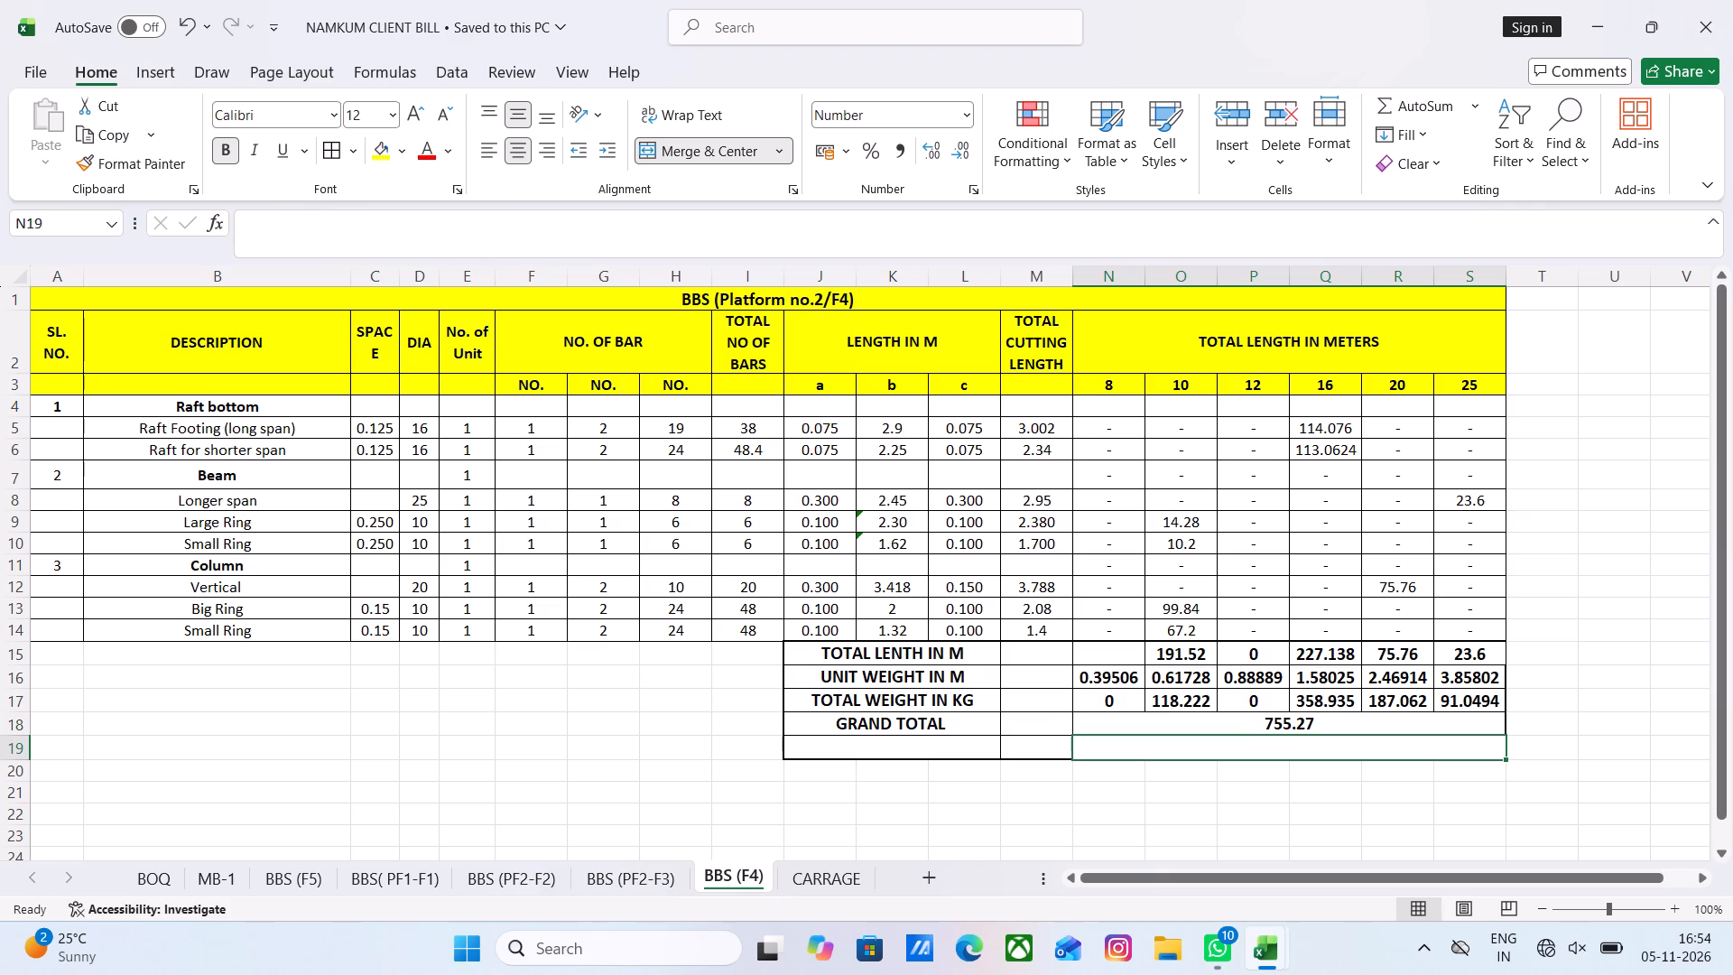
click(649, 873)
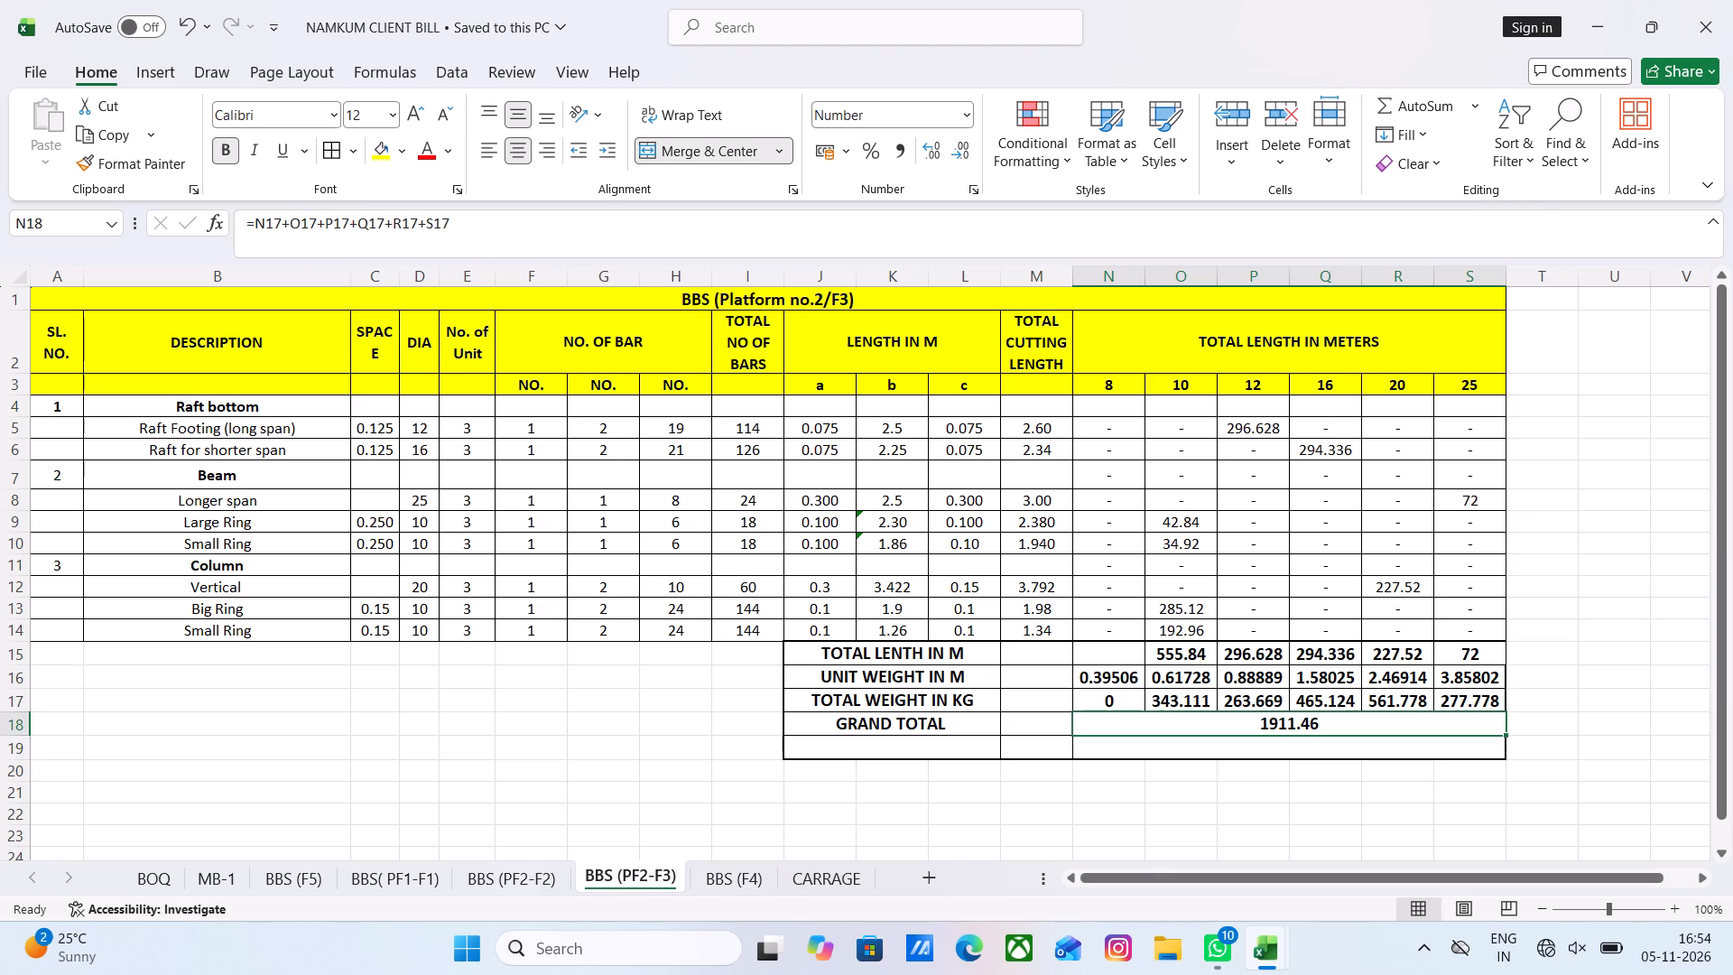
click(474, 433)
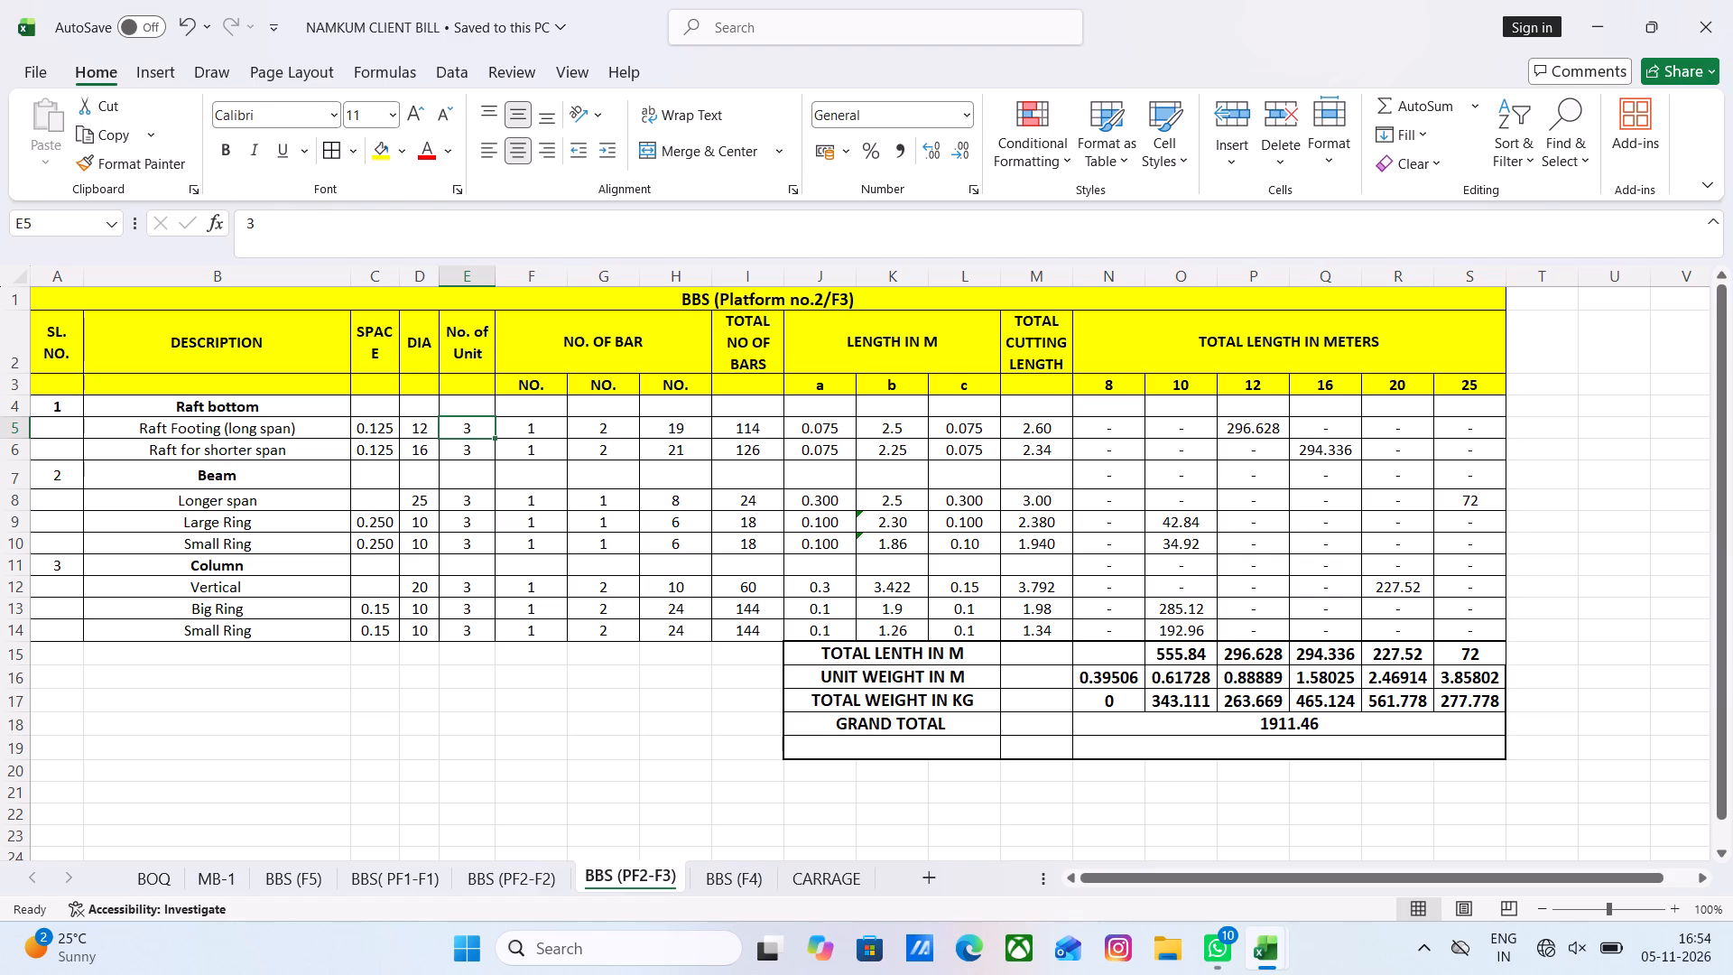
key(1)
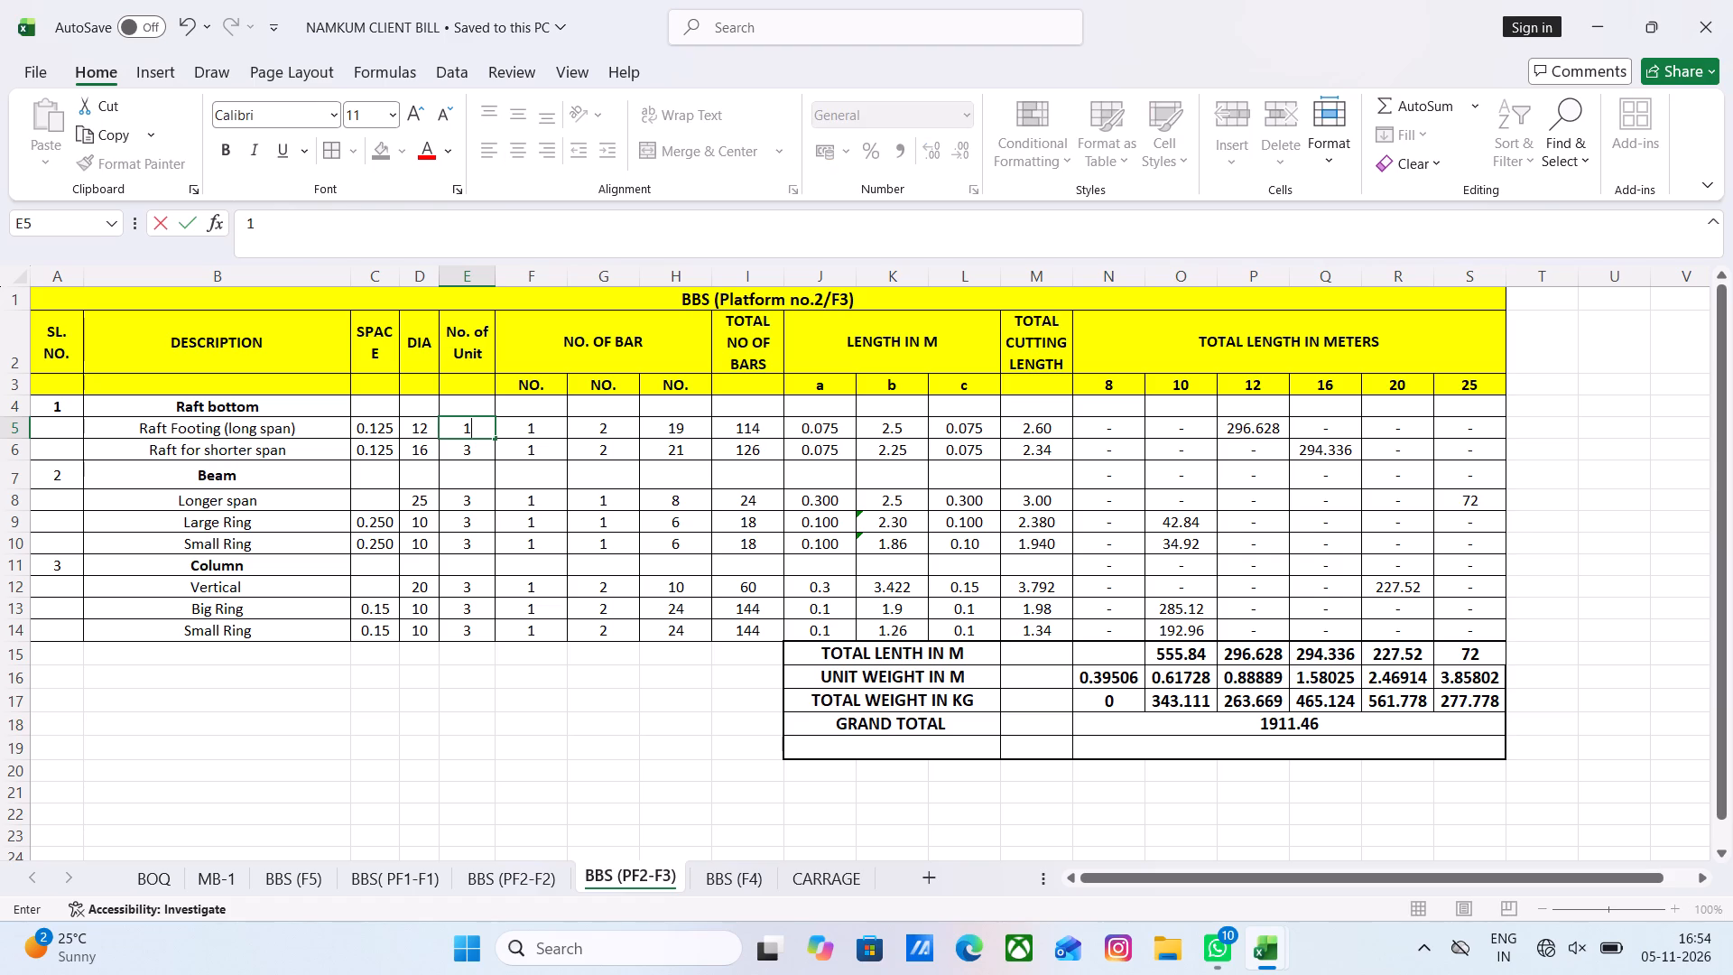
click(472, 435)
drag(522, 684, 521, 673)
click(479, 424)
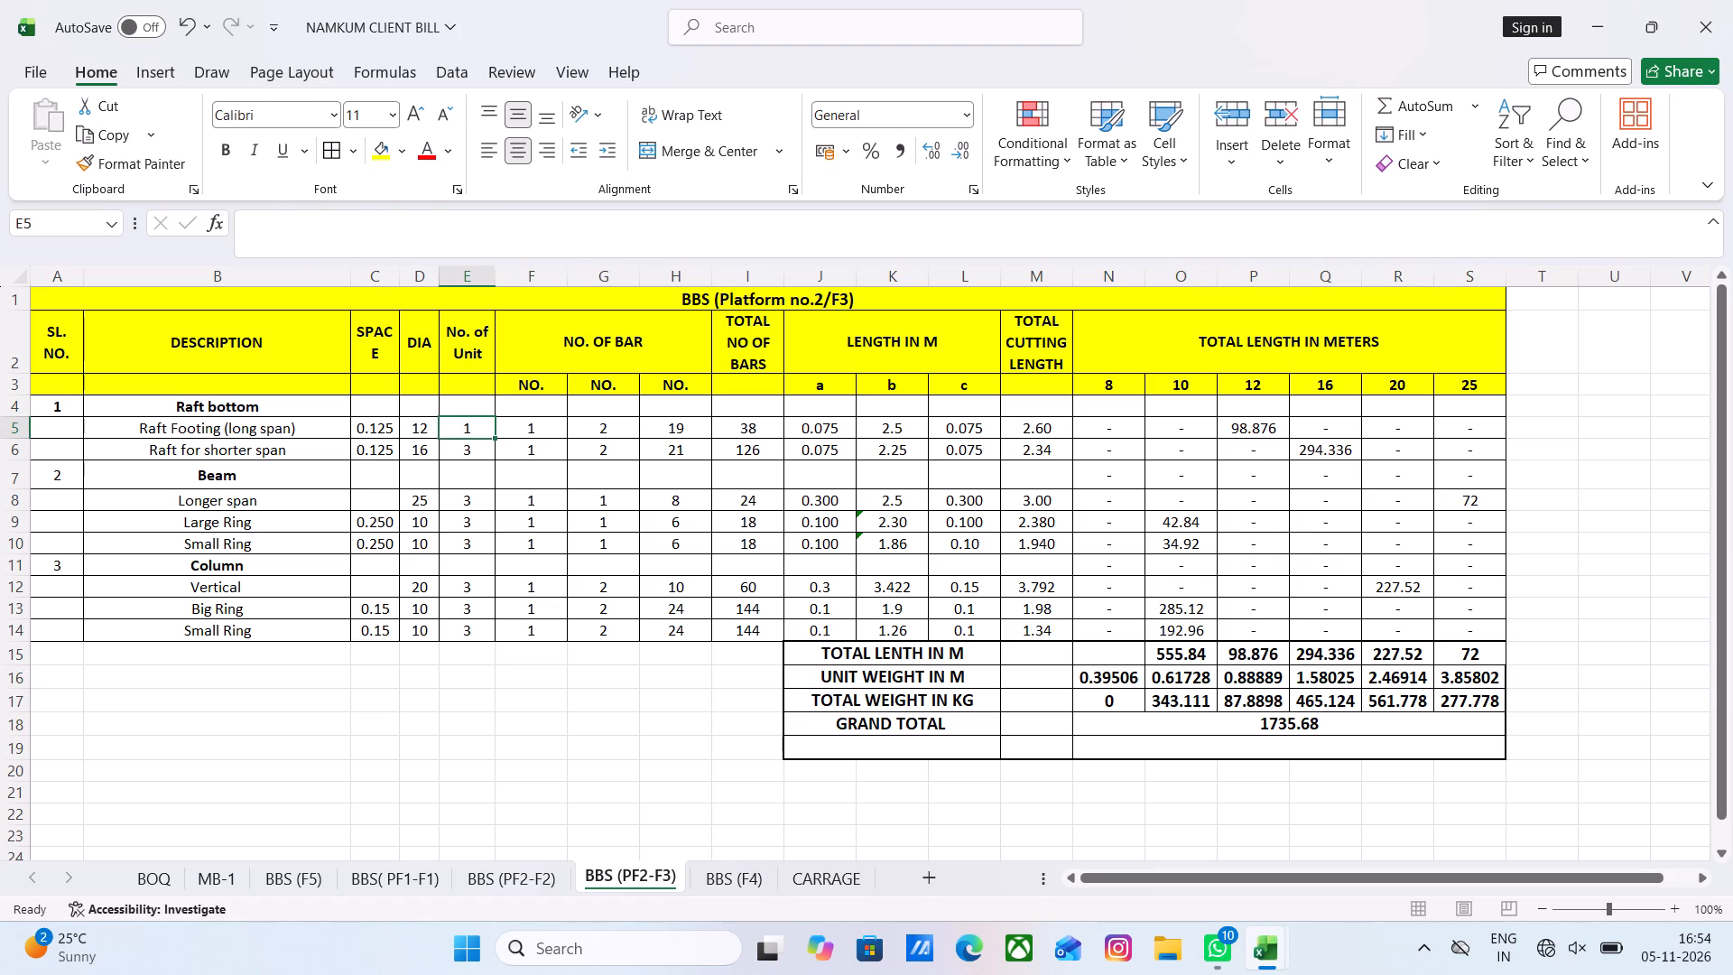
drag(493, 433, 496, 639)
click(459, 719)
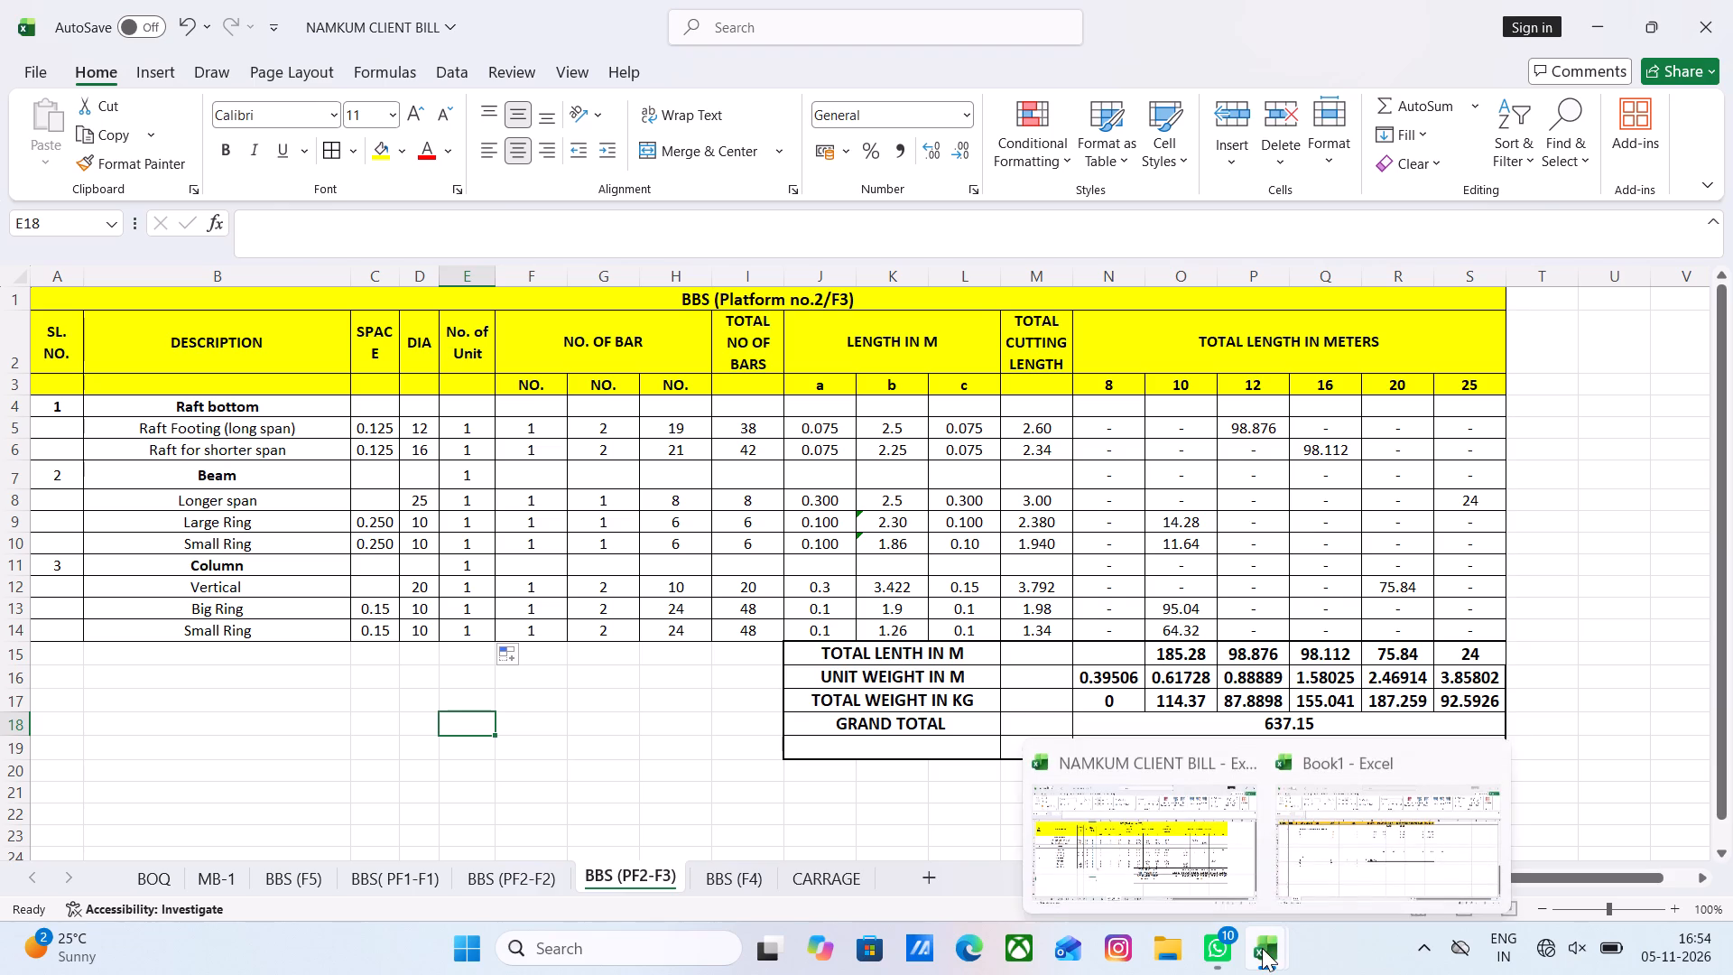
Set the F3 steel row's LENGTH value in cell H52 of Book1 to 637.5.
click(1367, 816)
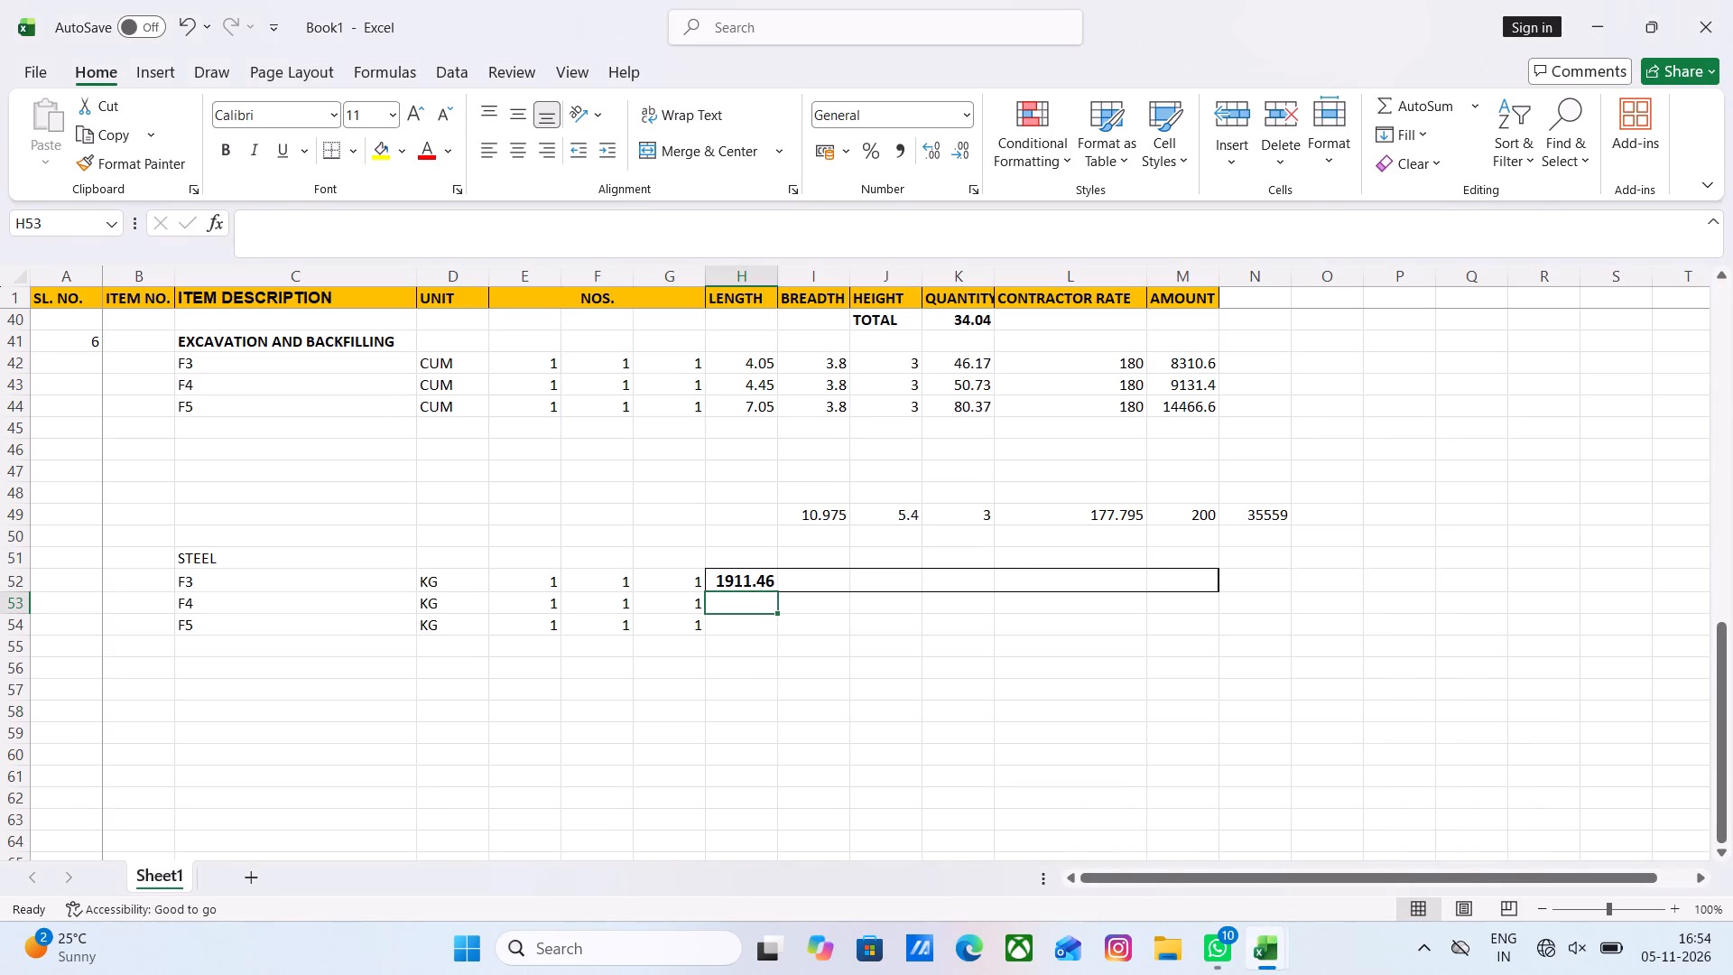
click(758, 587)
key(BackSpace)
text(637.5)
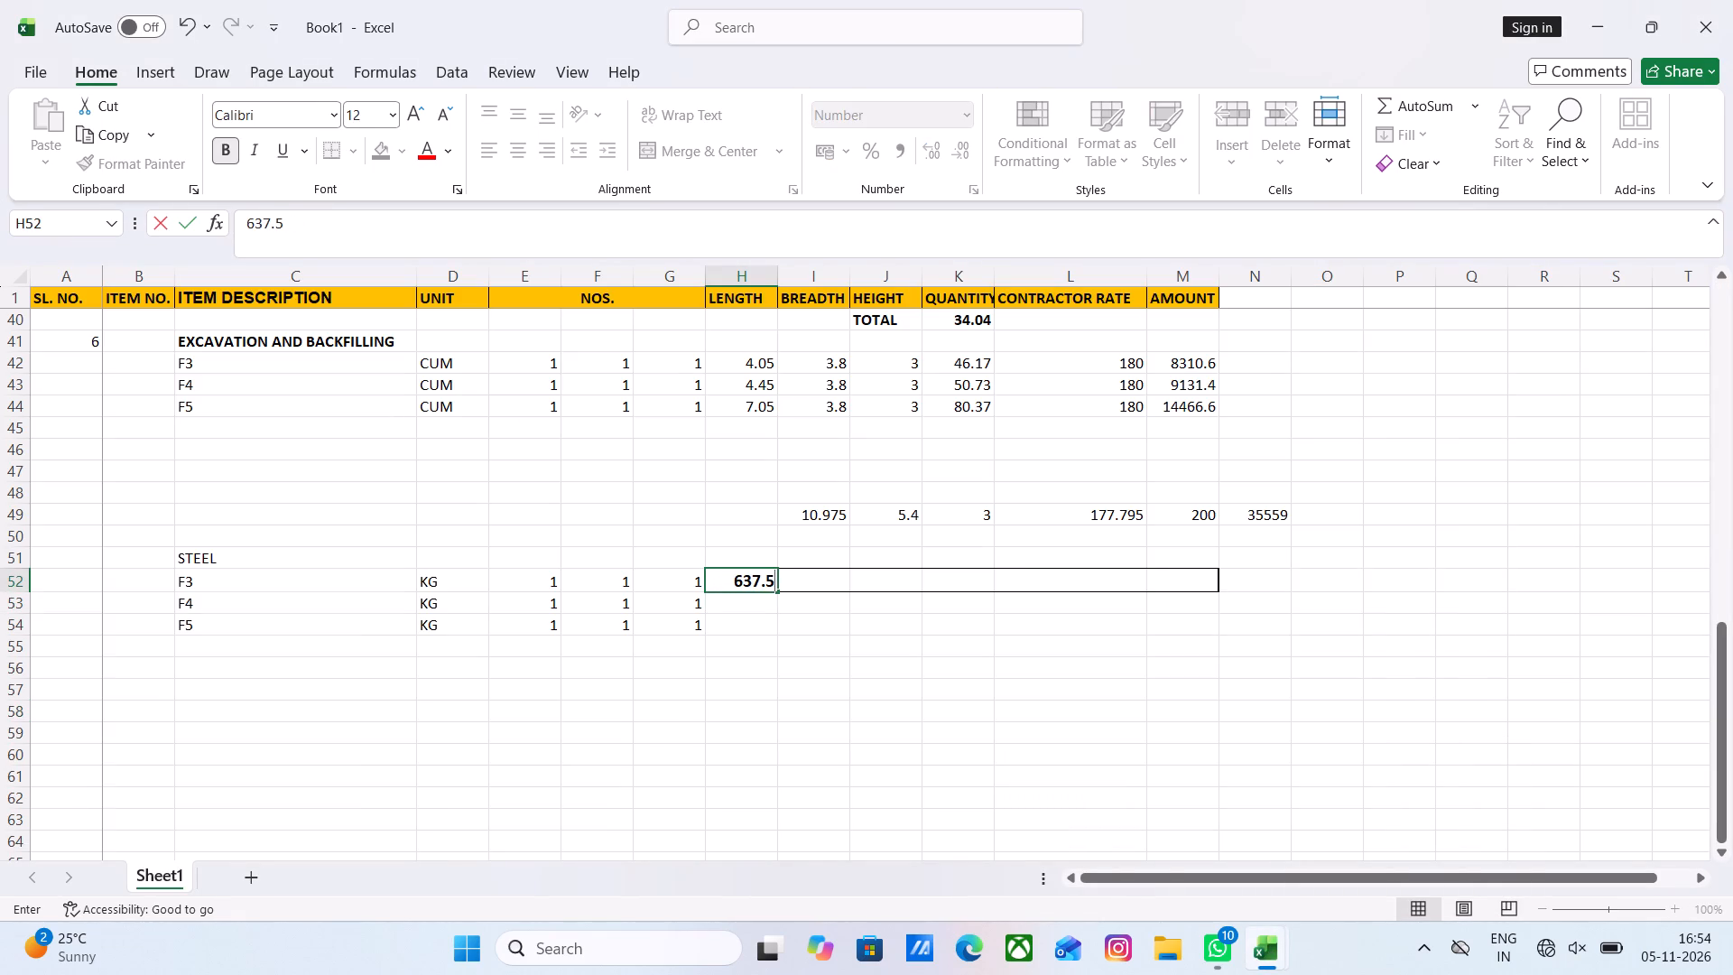
click(750, 608)
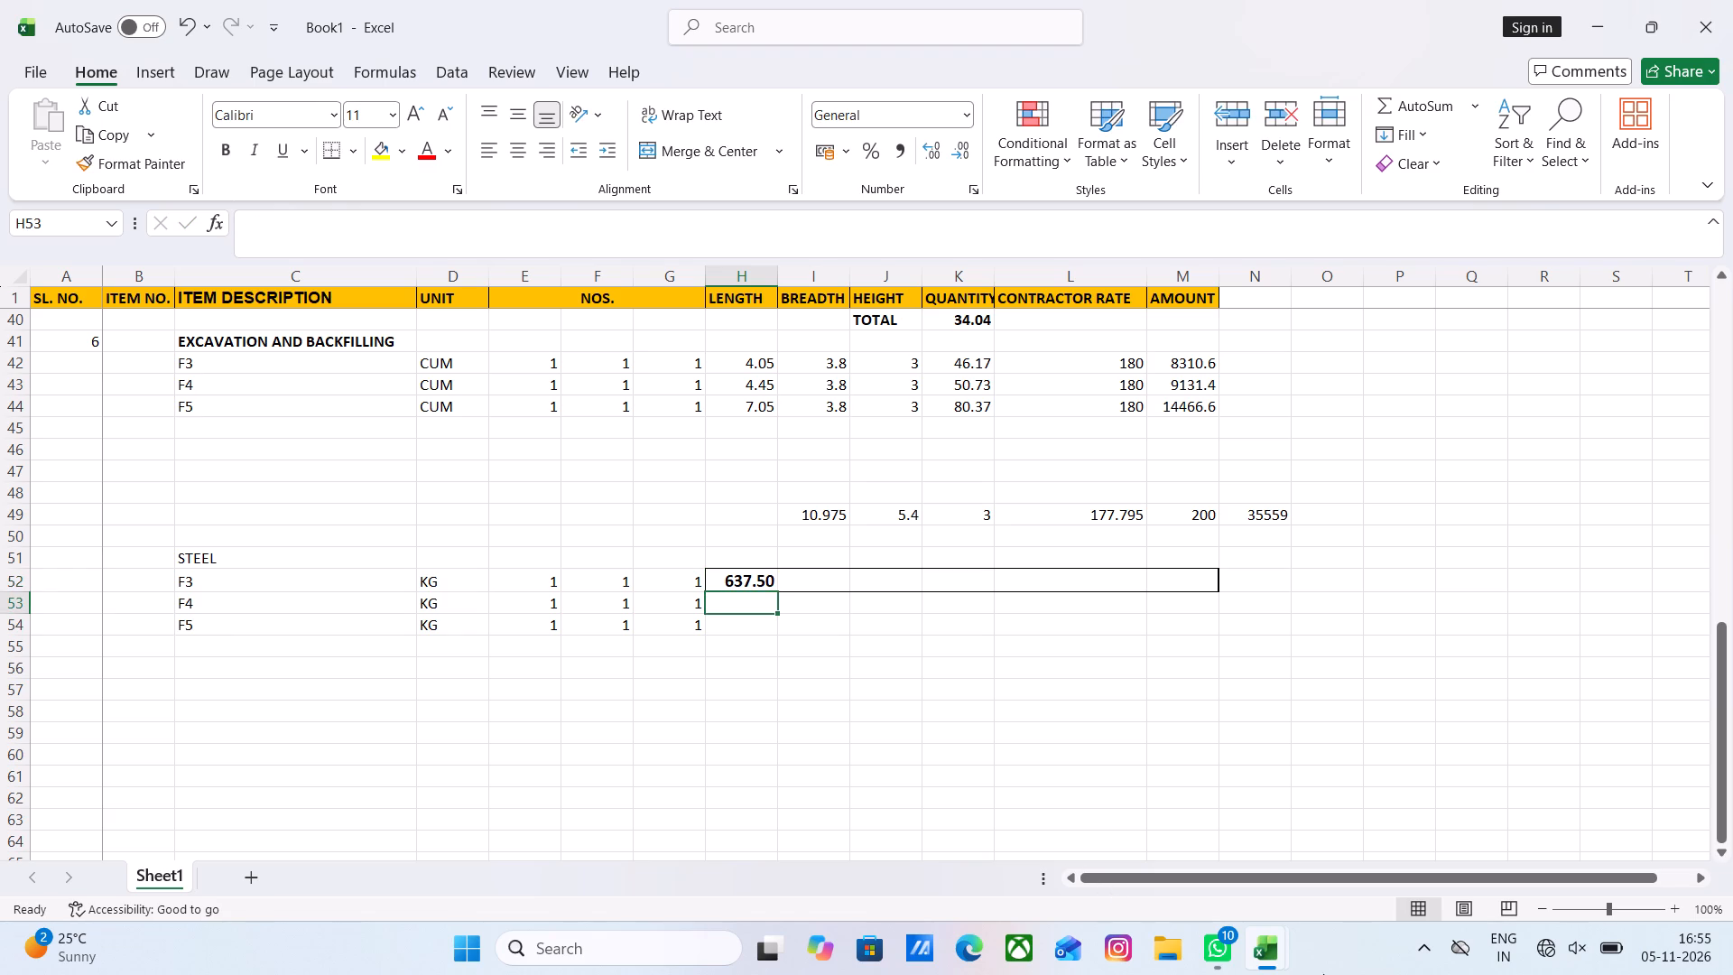
Consult the BBS (F4) grand total in NAMKUM CLIENT BILL, and enter 755.27 as the F4 steel row's LENGTH in Book1.
click(1154, 835)
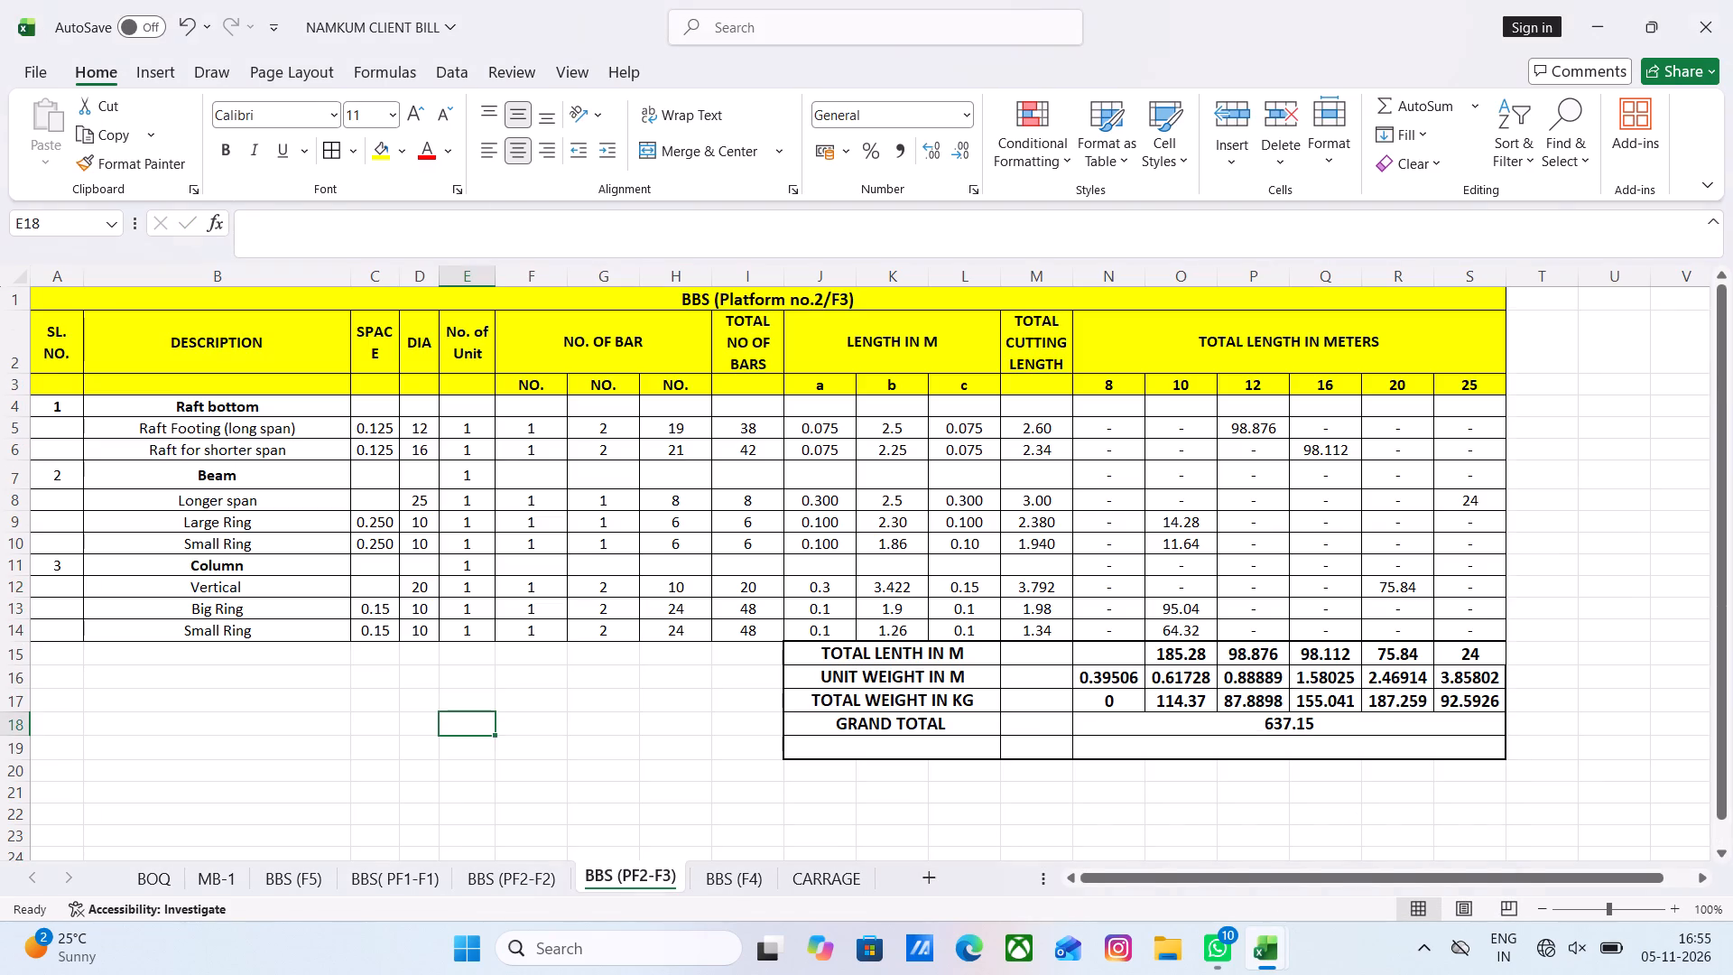
click(734, 879)
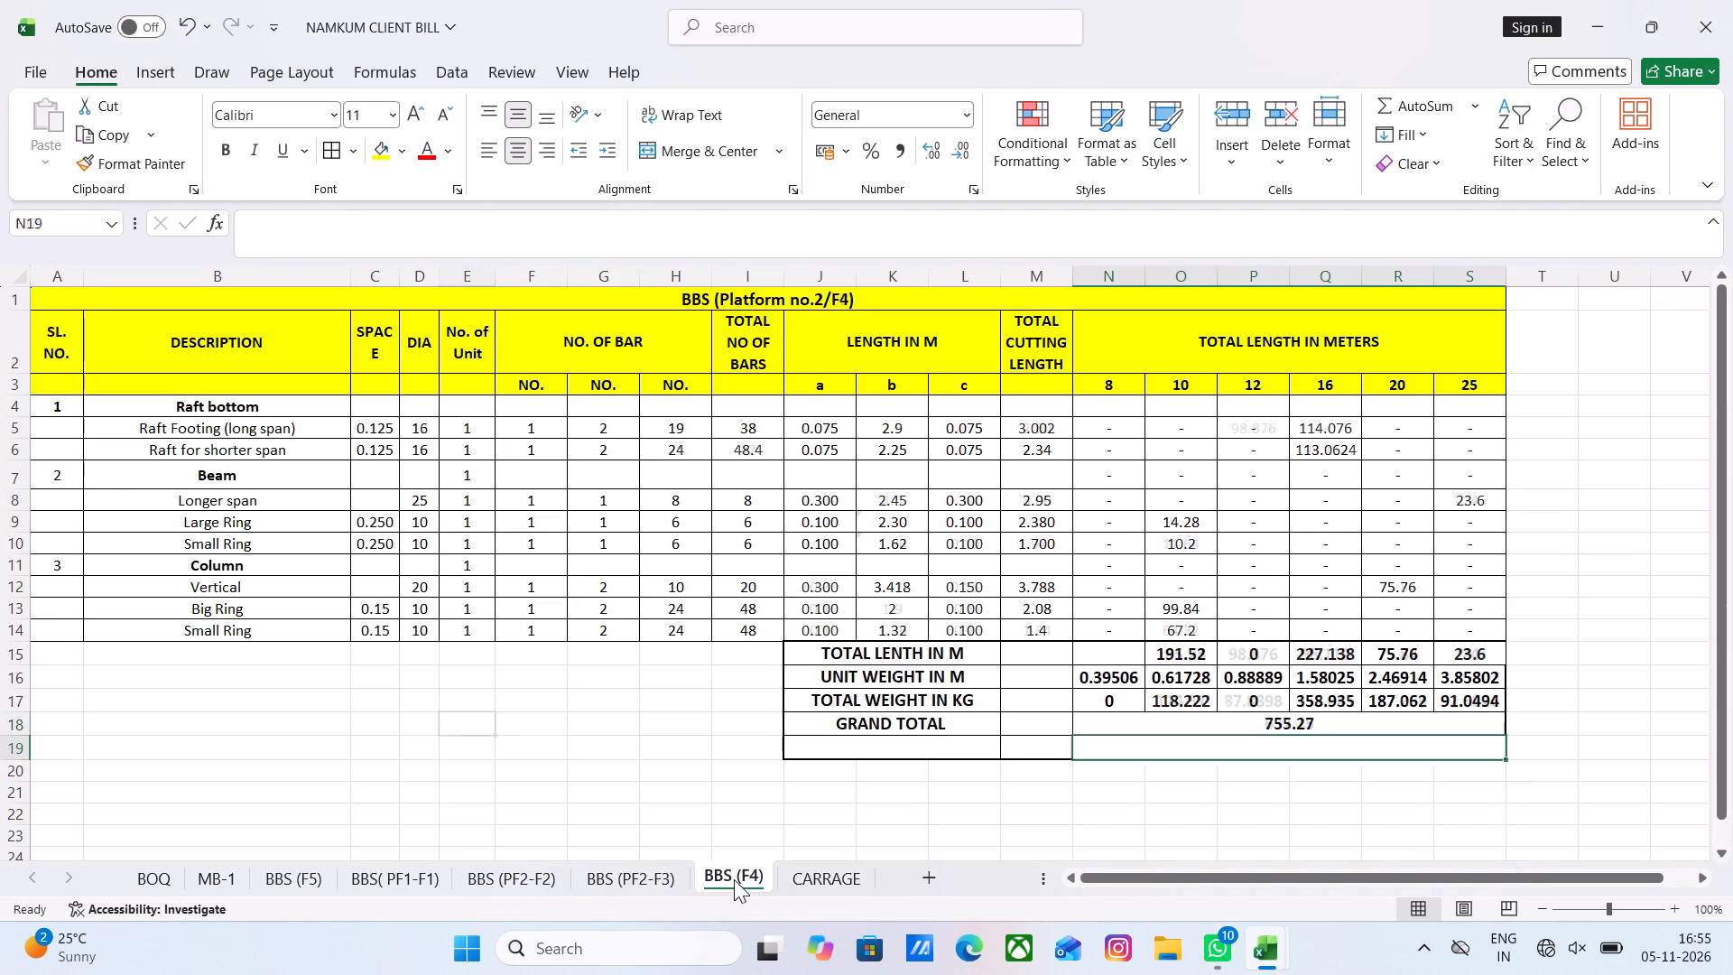
click(1257, 955)
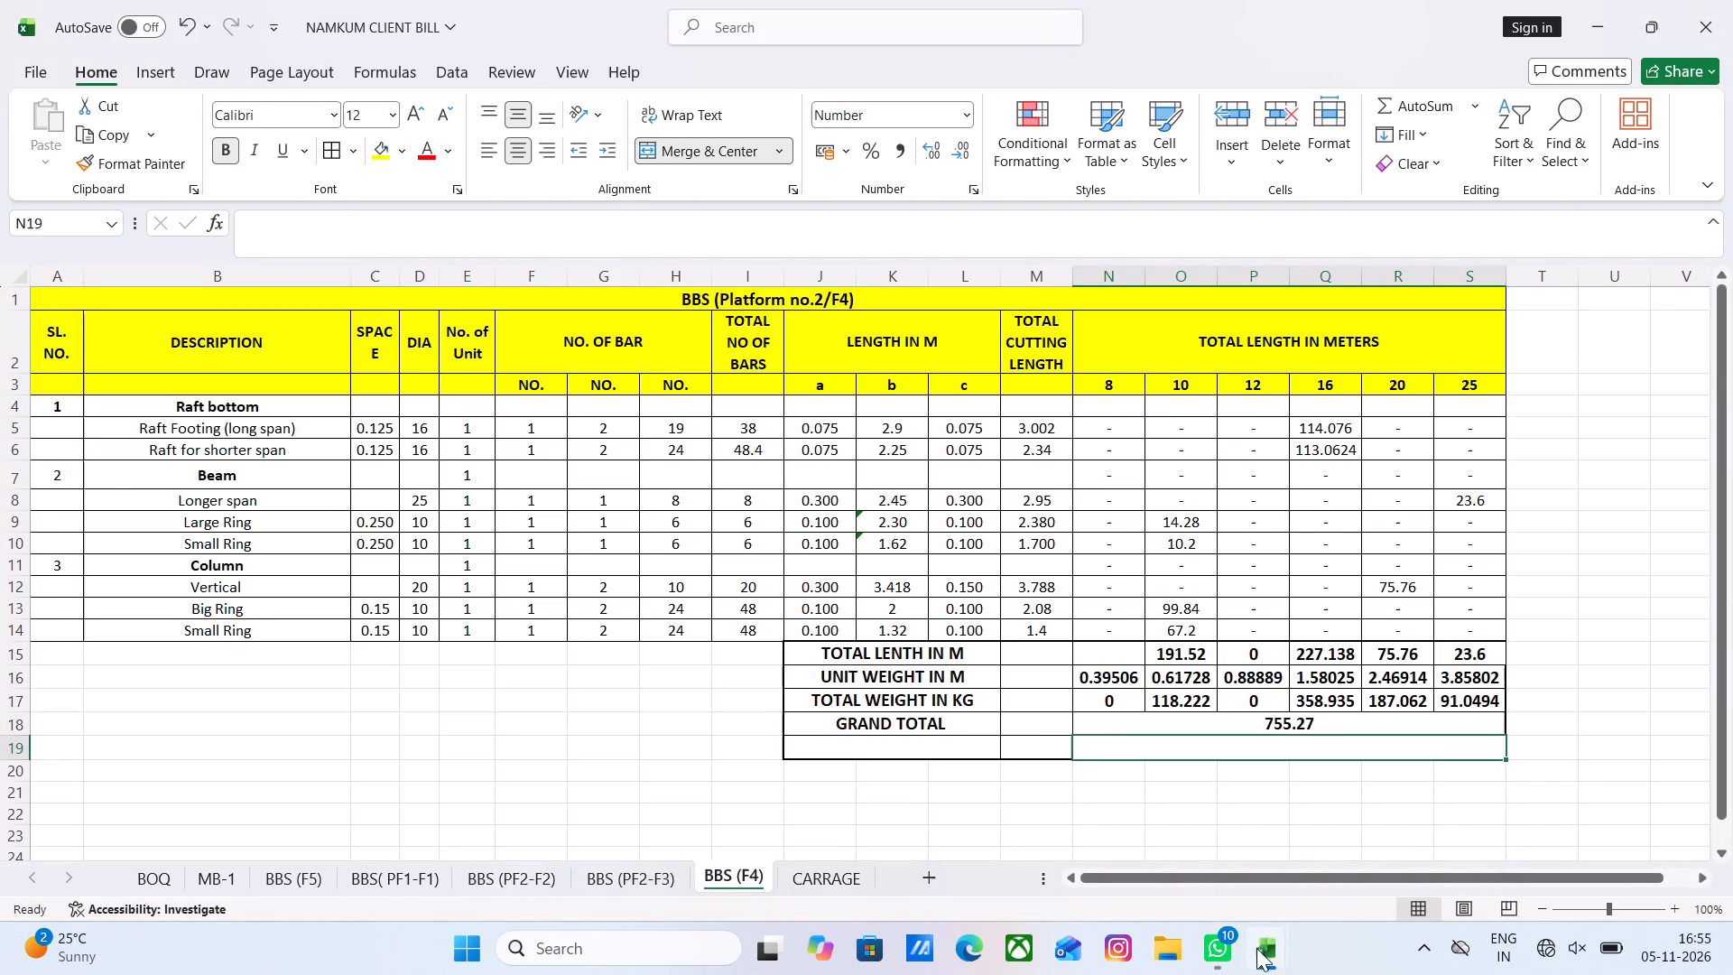
click(1334, 845)
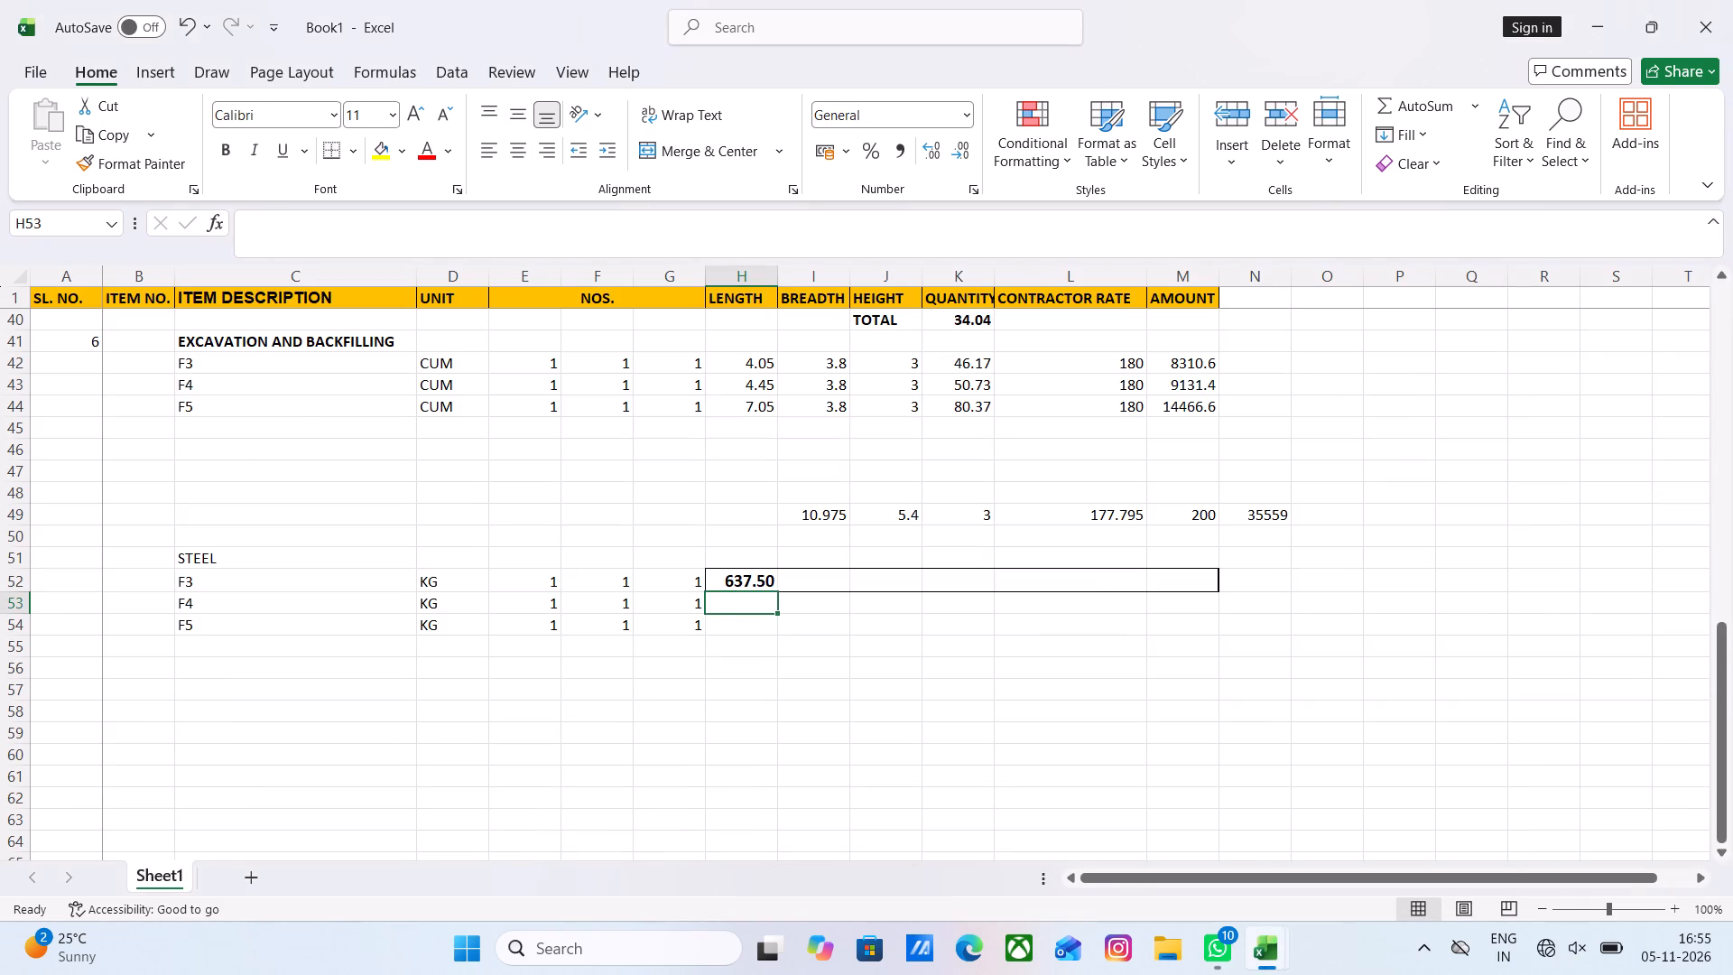
text(755)
text(.27)
click(745, 711)
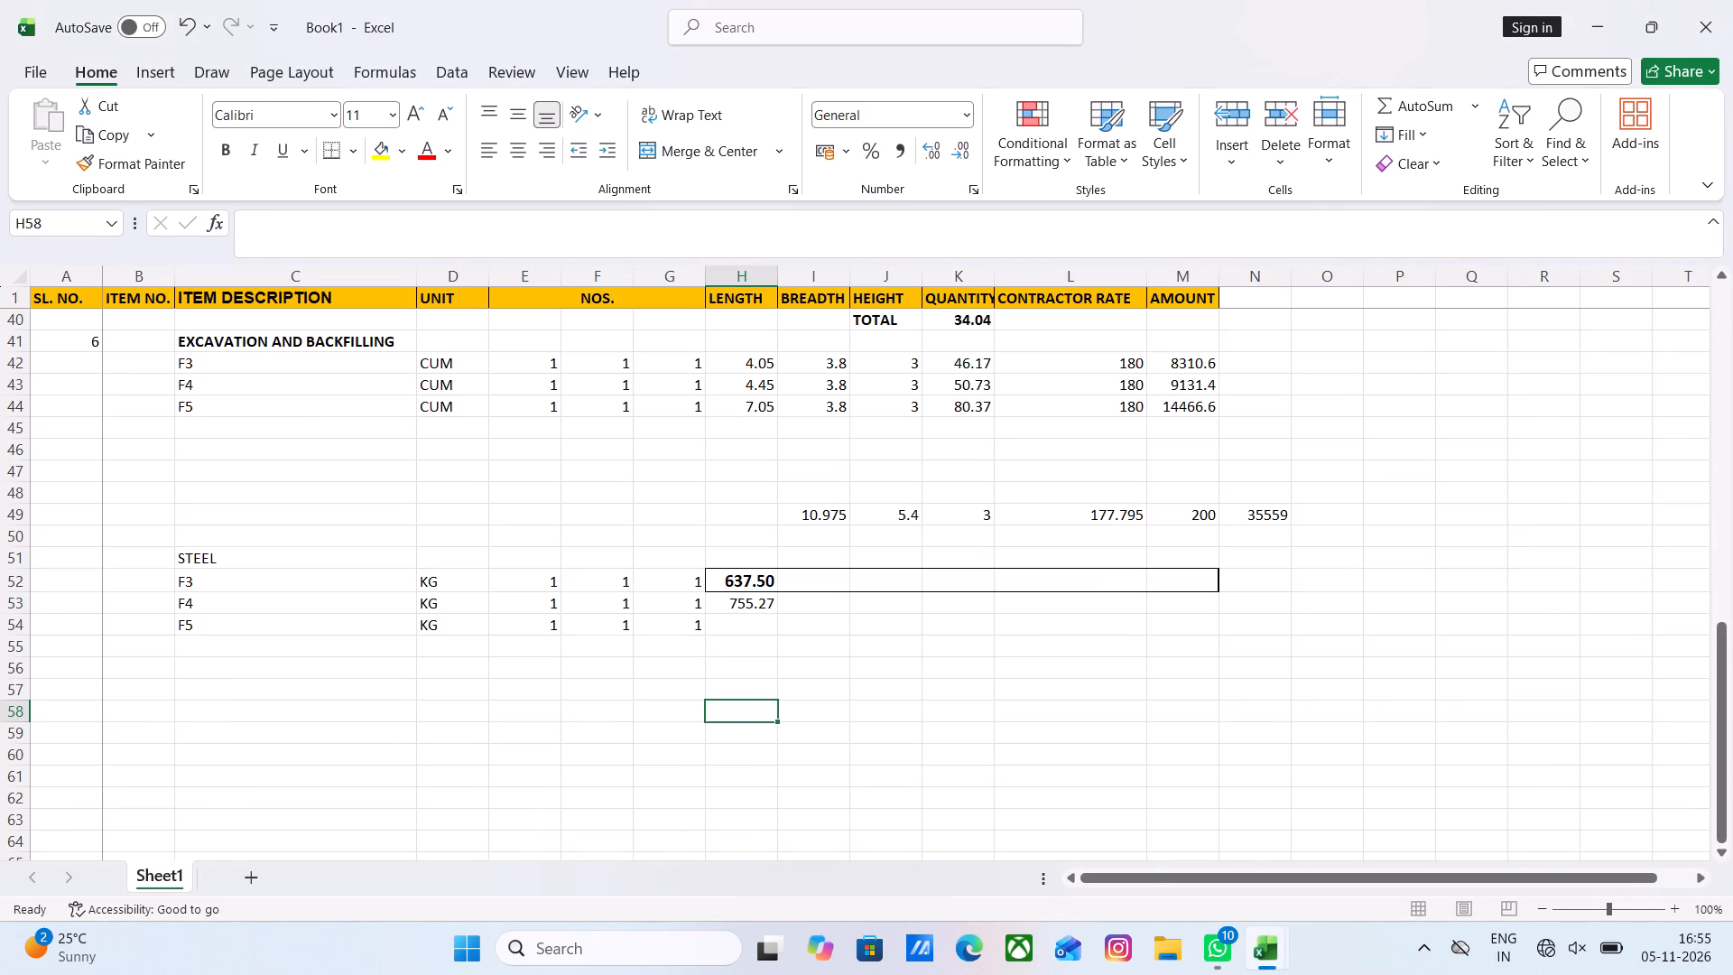
Consult the BBS (F5) grand total in NAMKUM CLIENT BILL, and enter 1156.42 as the F5 steel row's LENGTH in Book1.
click(1173, 859)
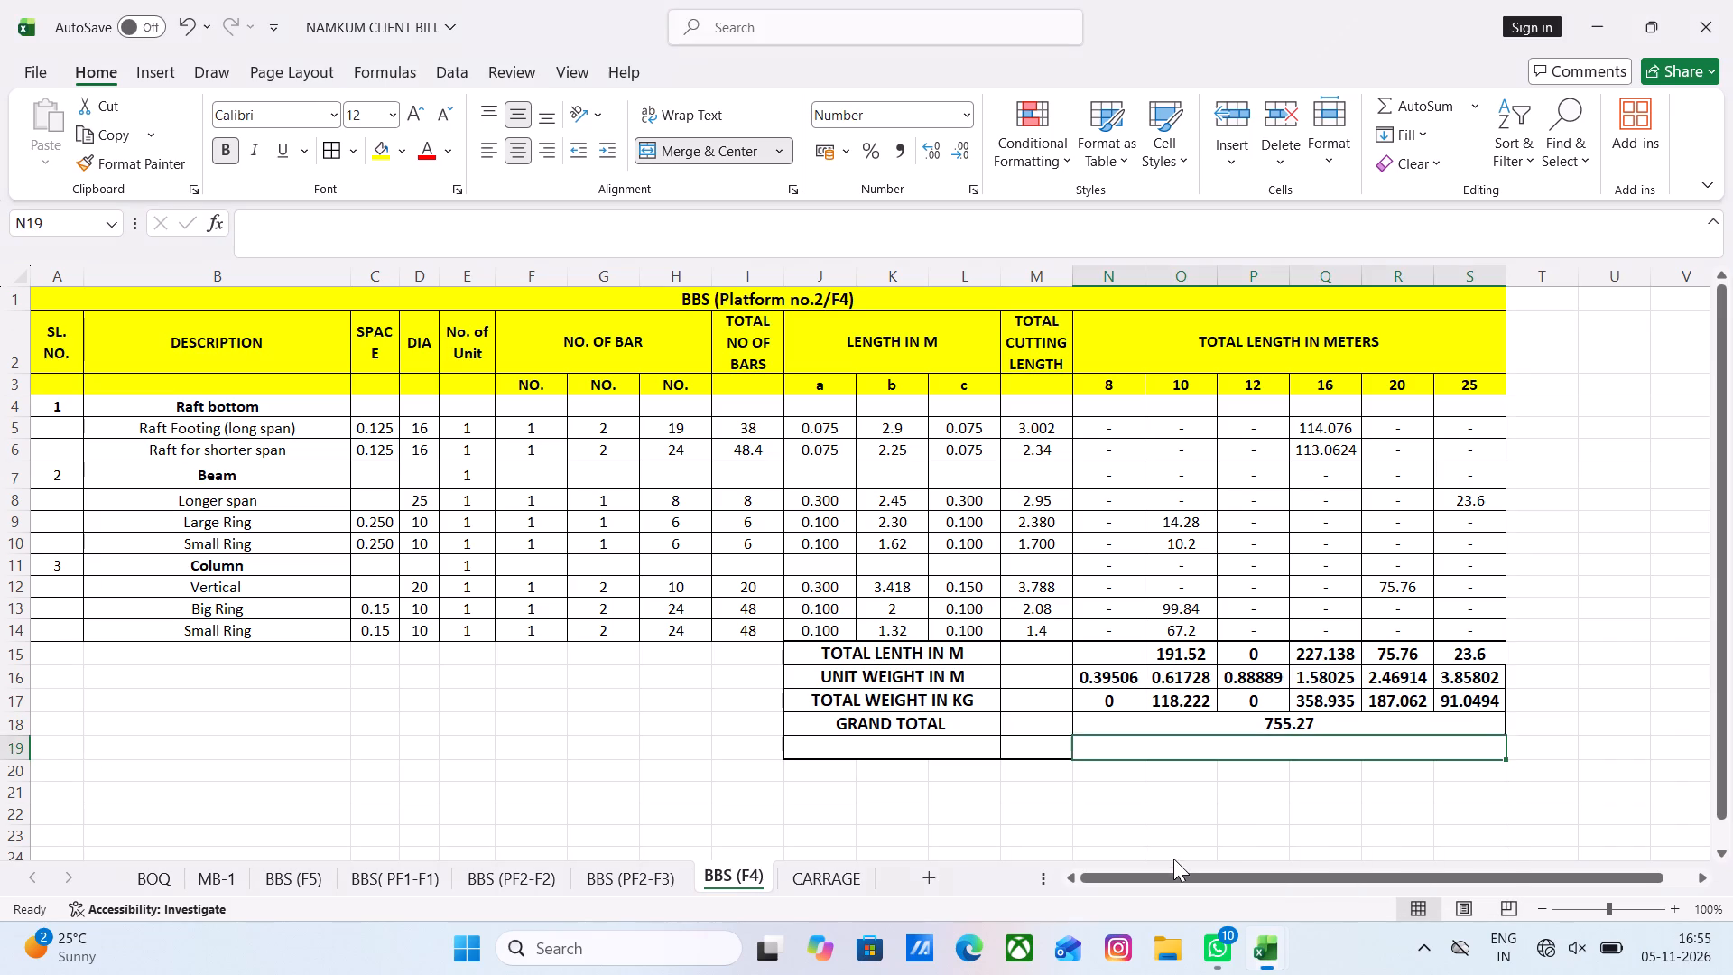
click(278, 876)
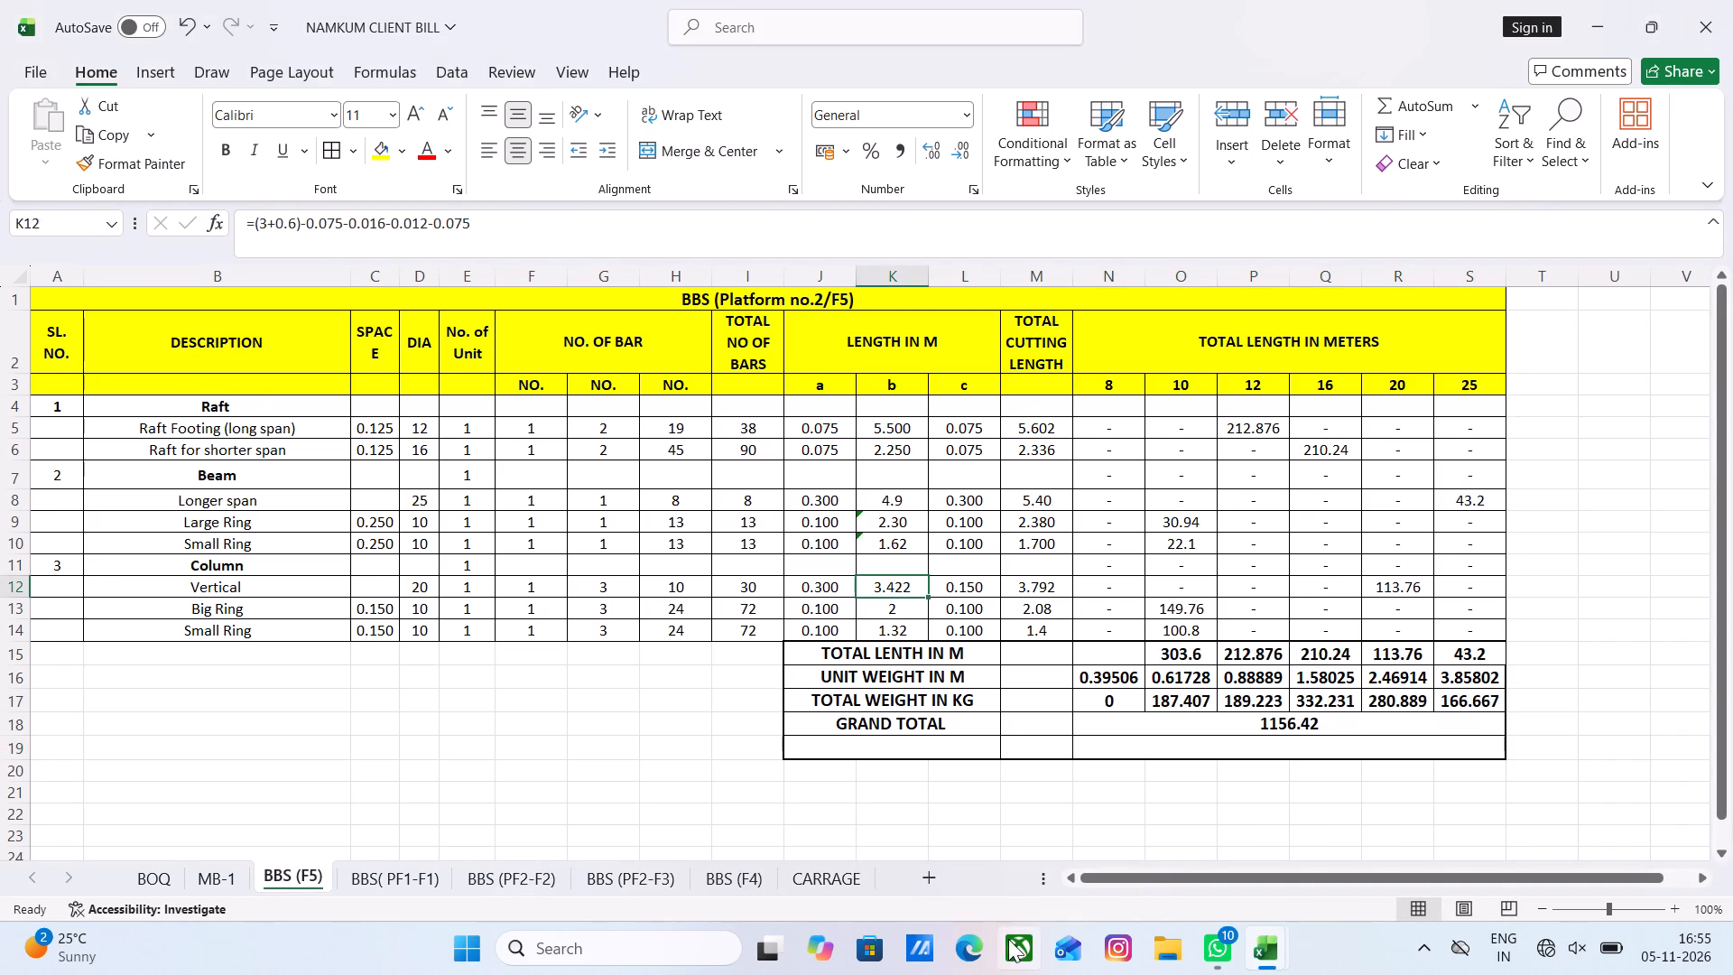
click(1273, 956)
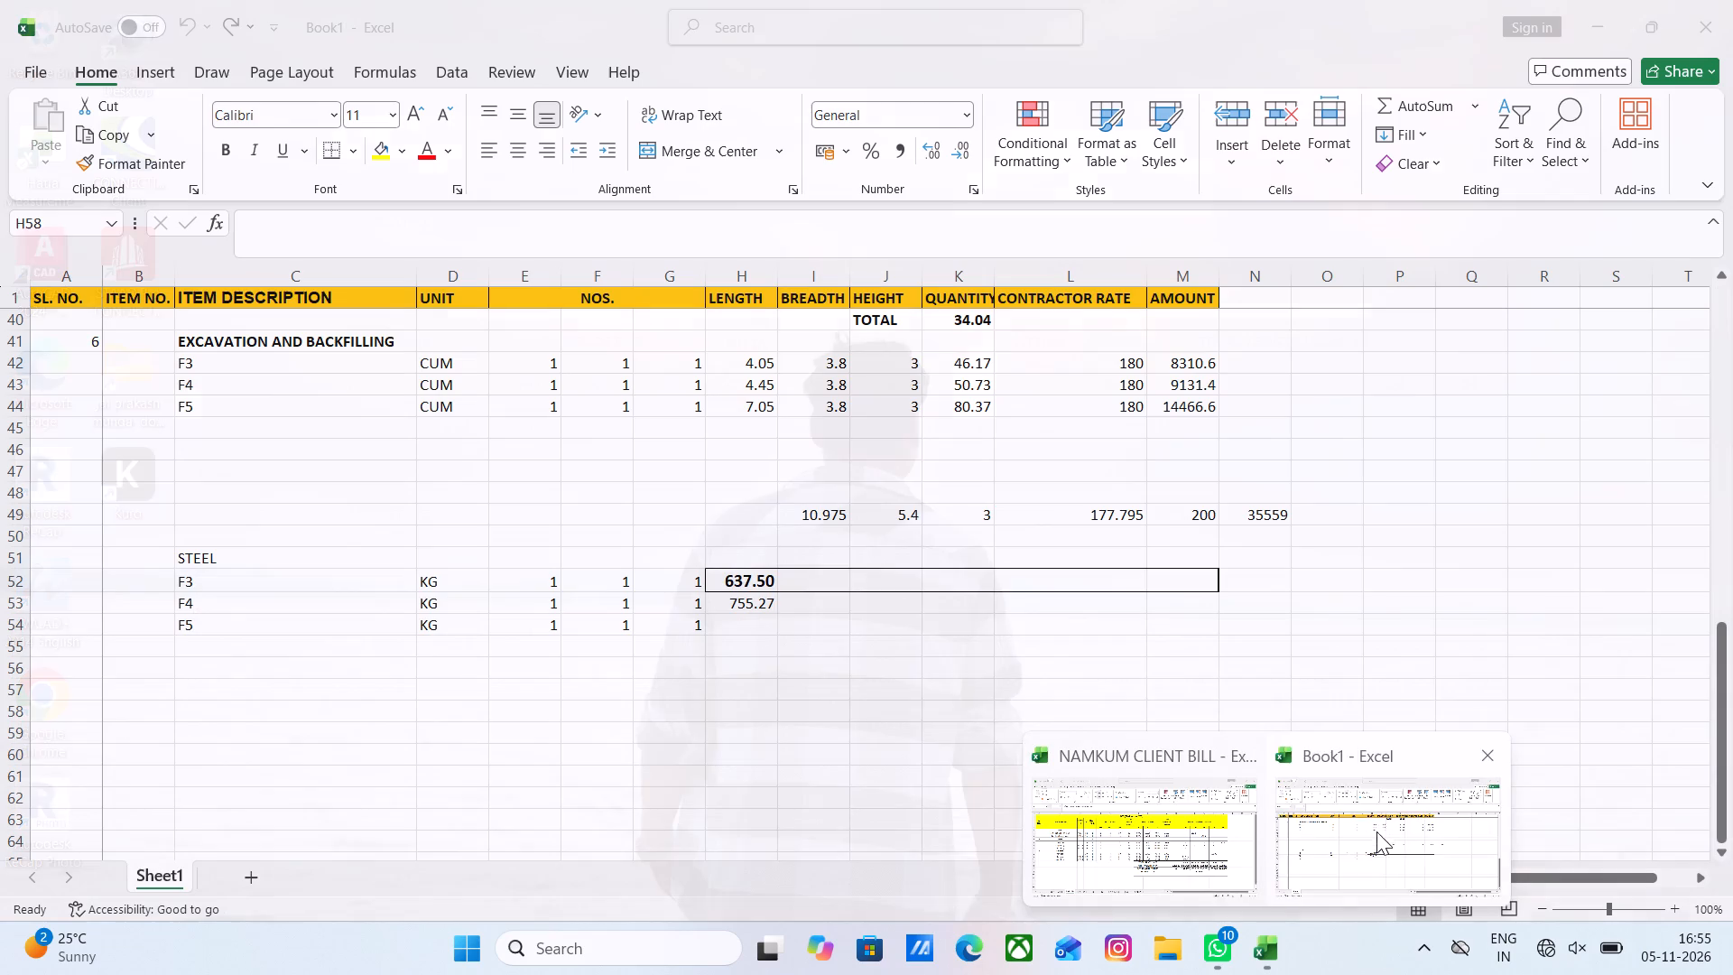
click(1376, 831)
click(755, 626)
text(1156.42)
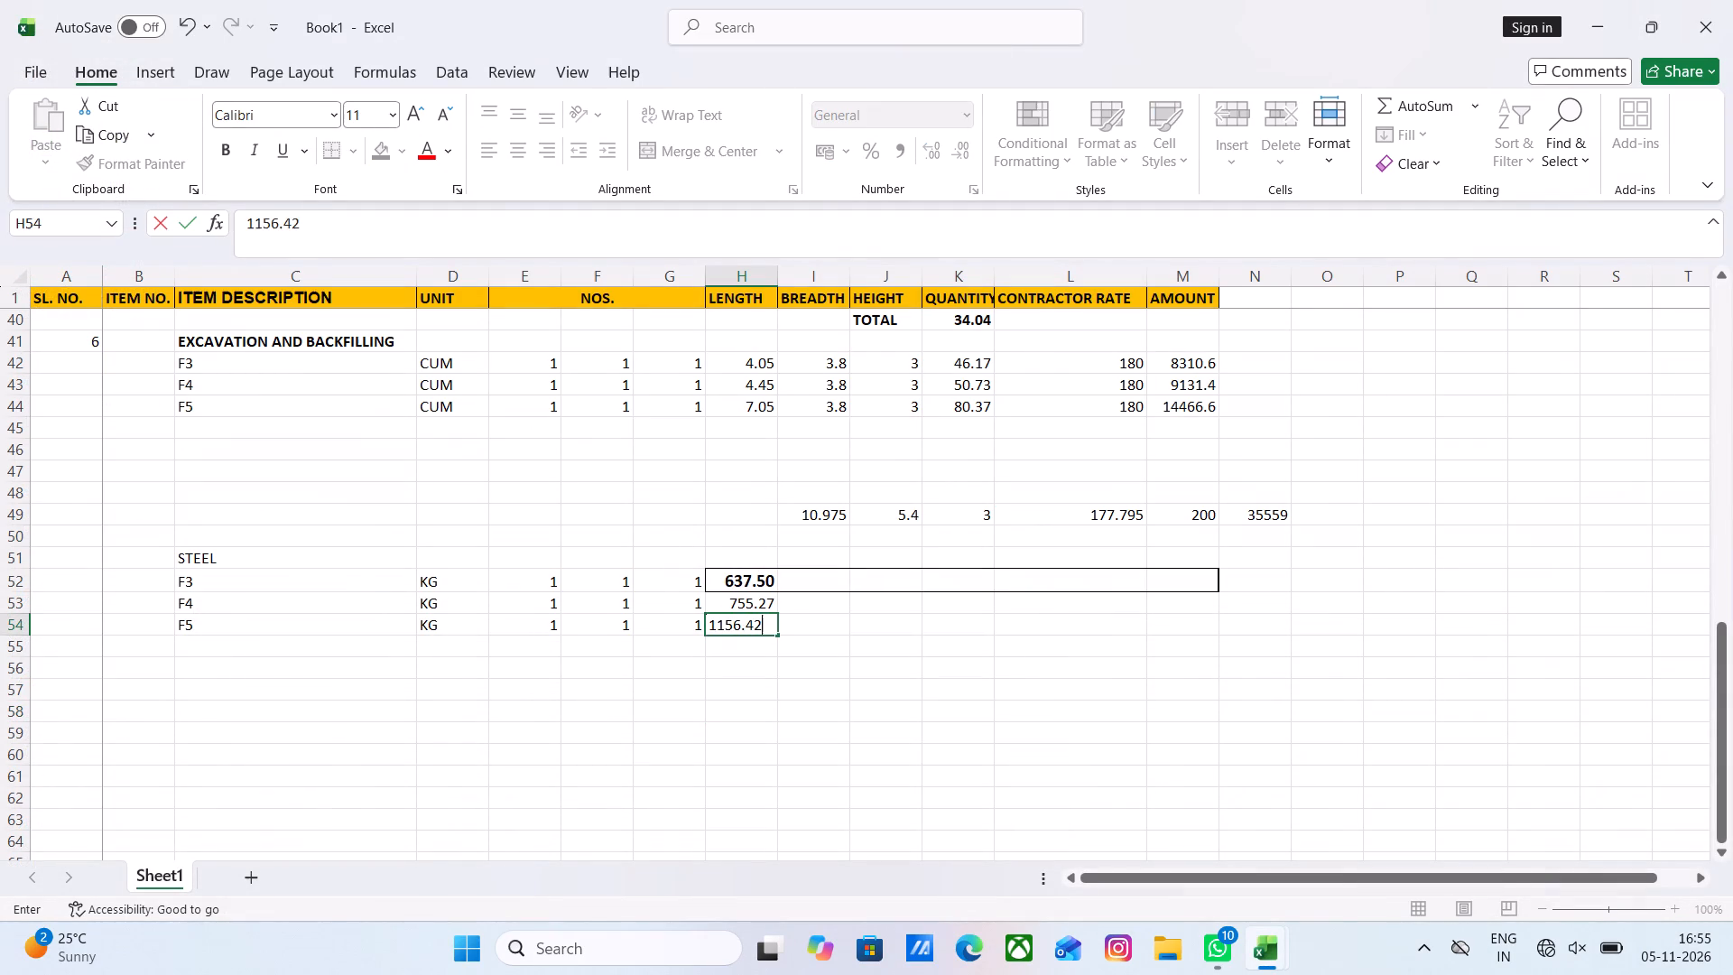
click(837, 786)
Set the F3 steel row's CONTRACTOR RATE in cell L52 to 8.
click(1098, 578)
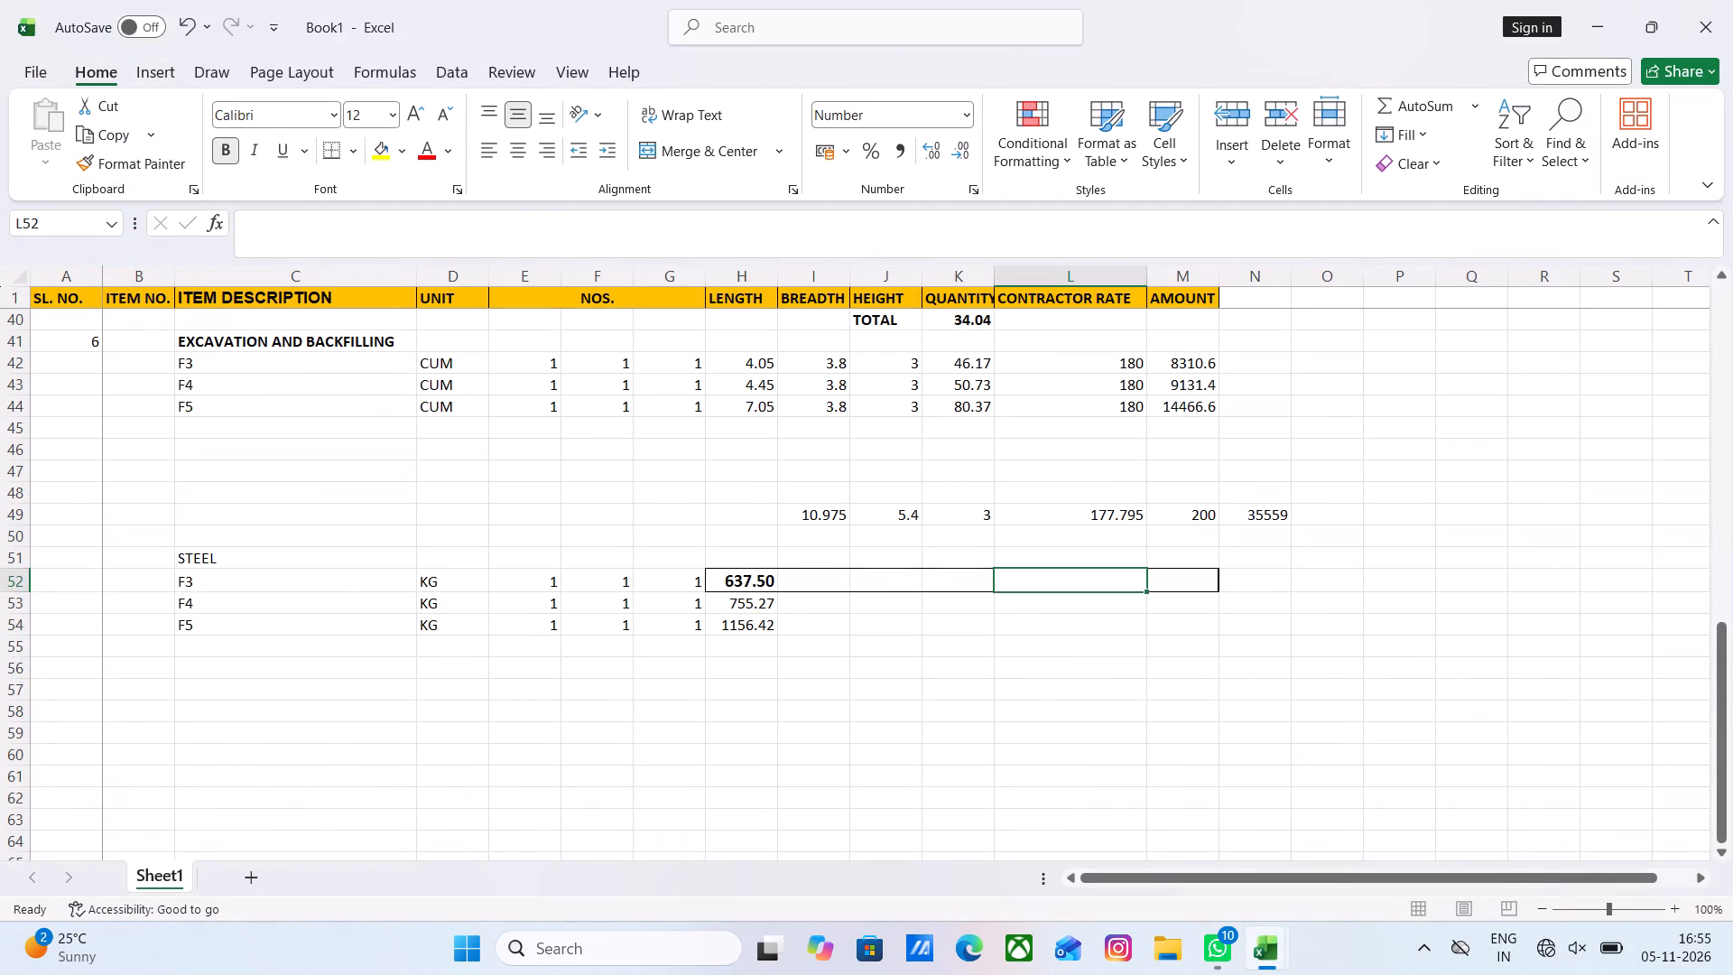
key(8)
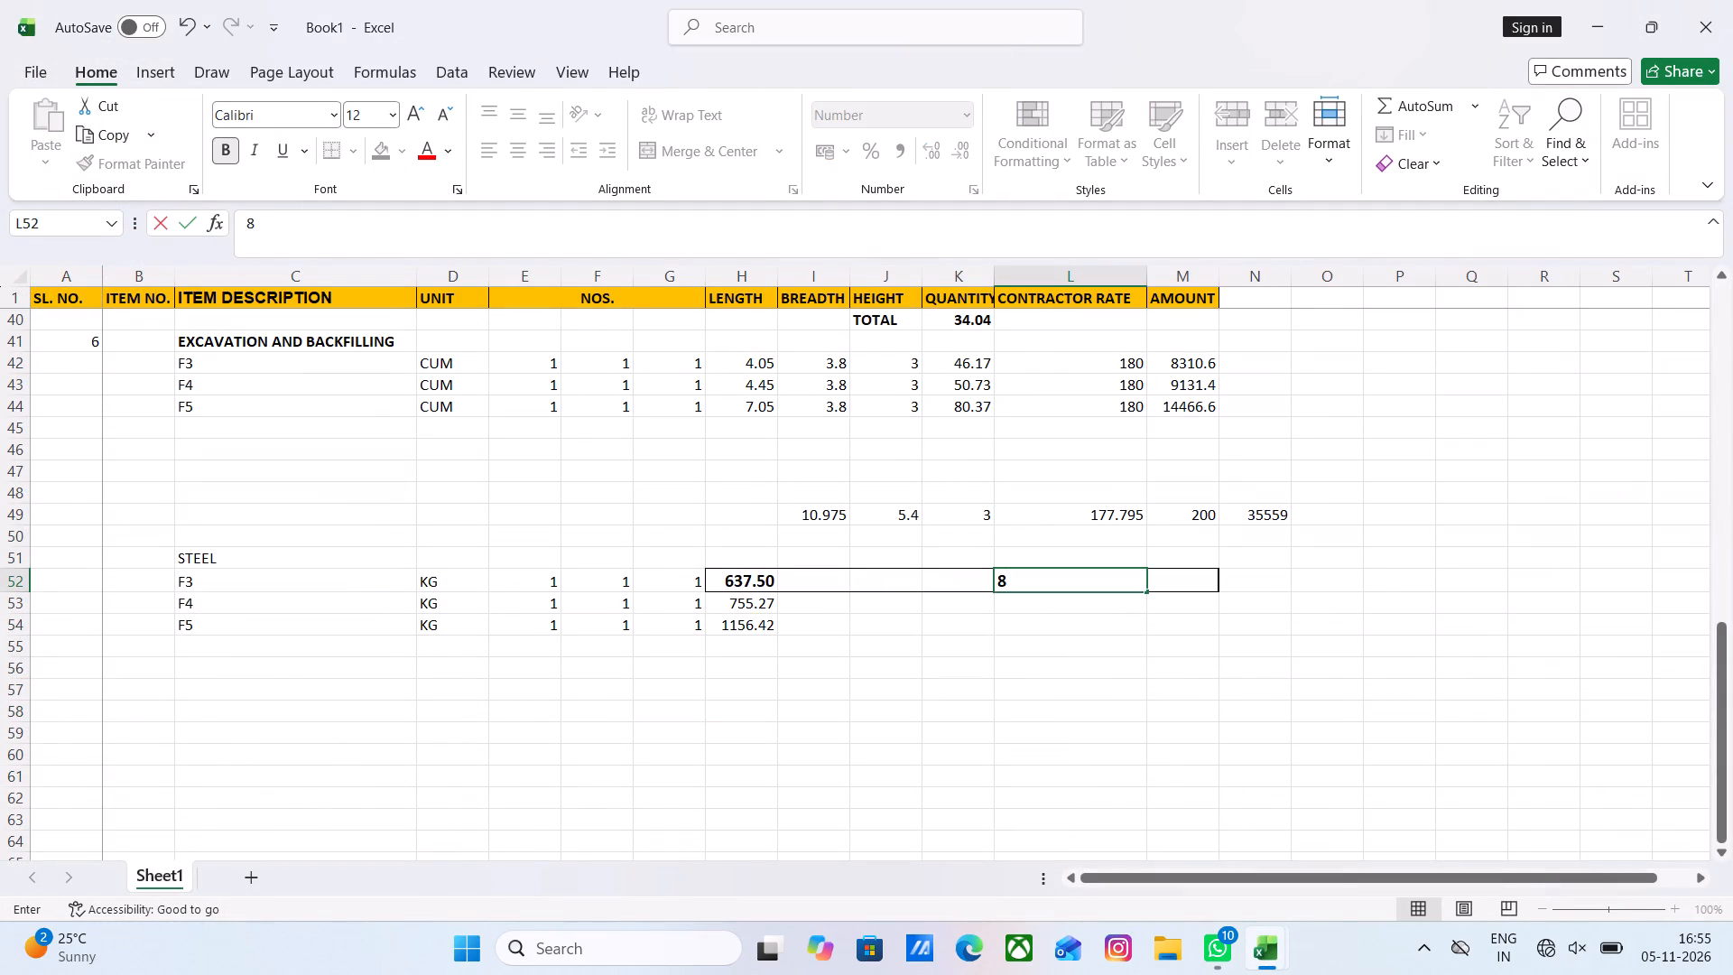
click(1096, 679)
Calculate the F3 steel AMOUNT in M52 as L52*H52, and fill the formula down to the F4 and F5 rows.
click(1180, 585)
key(plus)
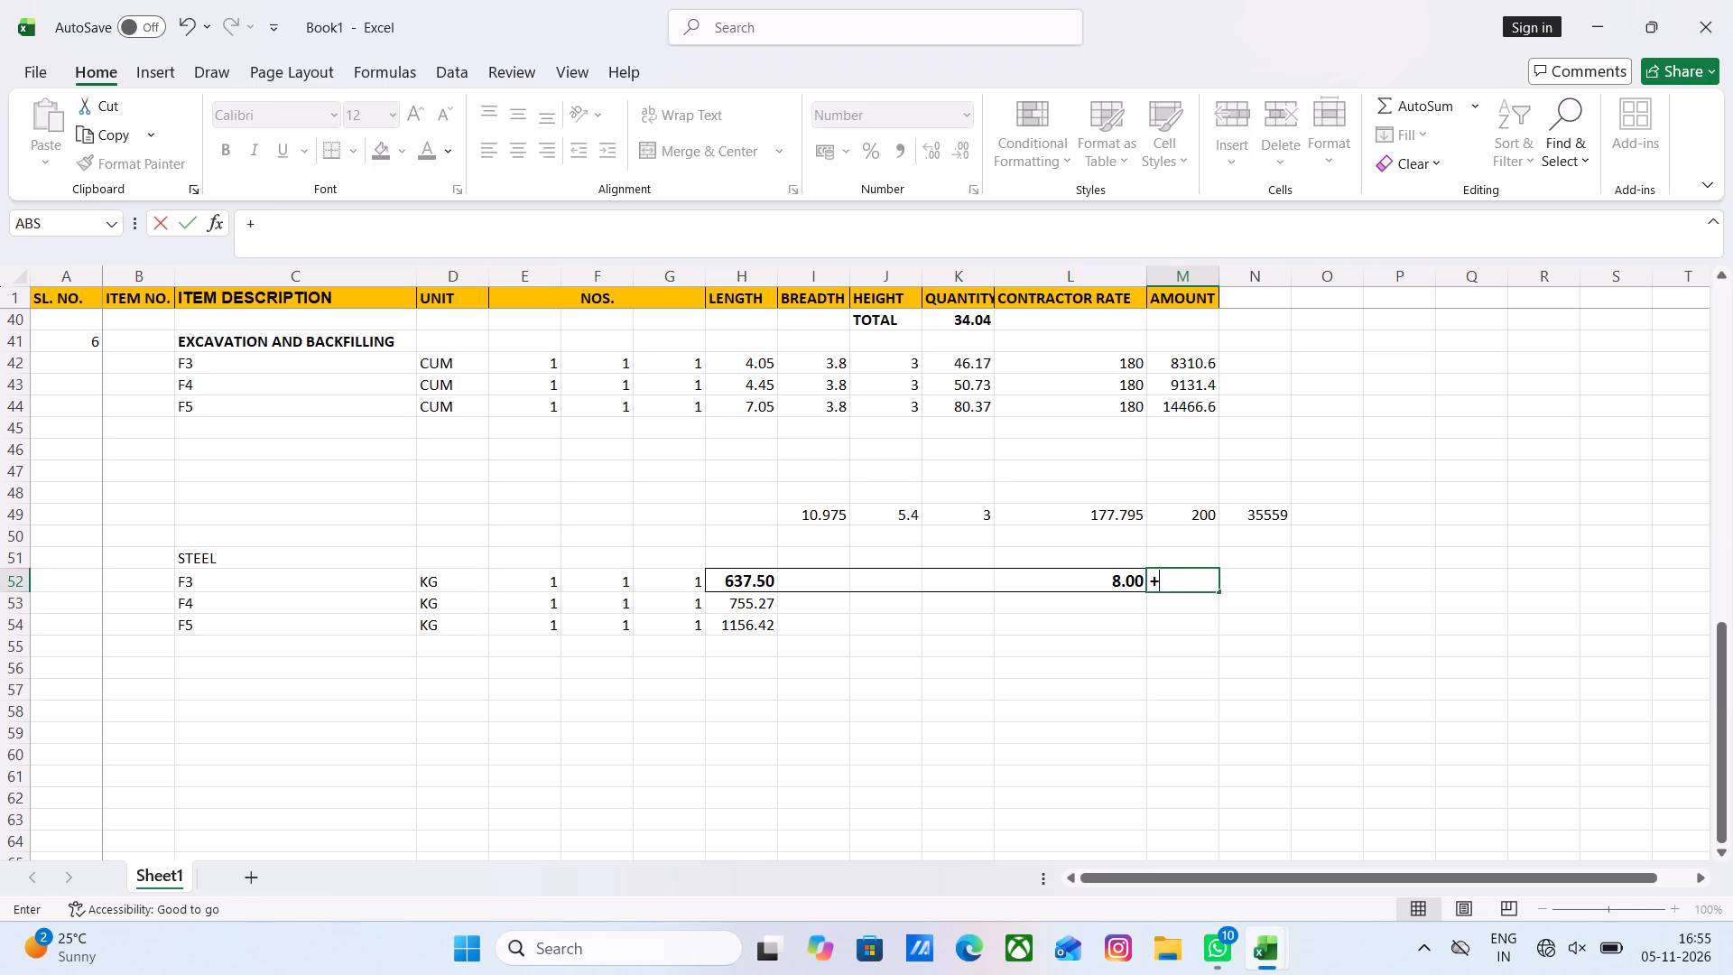
click(1111, 567)
click(1117, 584)
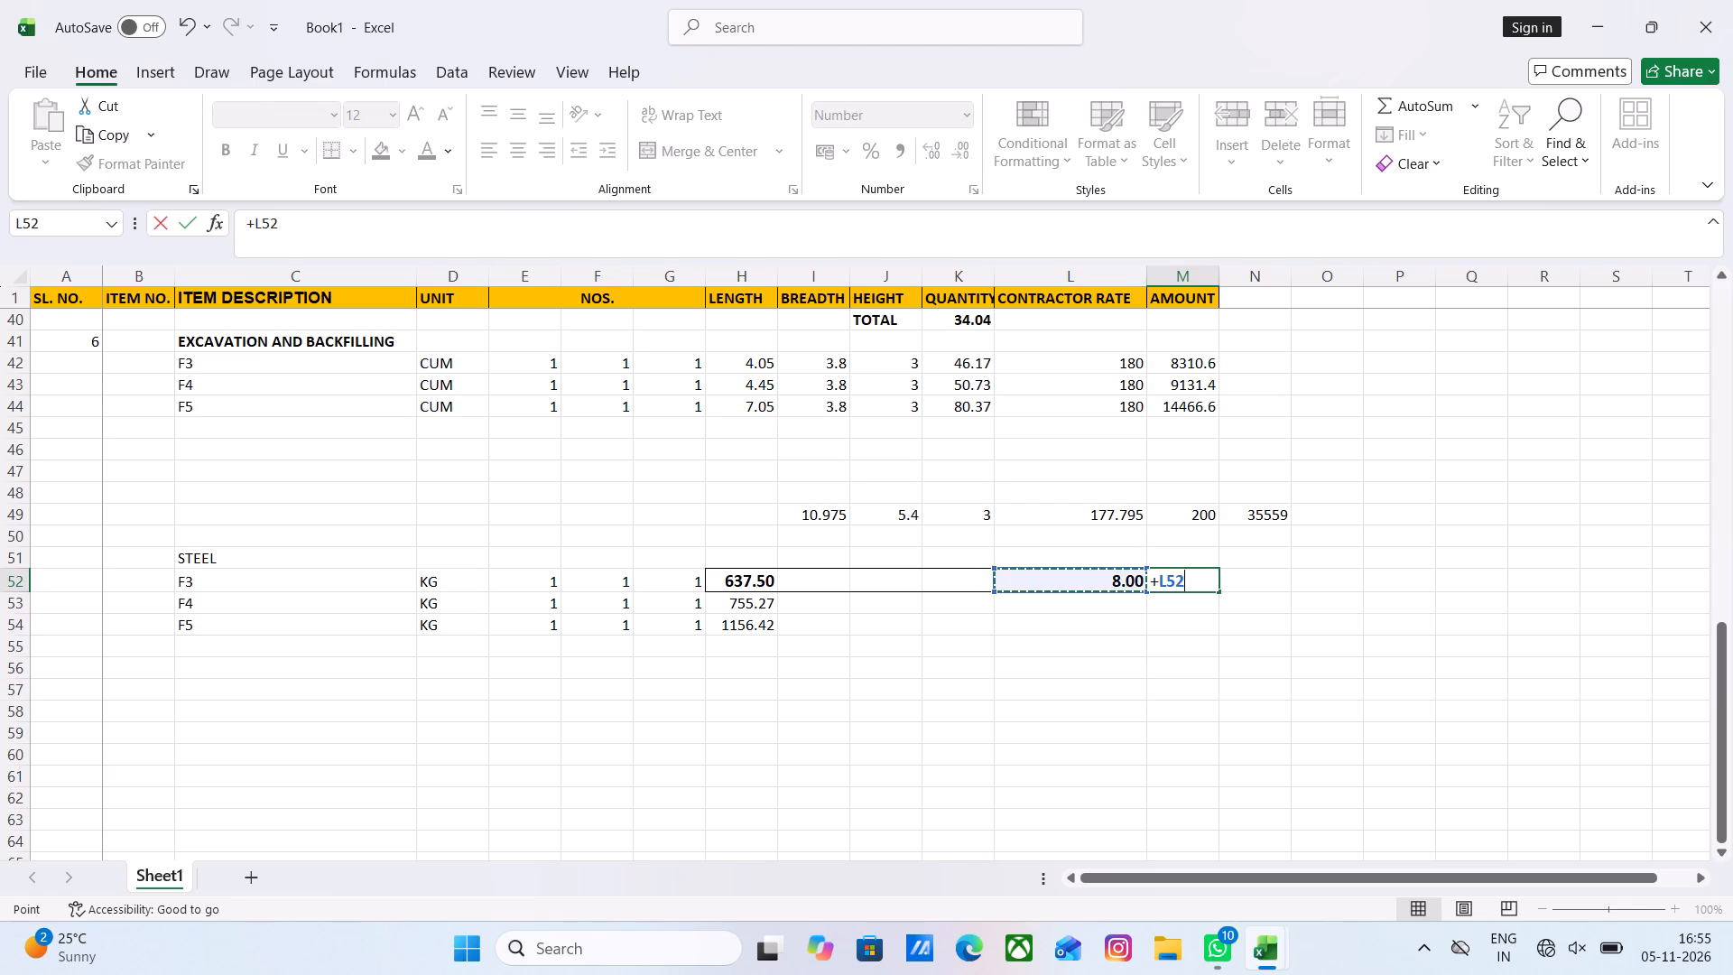
key(asterisk)
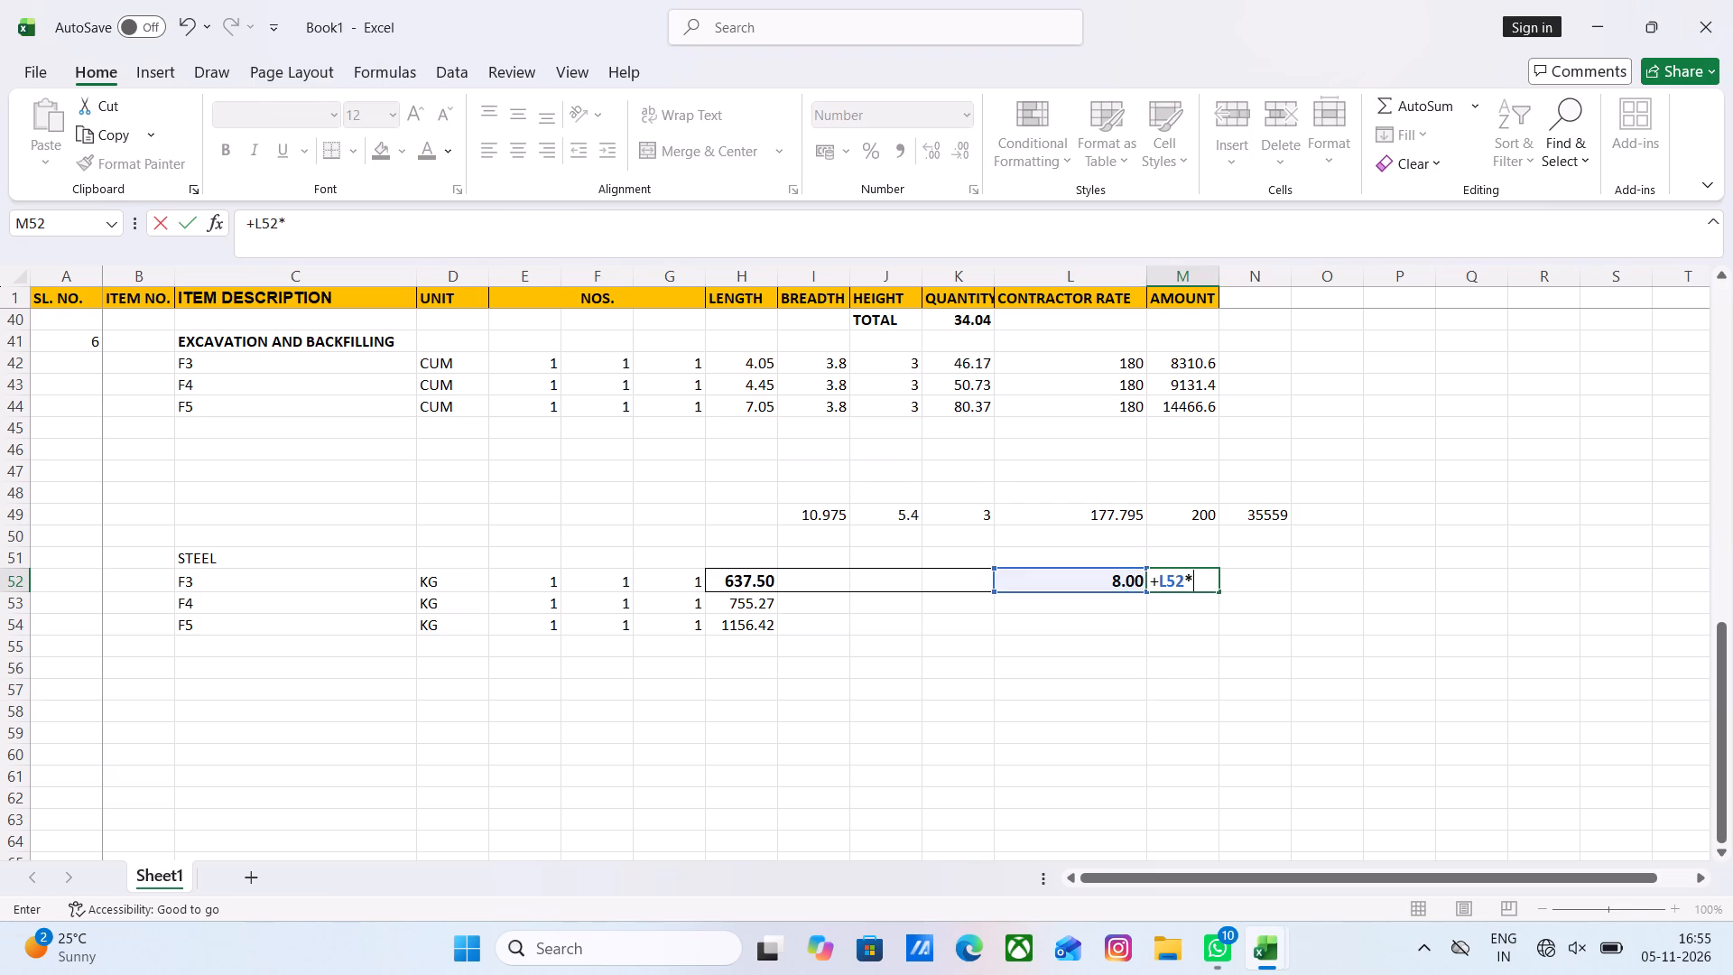
click(754, 583)
key(Return)
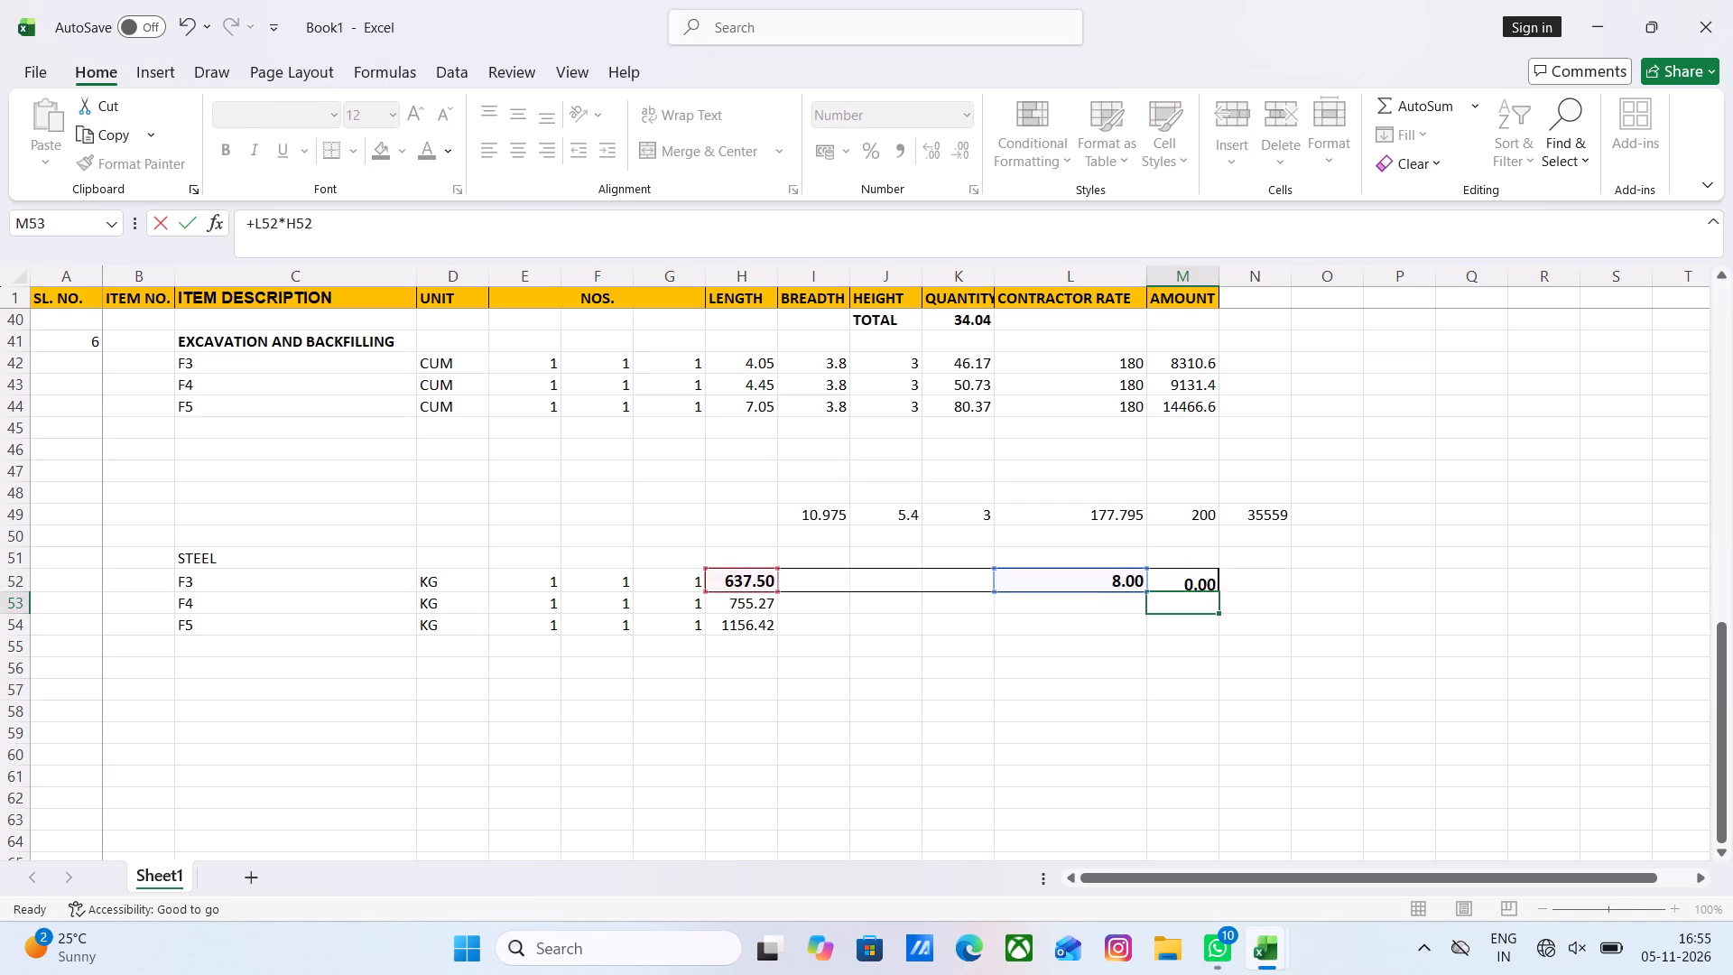
click(1145, 690)
click(1202, 583)
drag(1216, 588, 1216, 596)
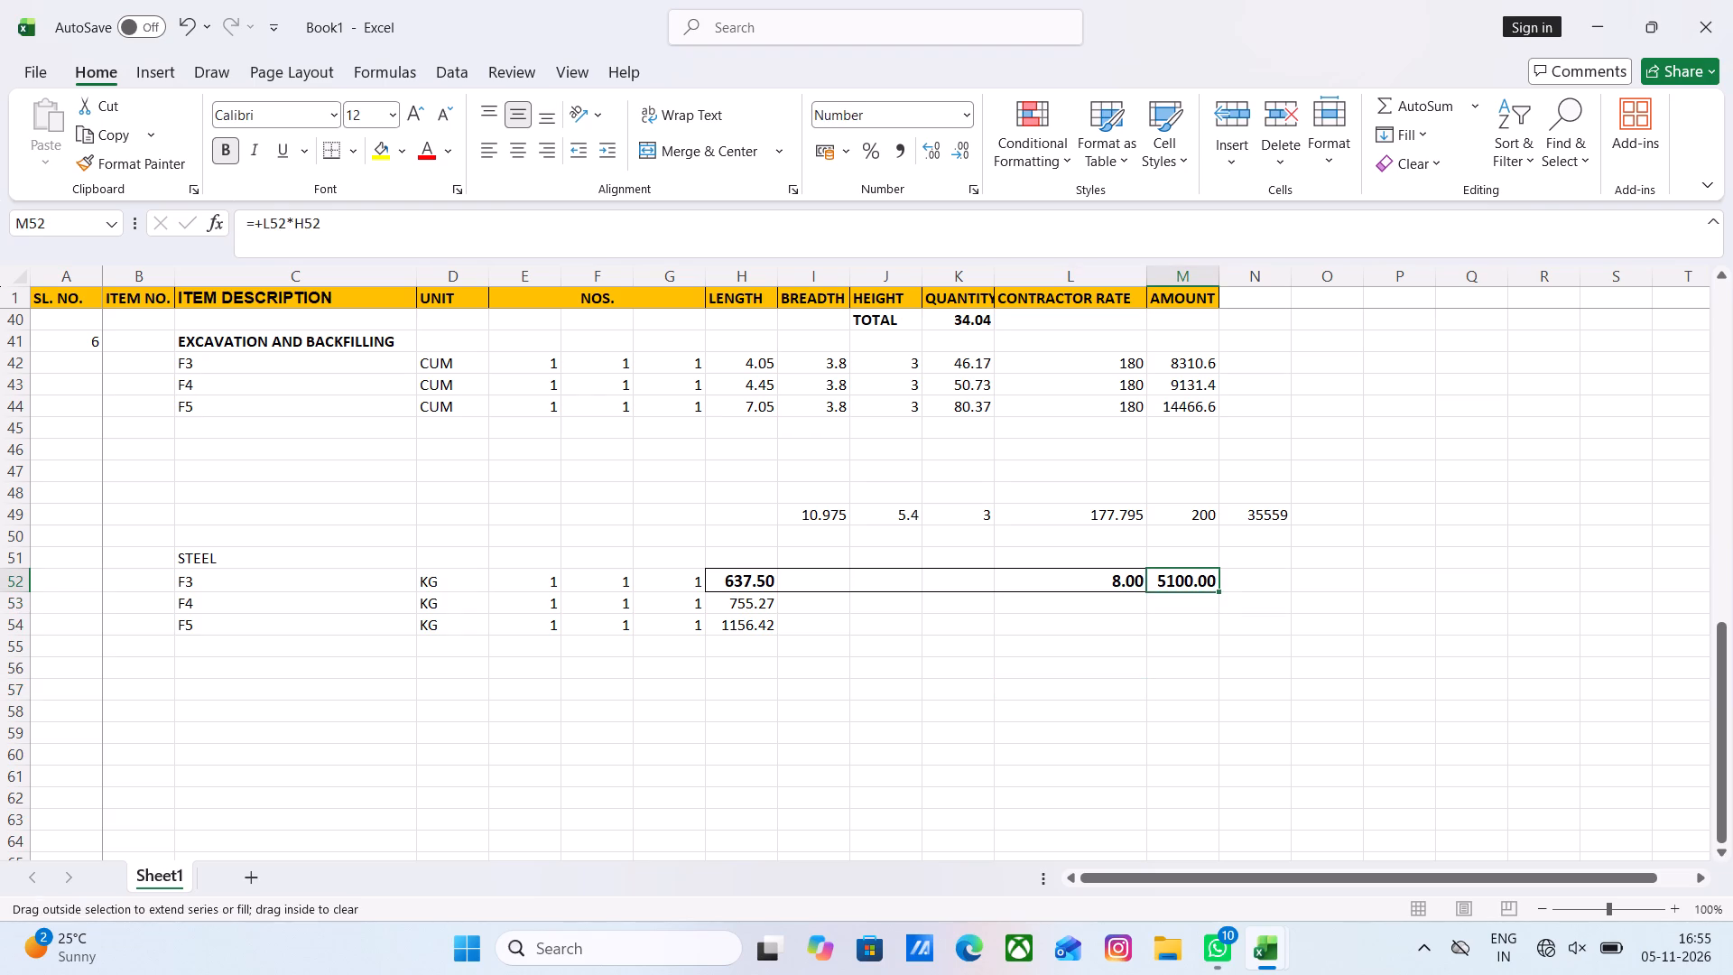
drag(1216, 596, 1219, 639)
click(1158, 708)
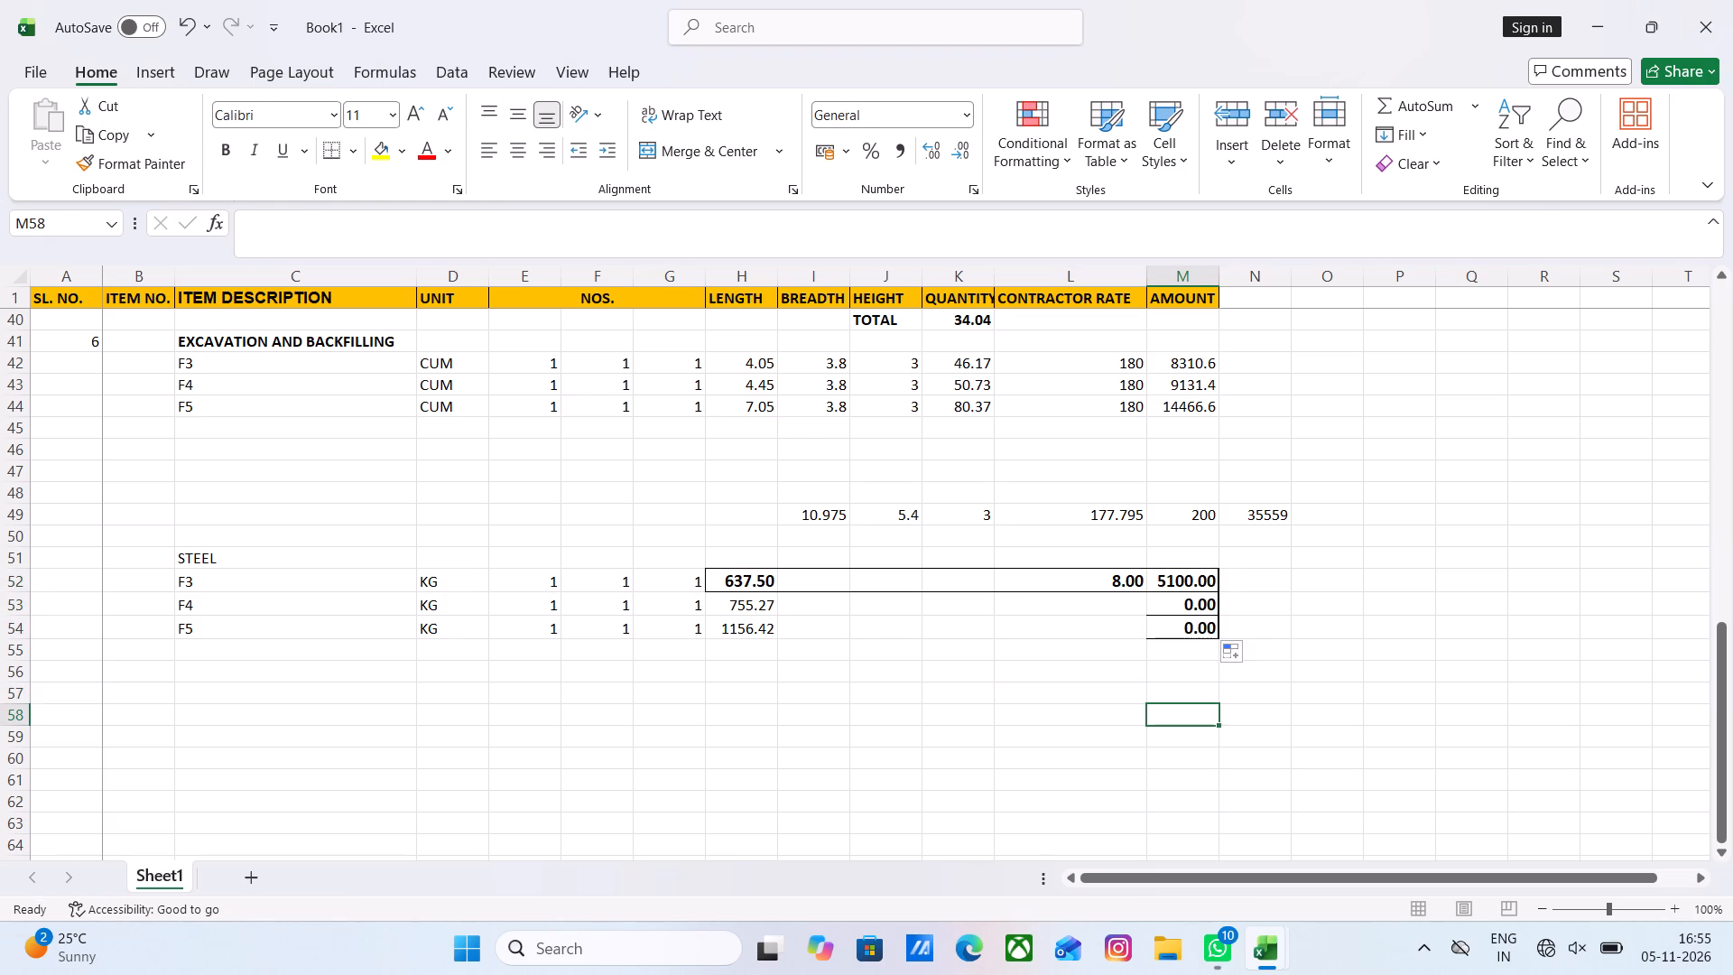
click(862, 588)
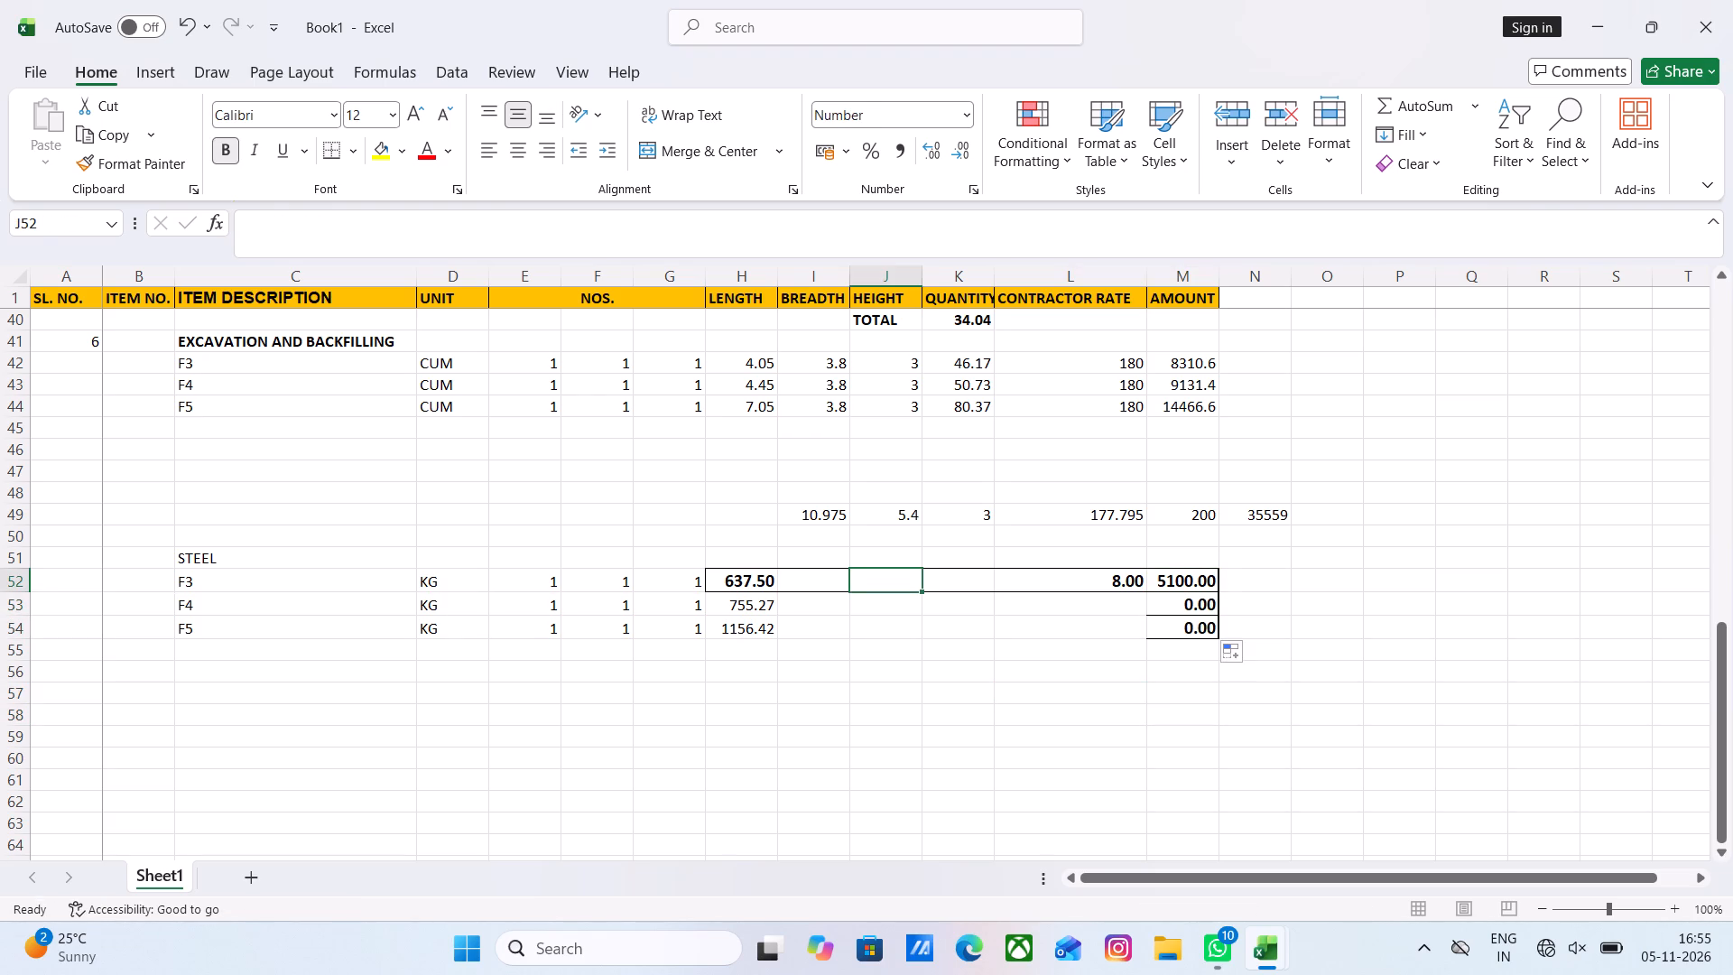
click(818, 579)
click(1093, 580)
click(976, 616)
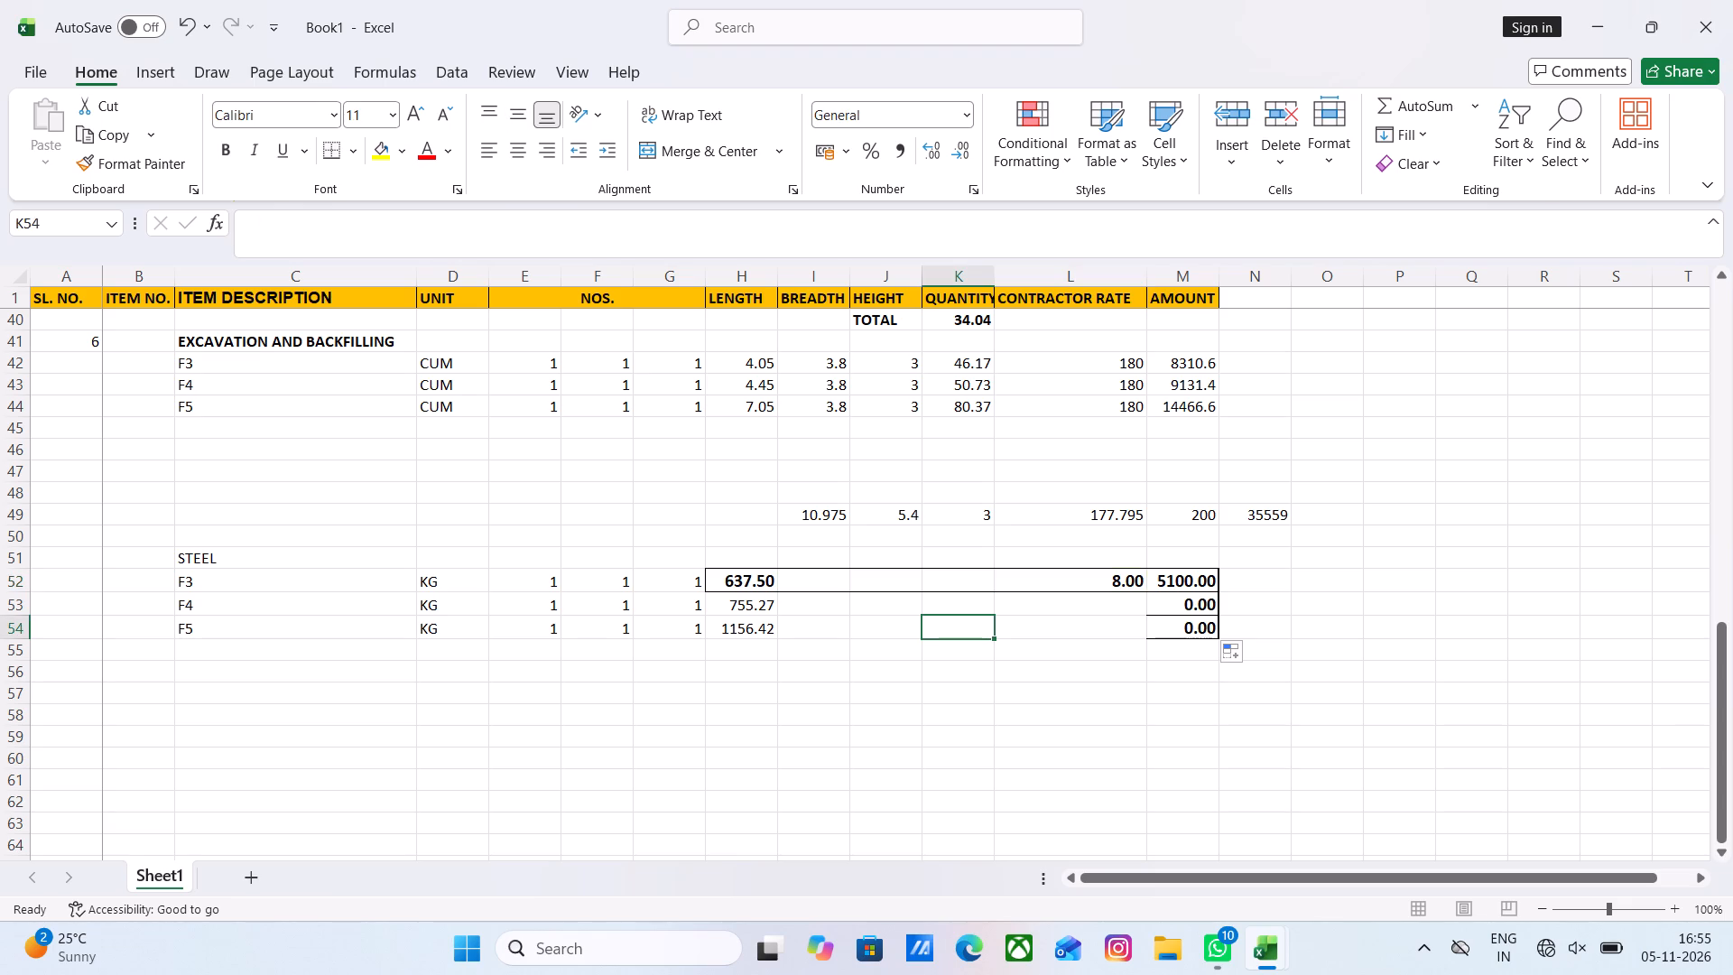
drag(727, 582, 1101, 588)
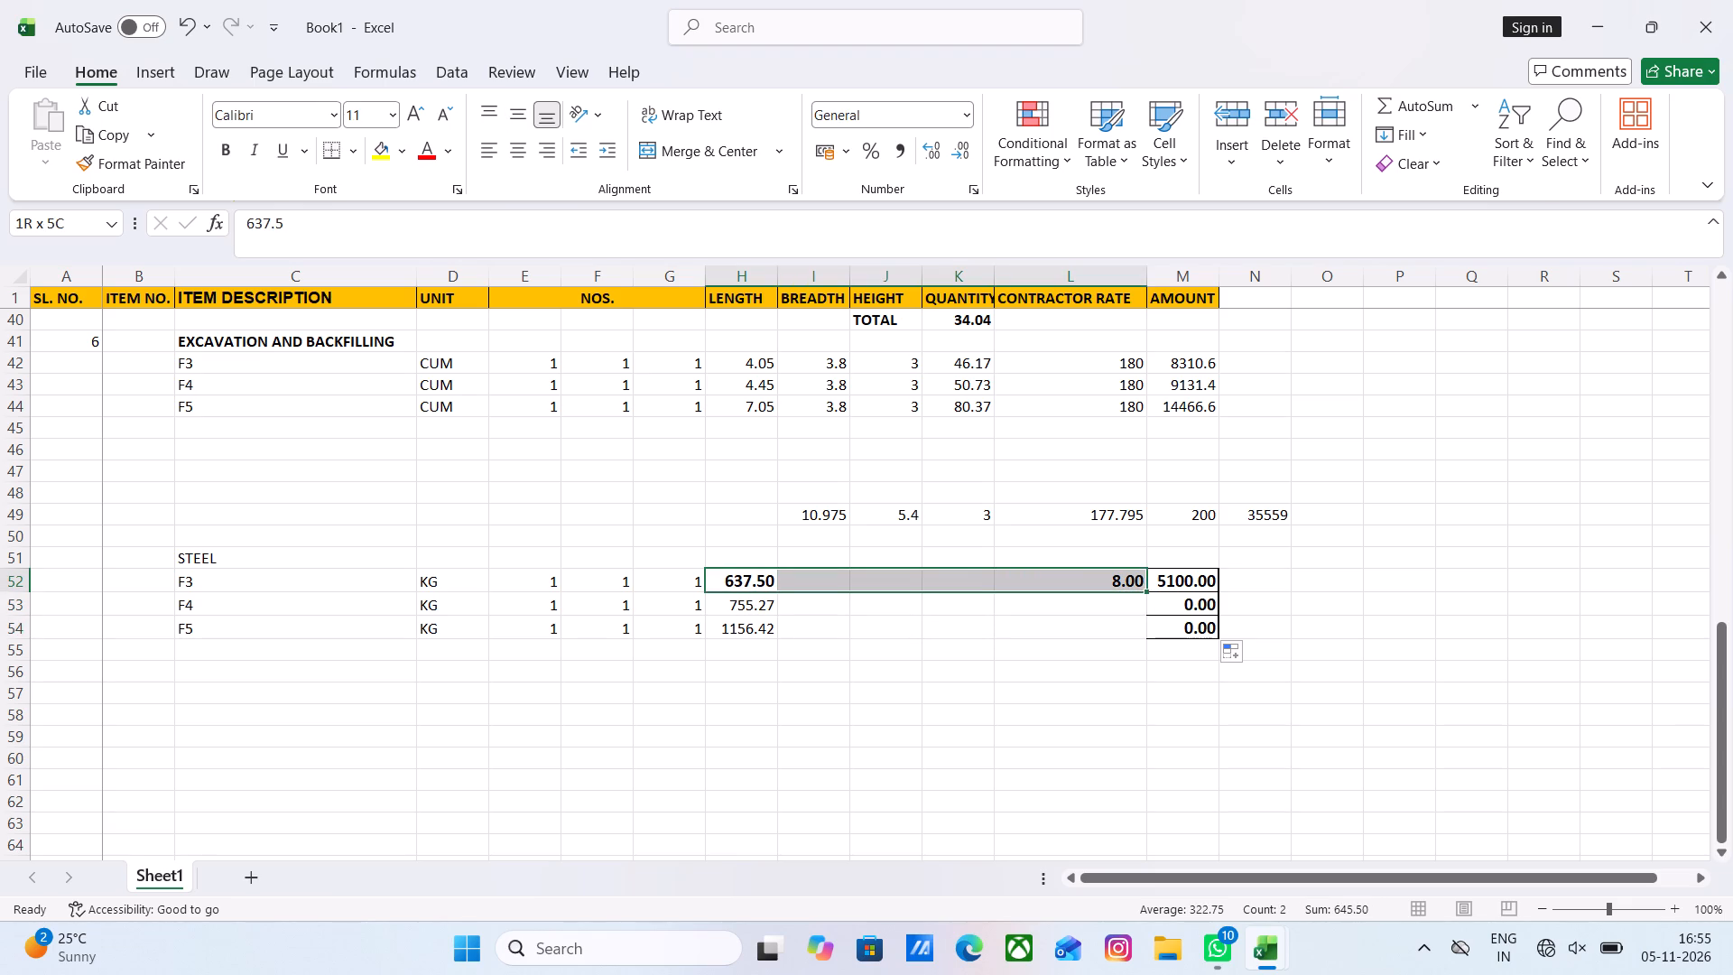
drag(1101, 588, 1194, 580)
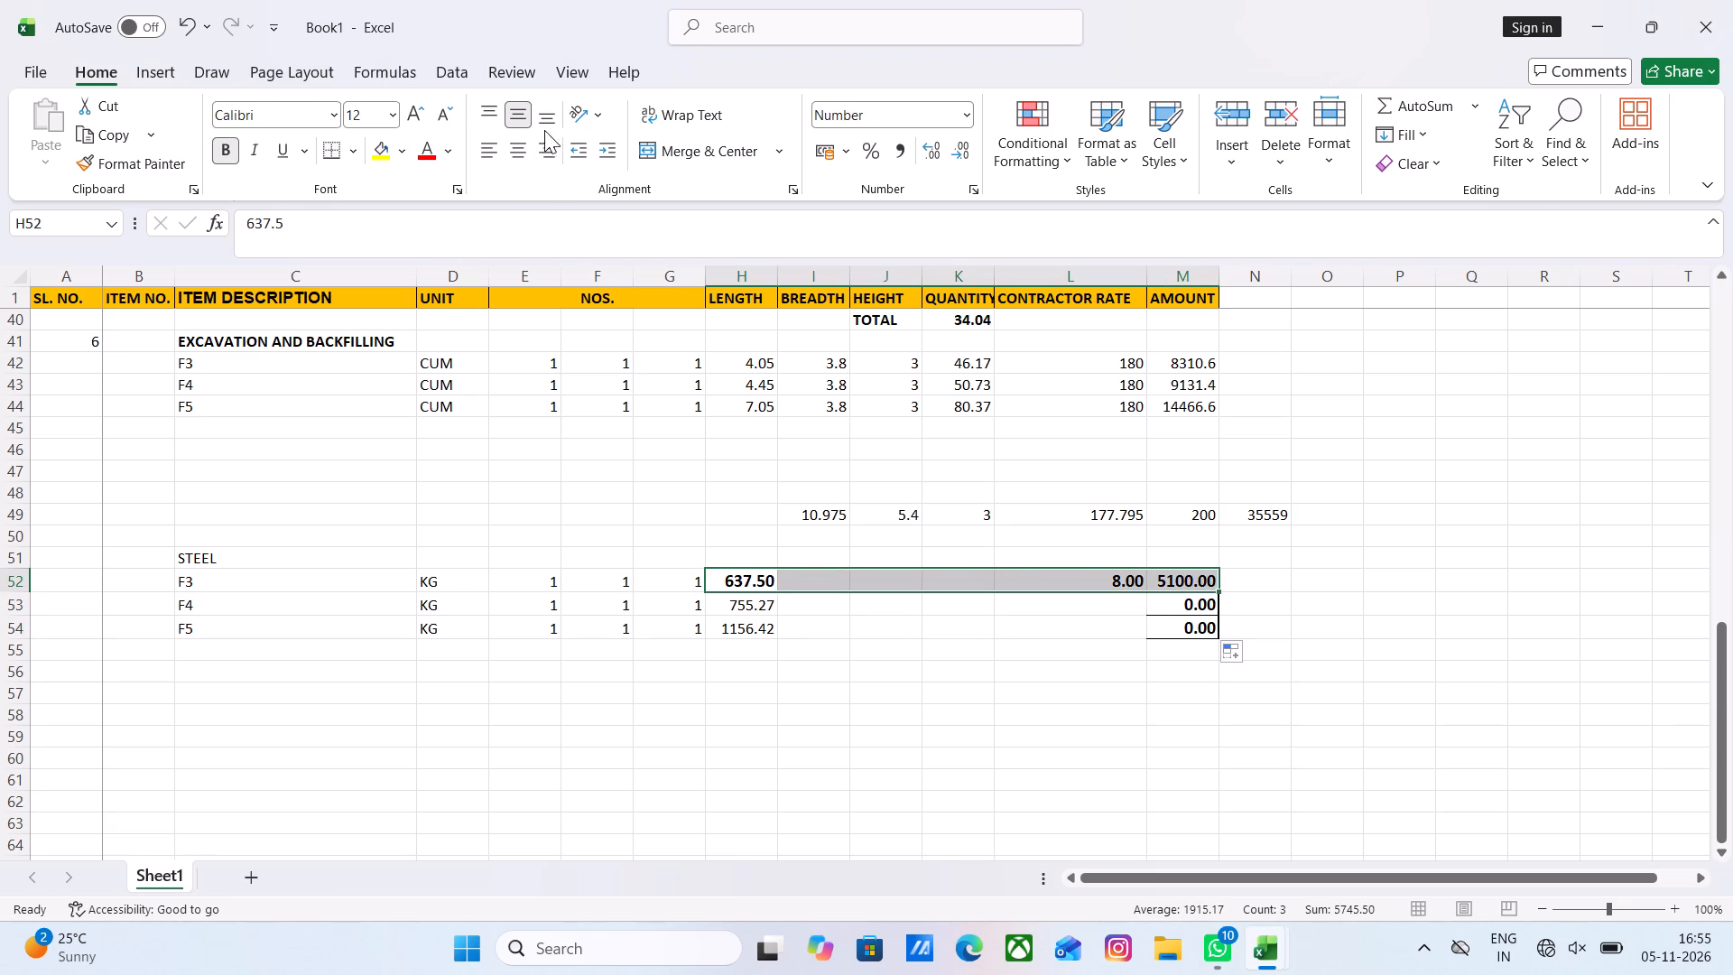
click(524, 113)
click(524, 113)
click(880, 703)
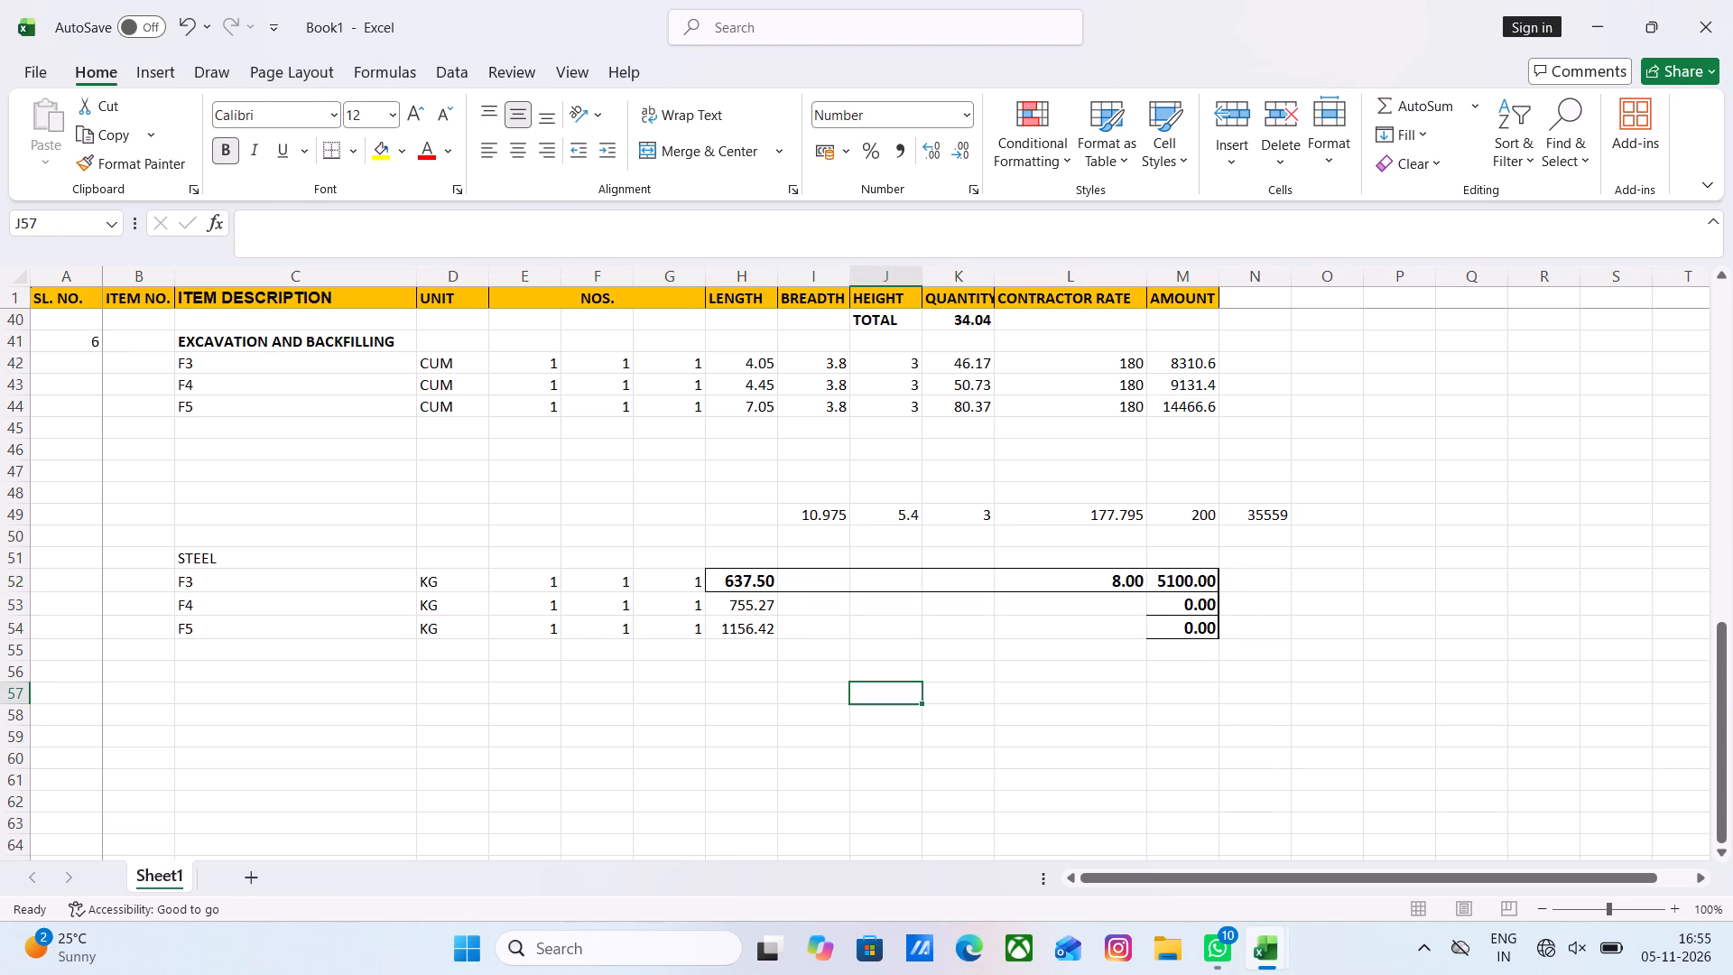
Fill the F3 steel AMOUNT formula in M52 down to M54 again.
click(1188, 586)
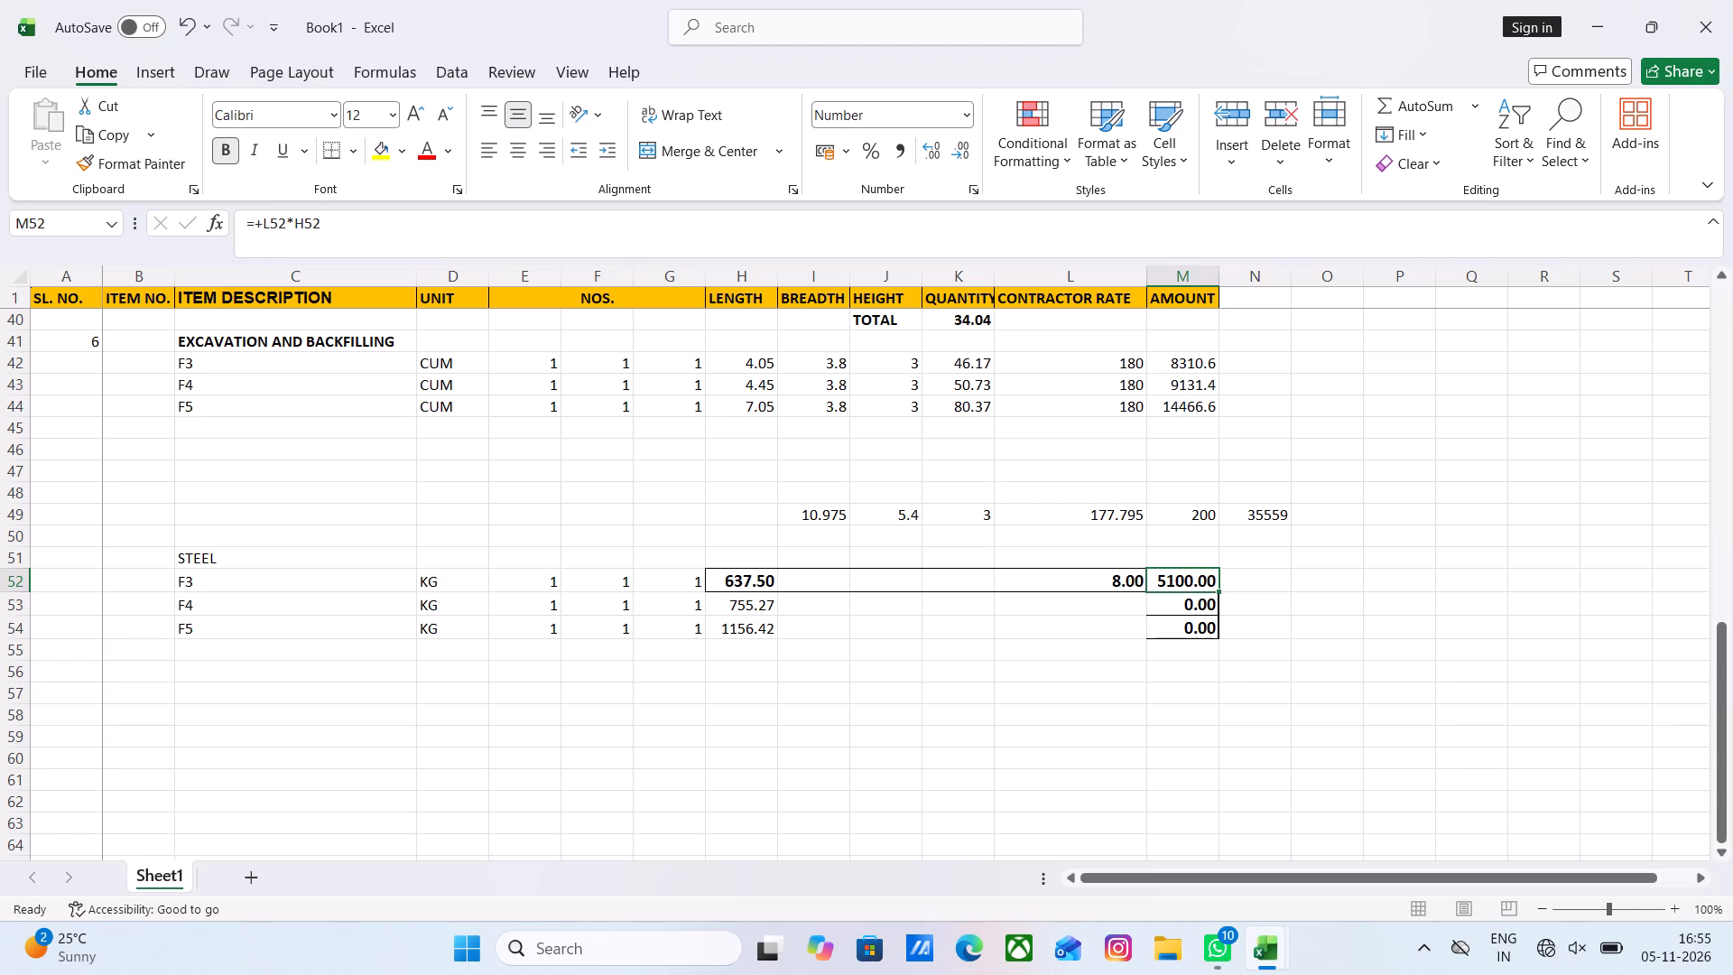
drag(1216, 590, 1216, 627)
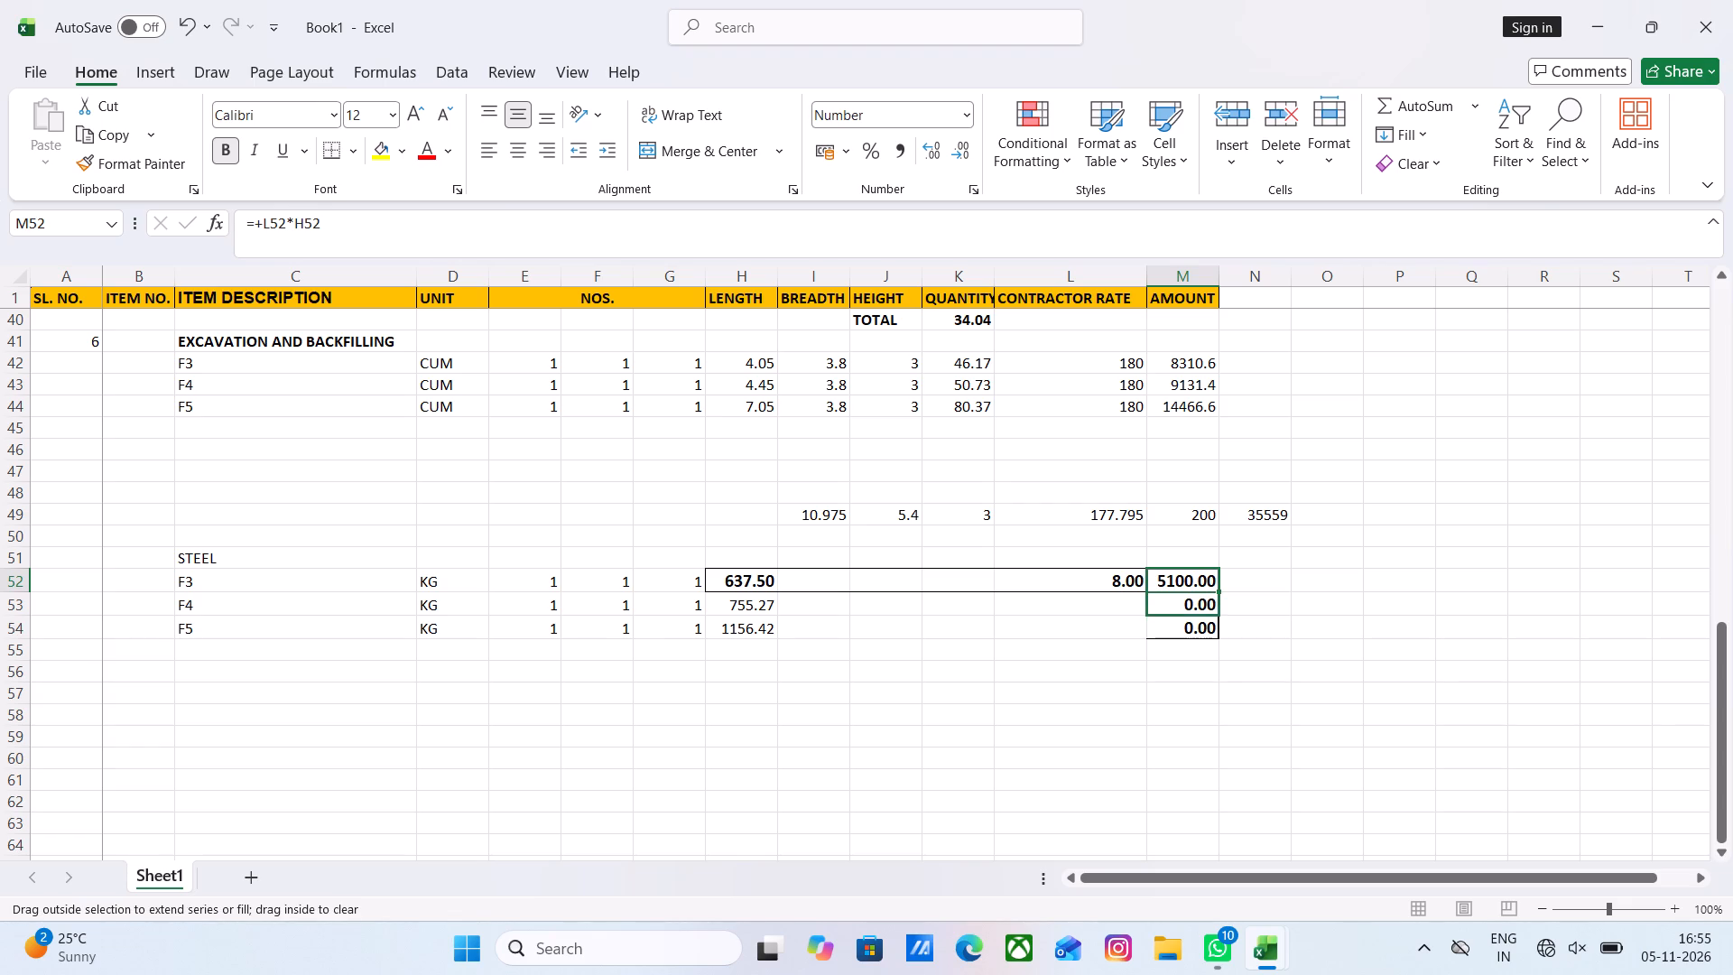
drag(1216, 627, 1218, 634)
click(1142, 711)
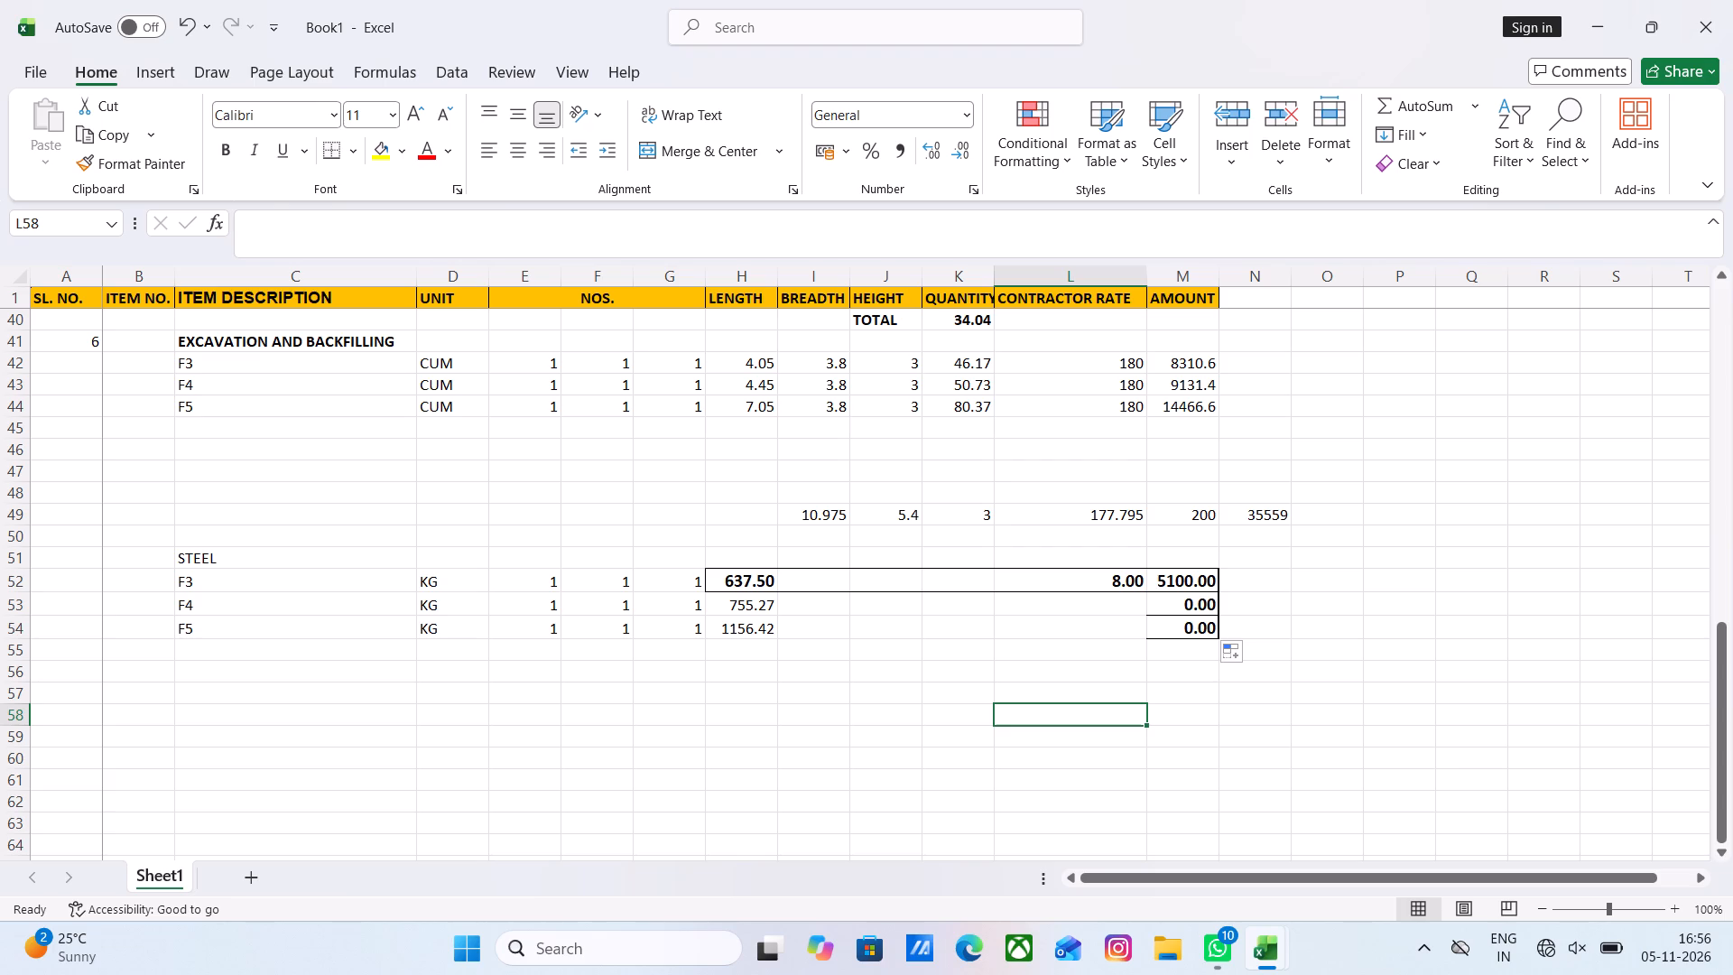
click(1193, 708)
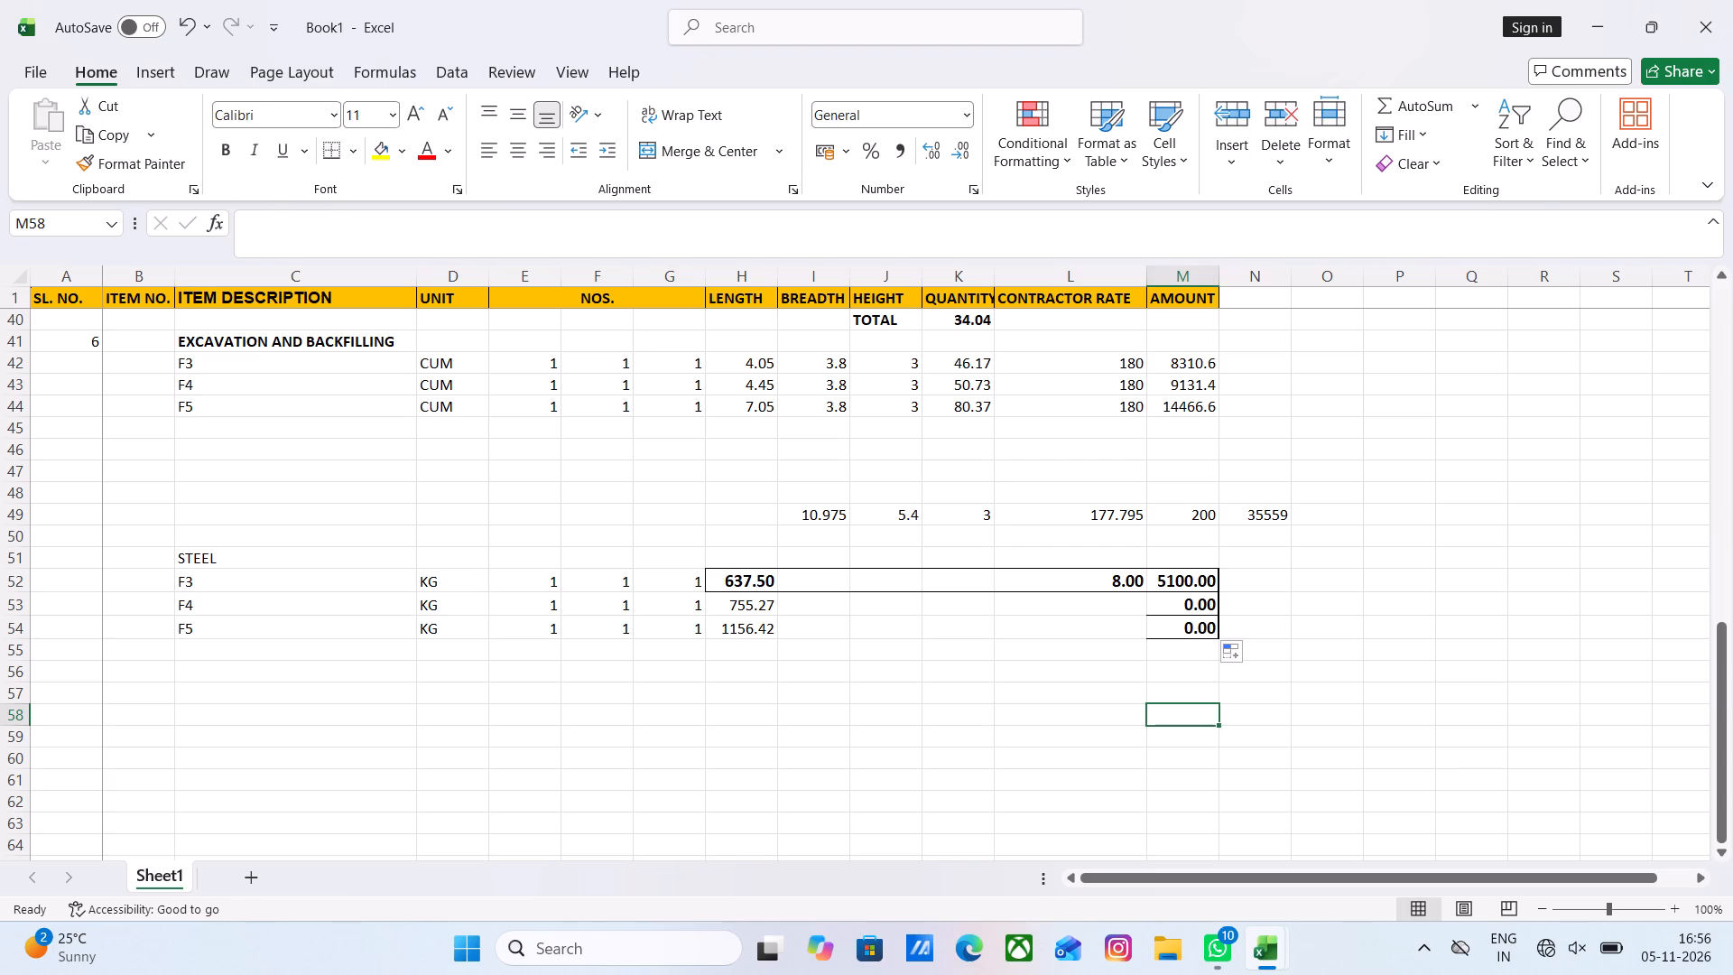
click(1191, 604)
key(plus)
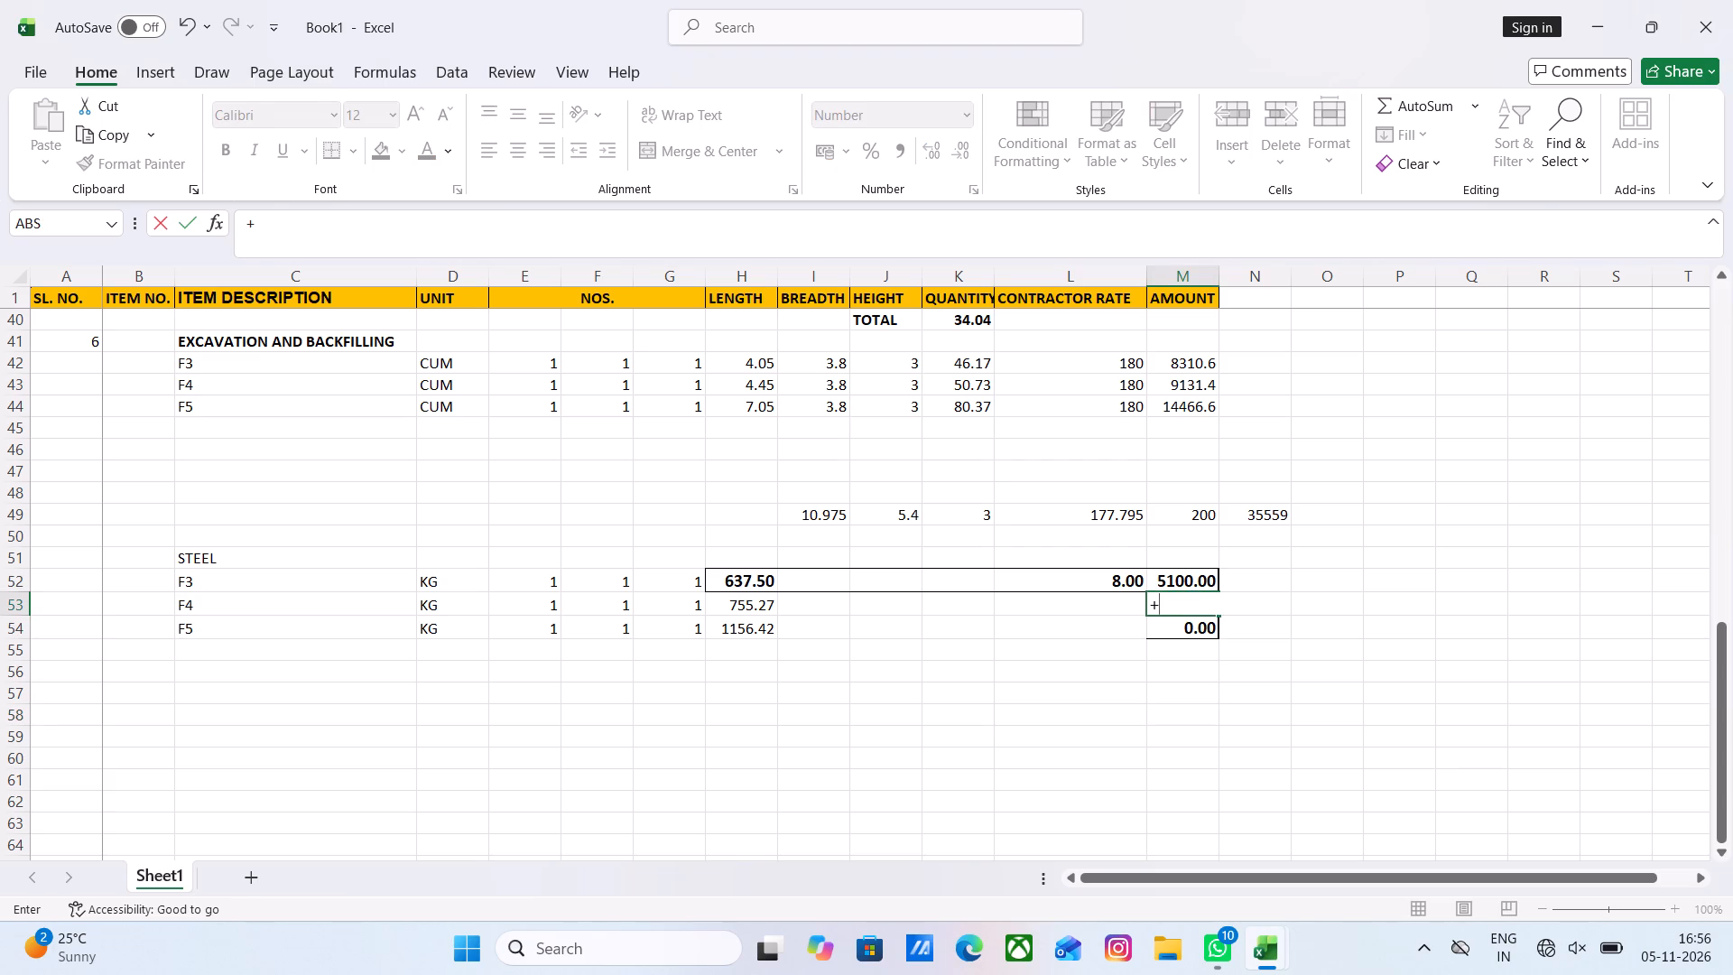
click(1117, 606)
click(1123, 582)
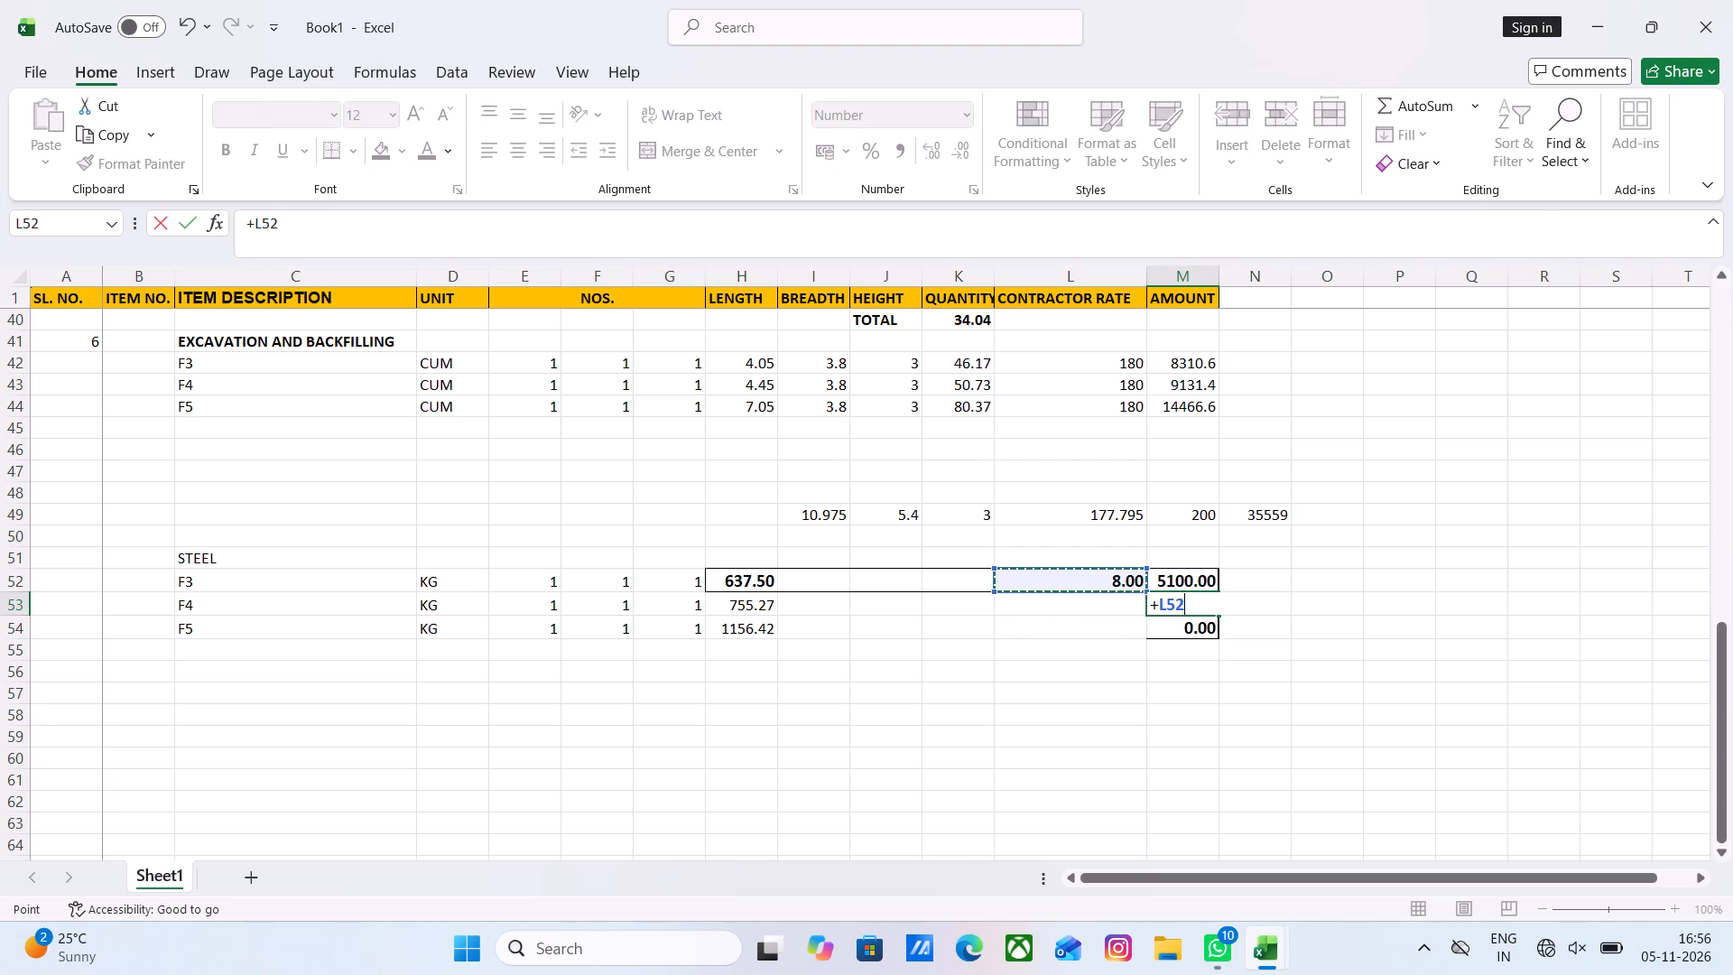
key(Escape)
Copy the F3 steel CONTRACTOR RATE of 8 down to the F4 and F5 rows.
click(1118, 586)
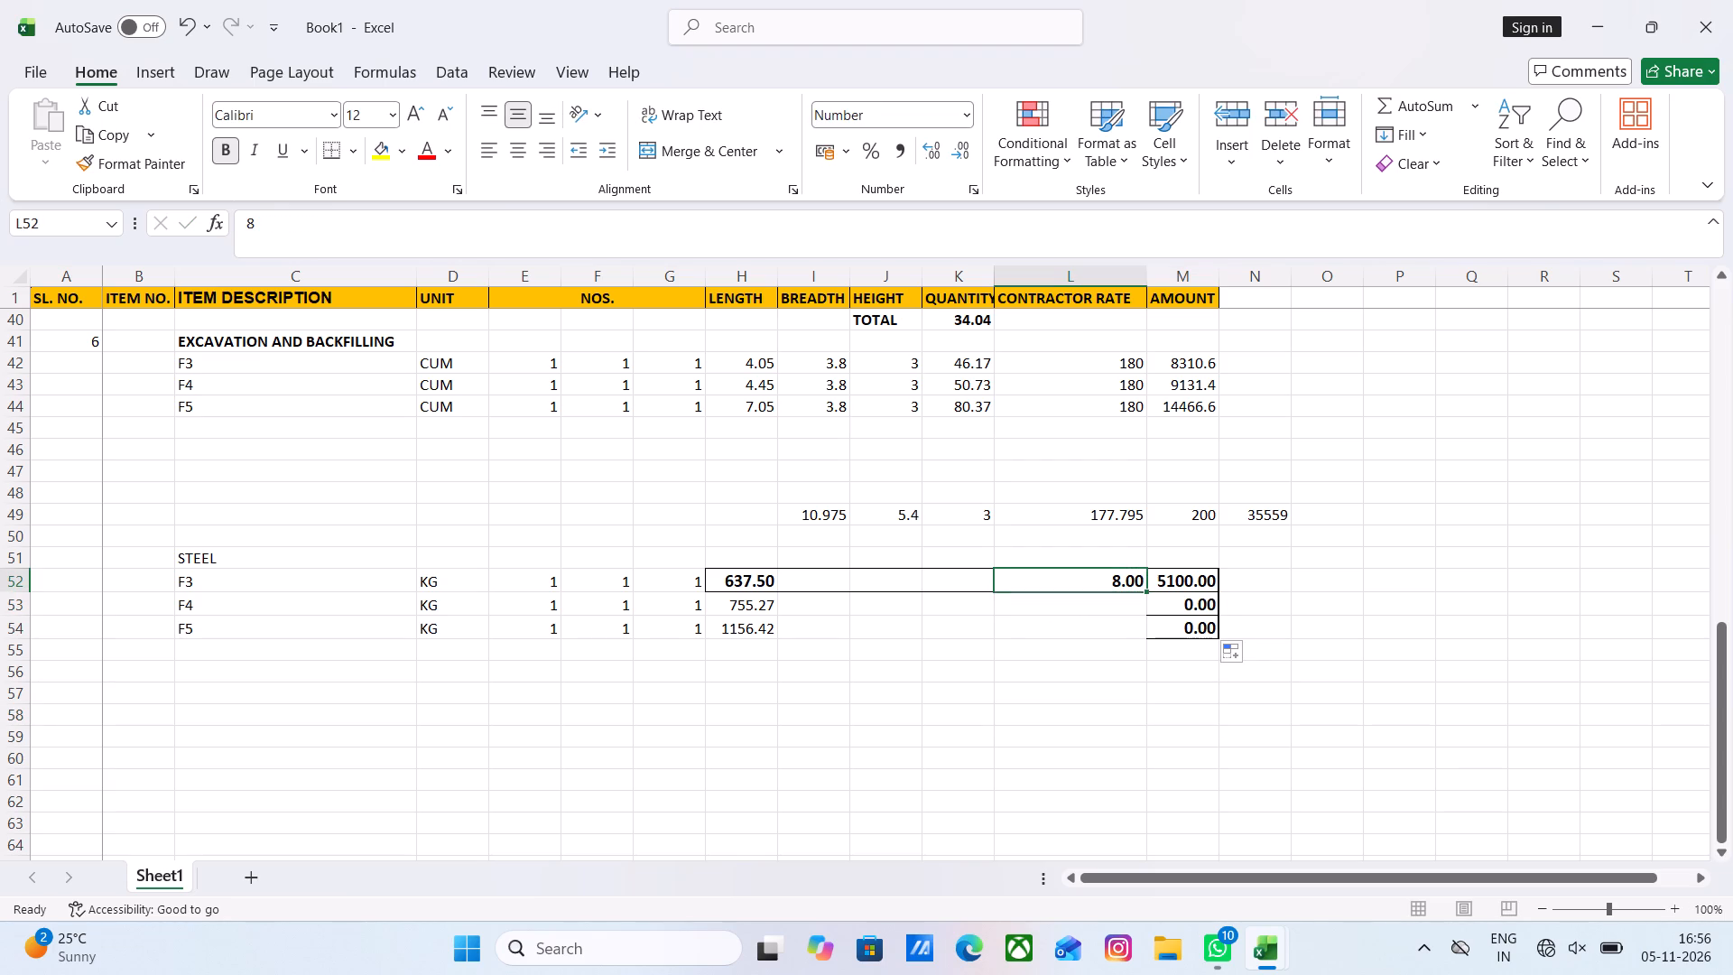
drag(1146, 590, 1144, 634)
click(1131, 721)
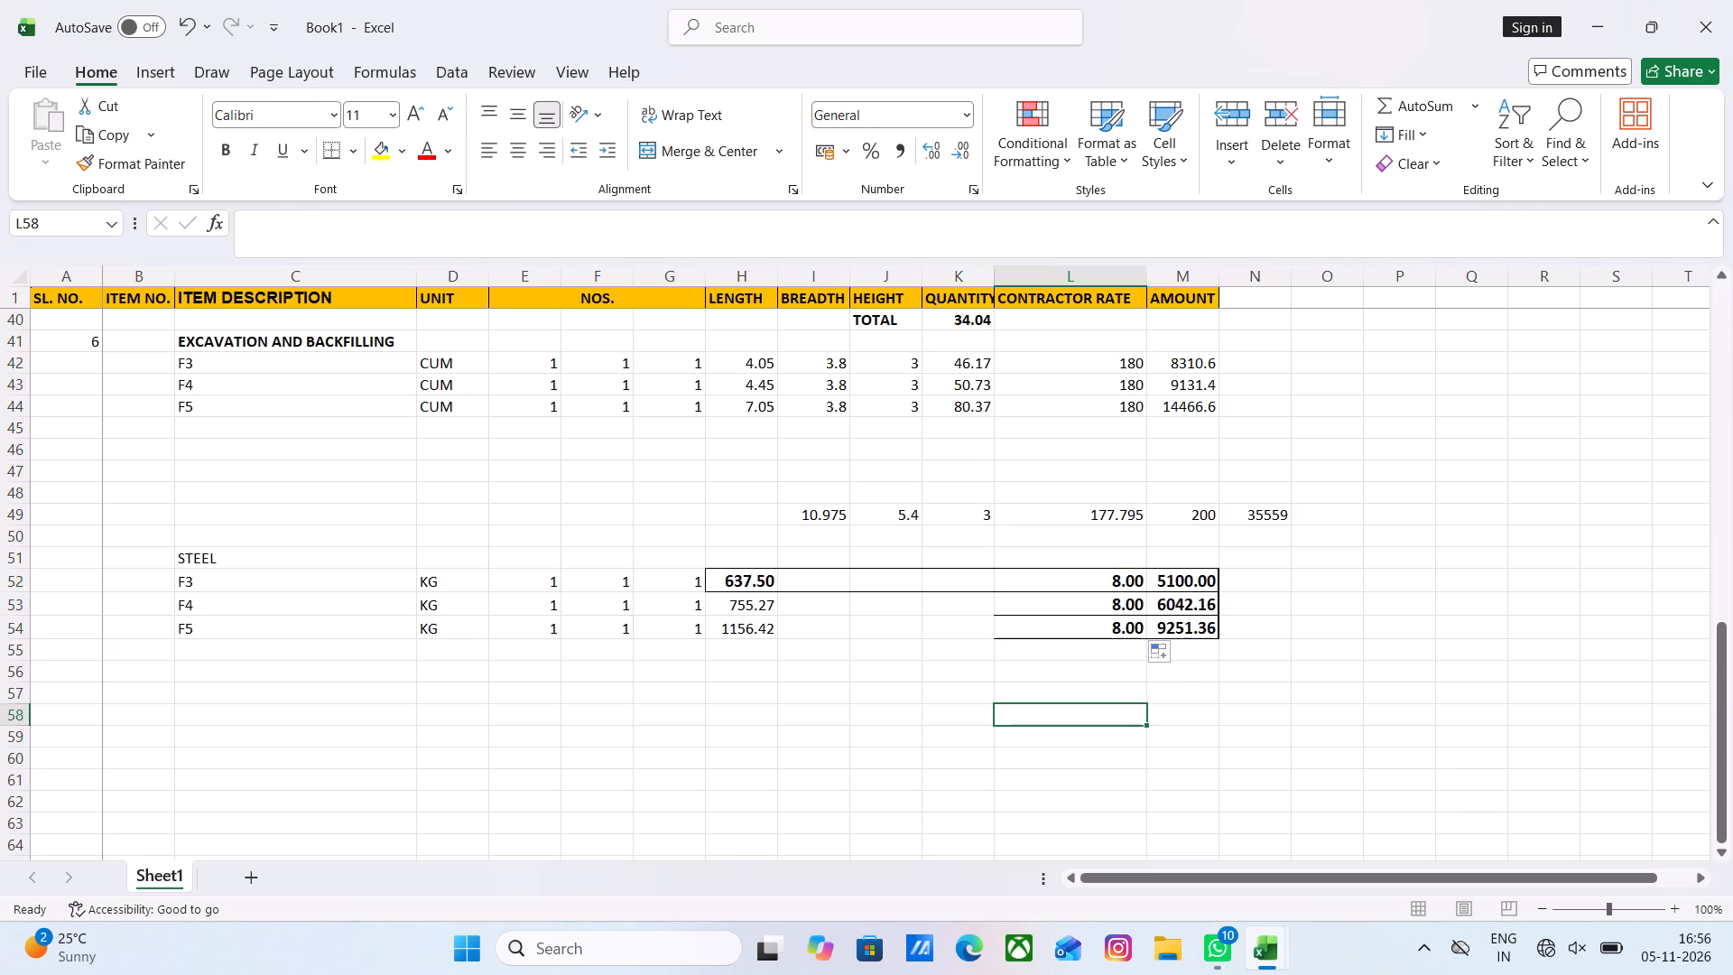
click(1200, 710)
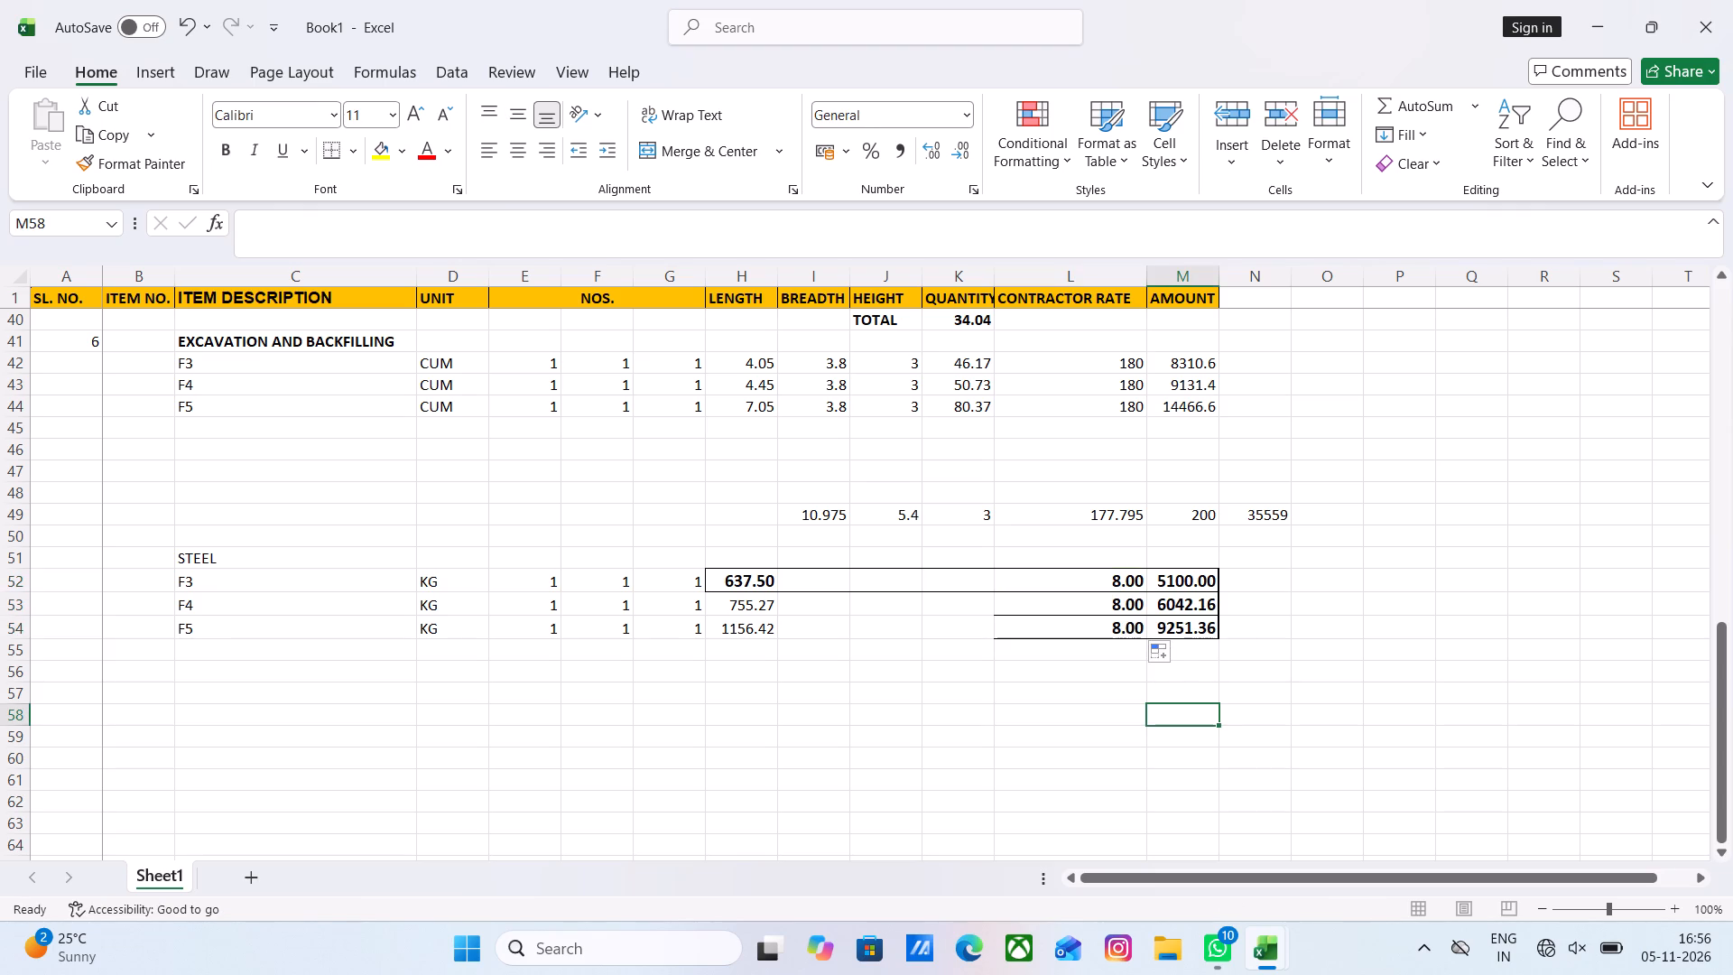
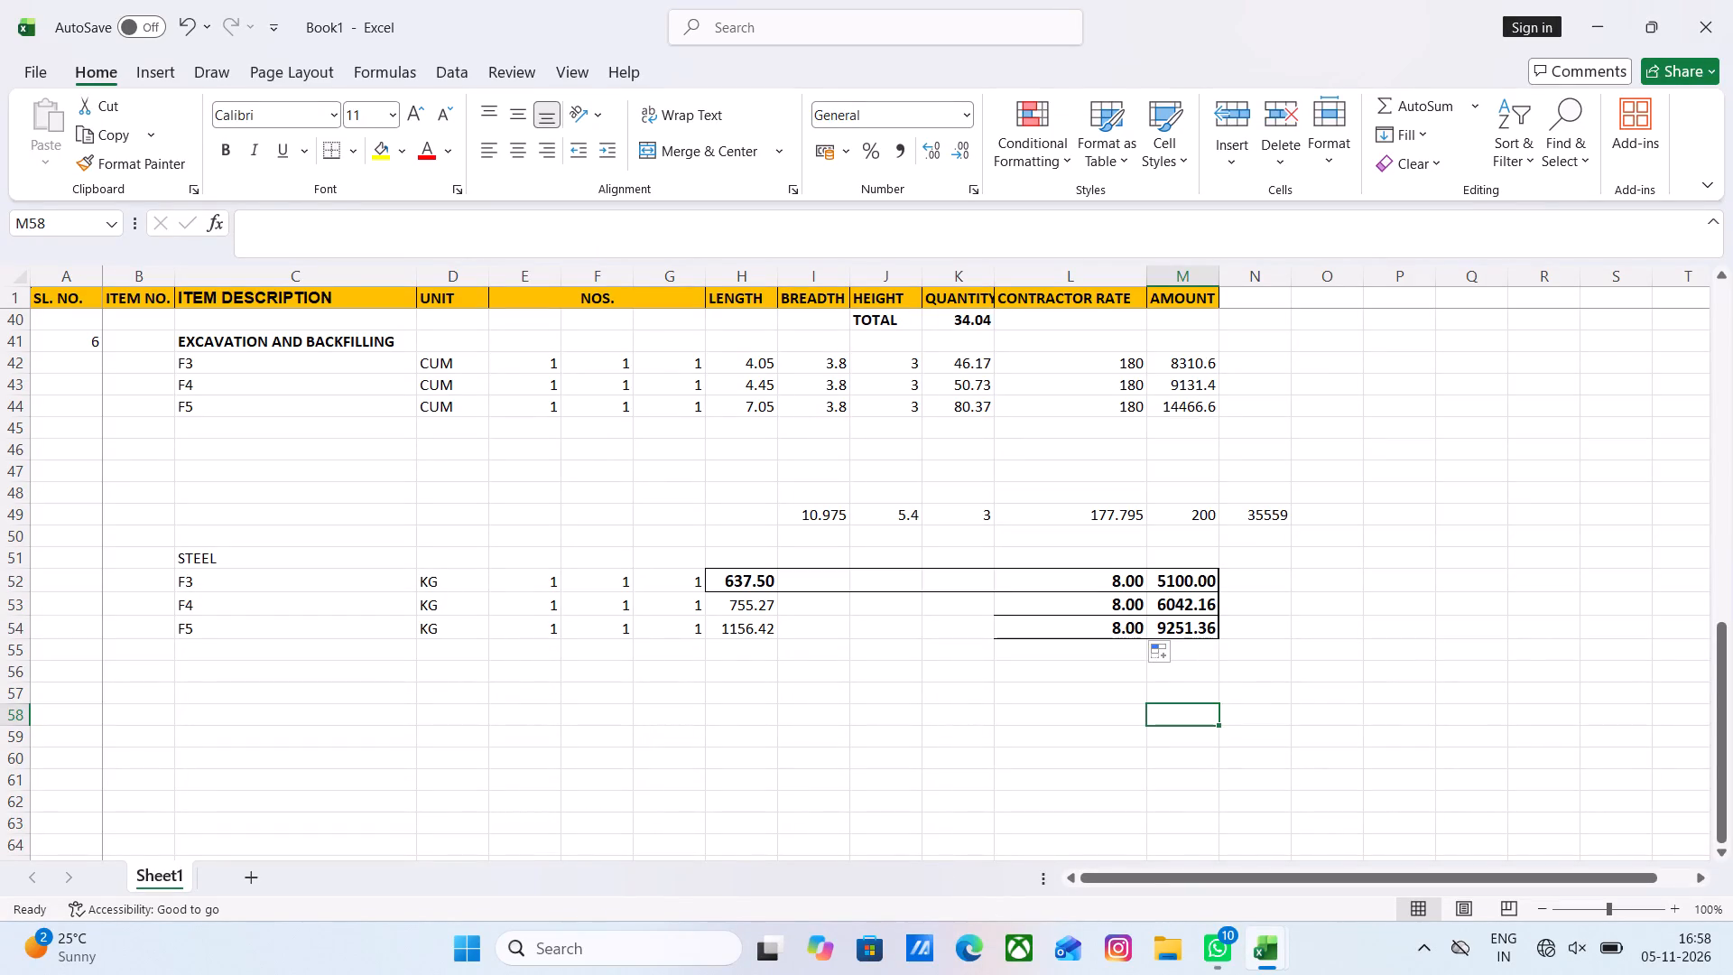
Label cells I57 to I60 below the steel section as TOTAL, F3, F4 and F5.
click(717, 743)
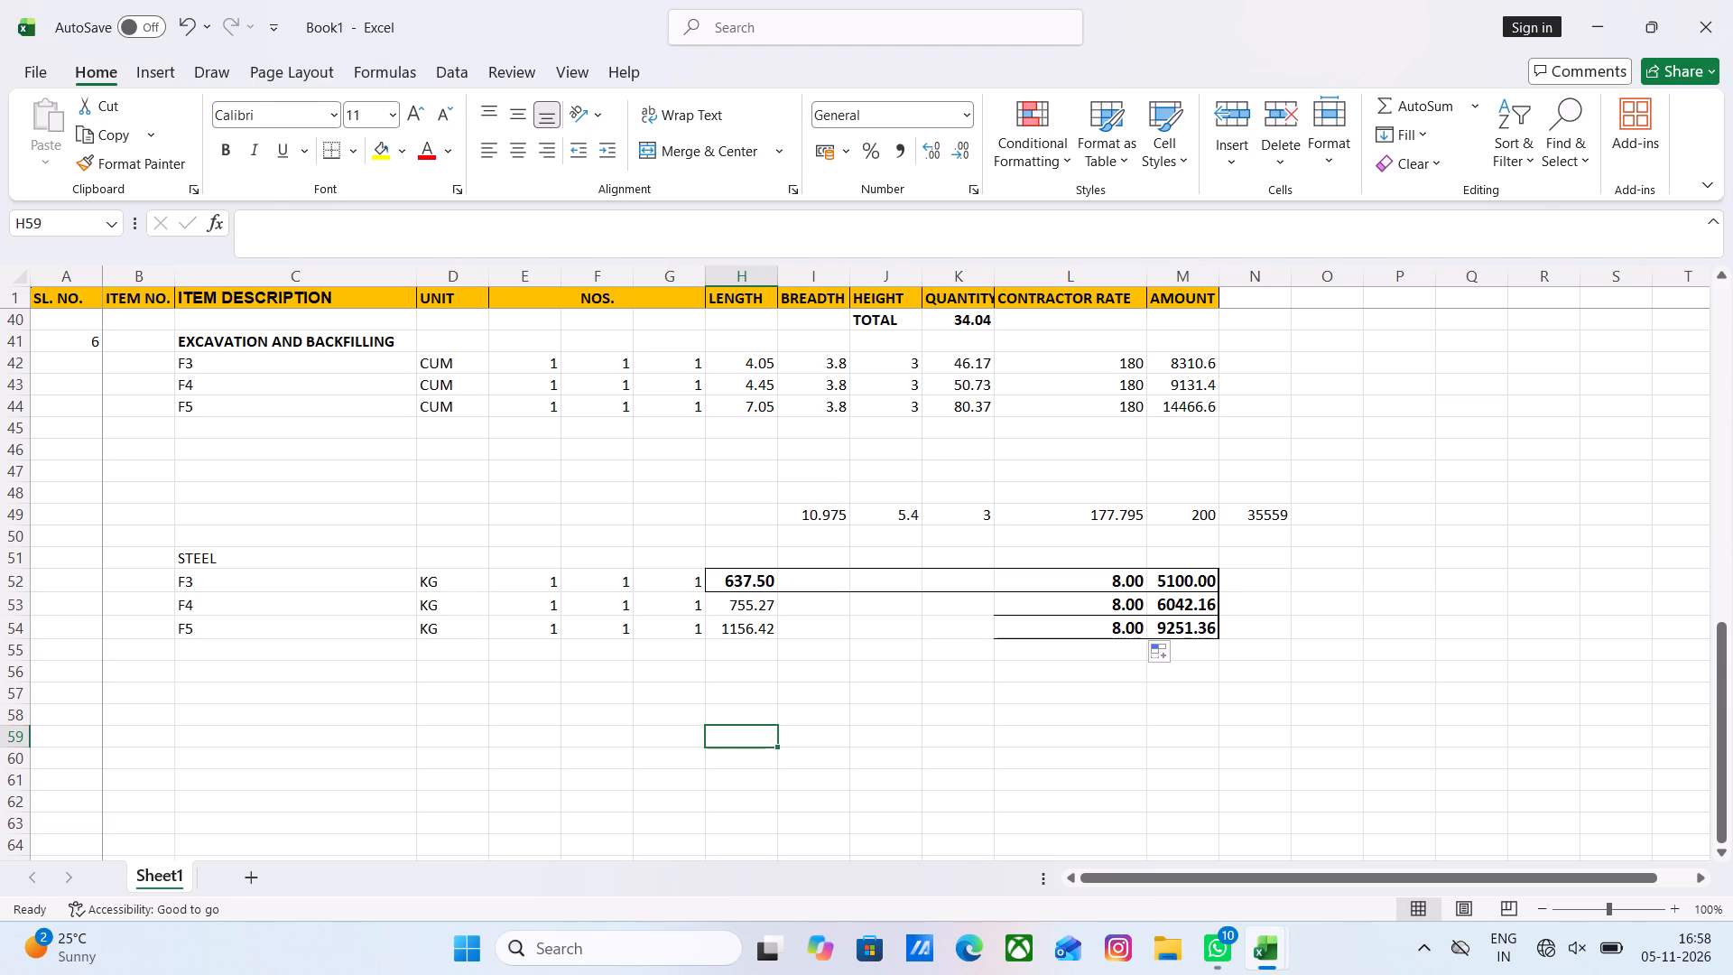
click(1313, 701)
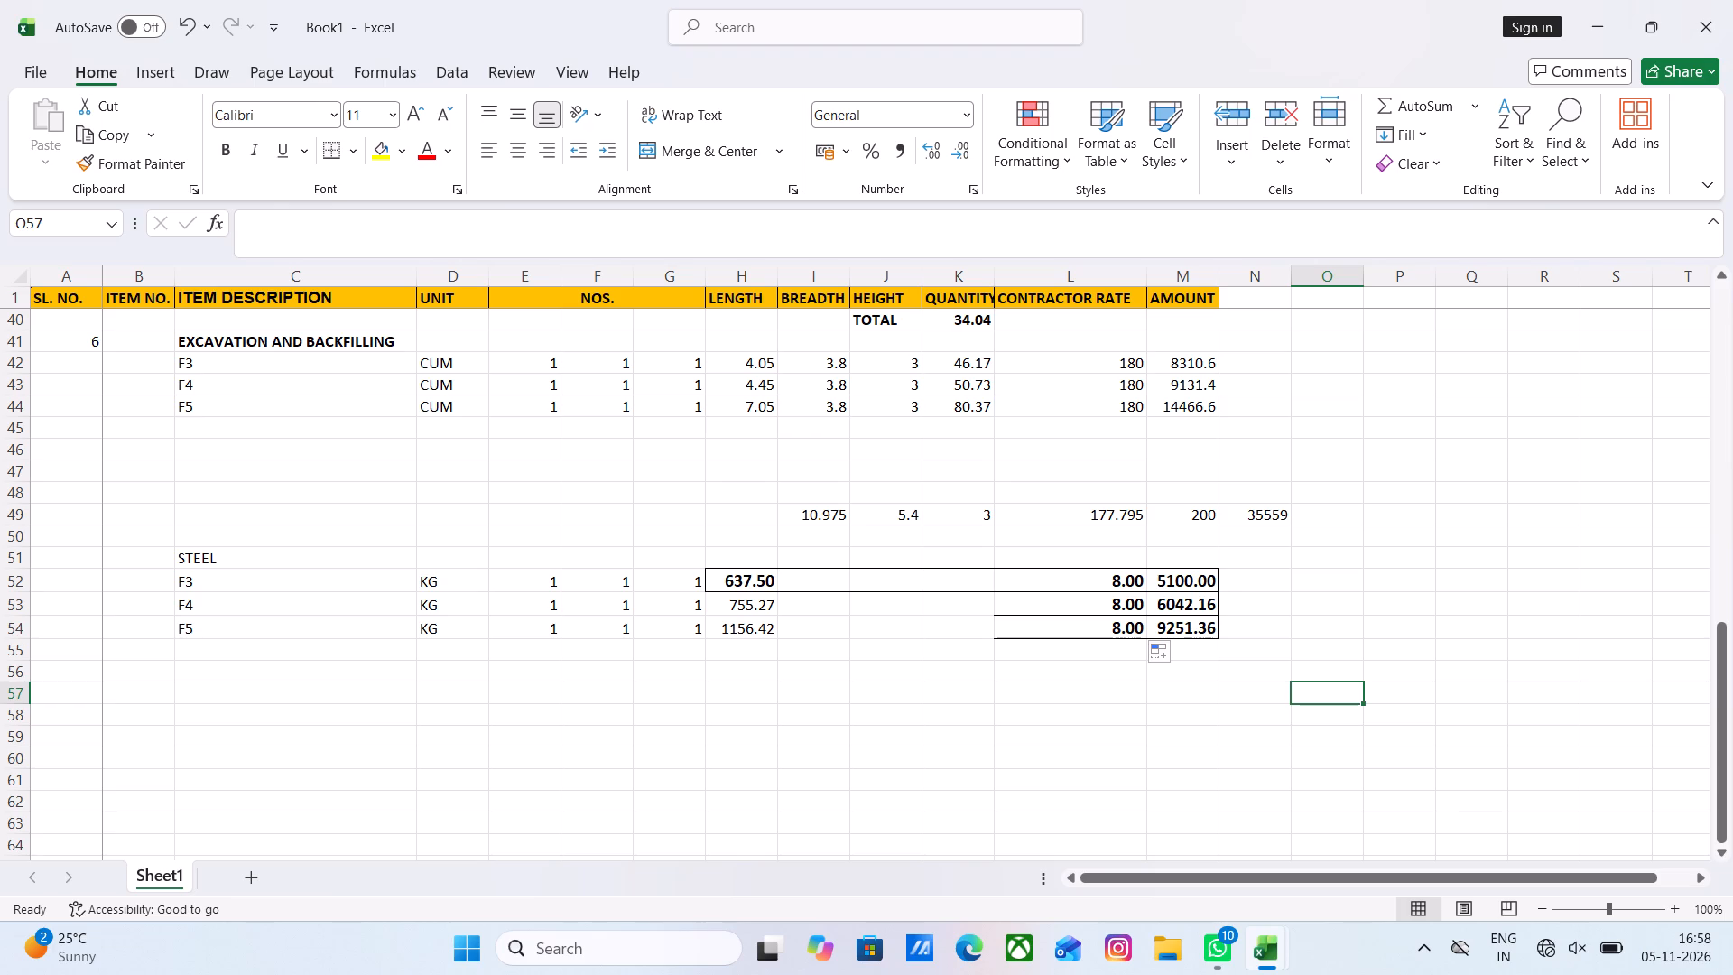
drag(824, 698, 877, 696)
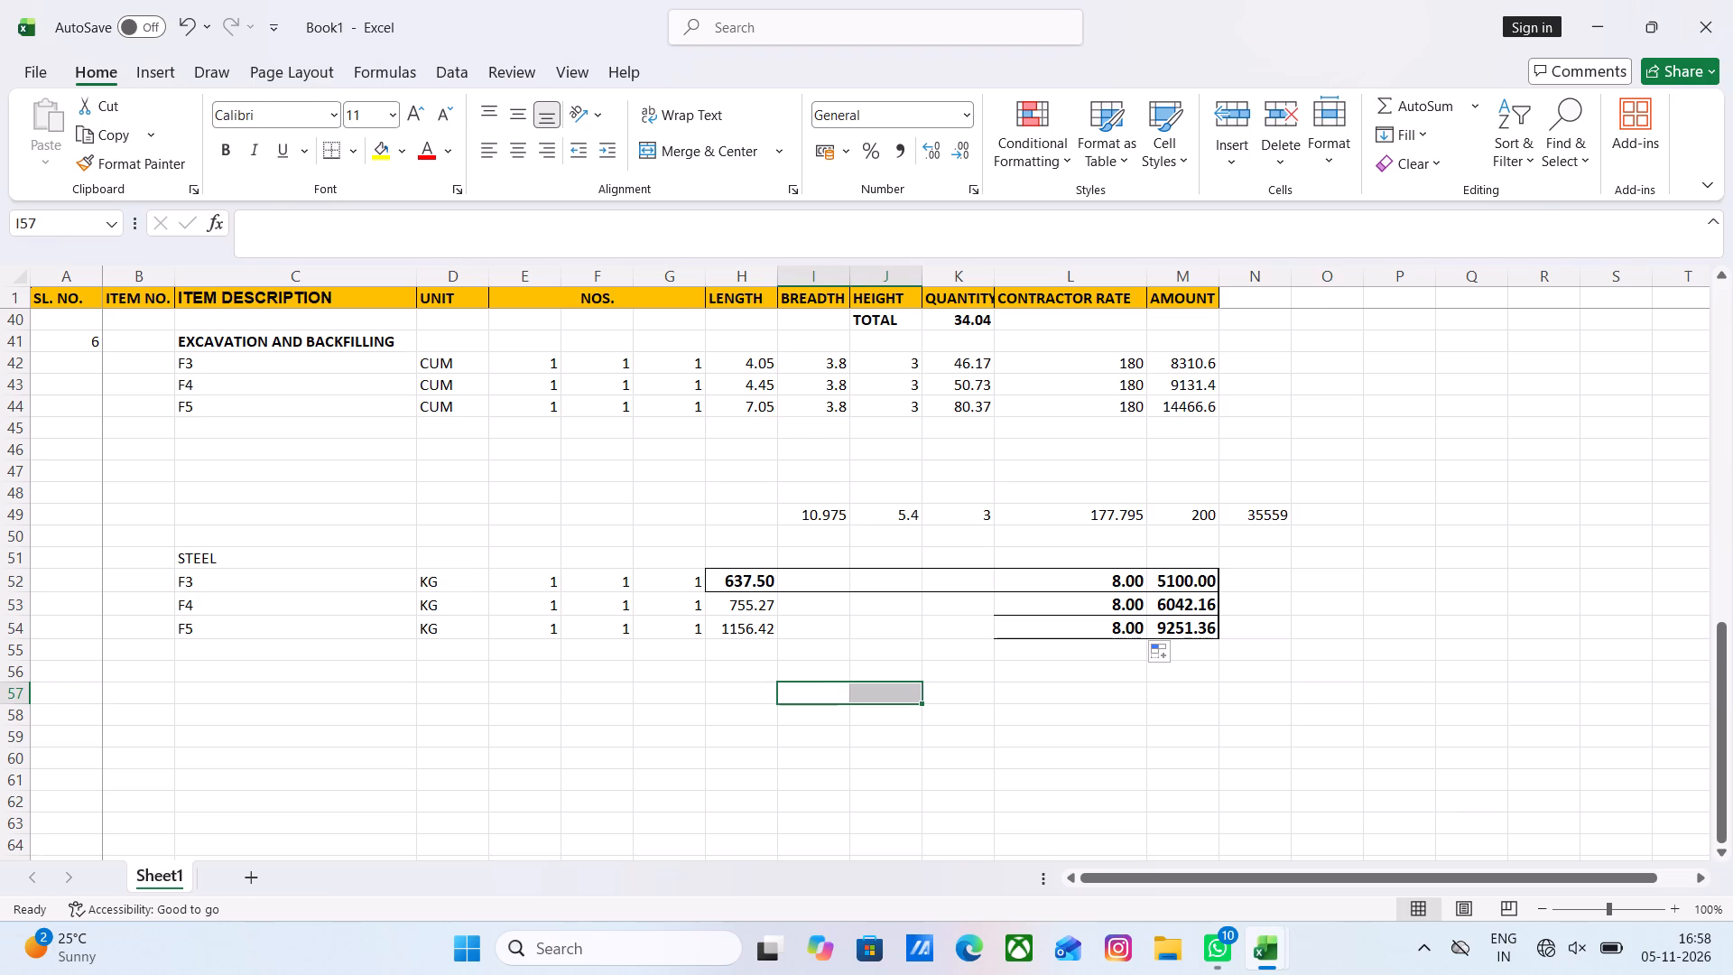
click(890, 720)
click(839, 693)
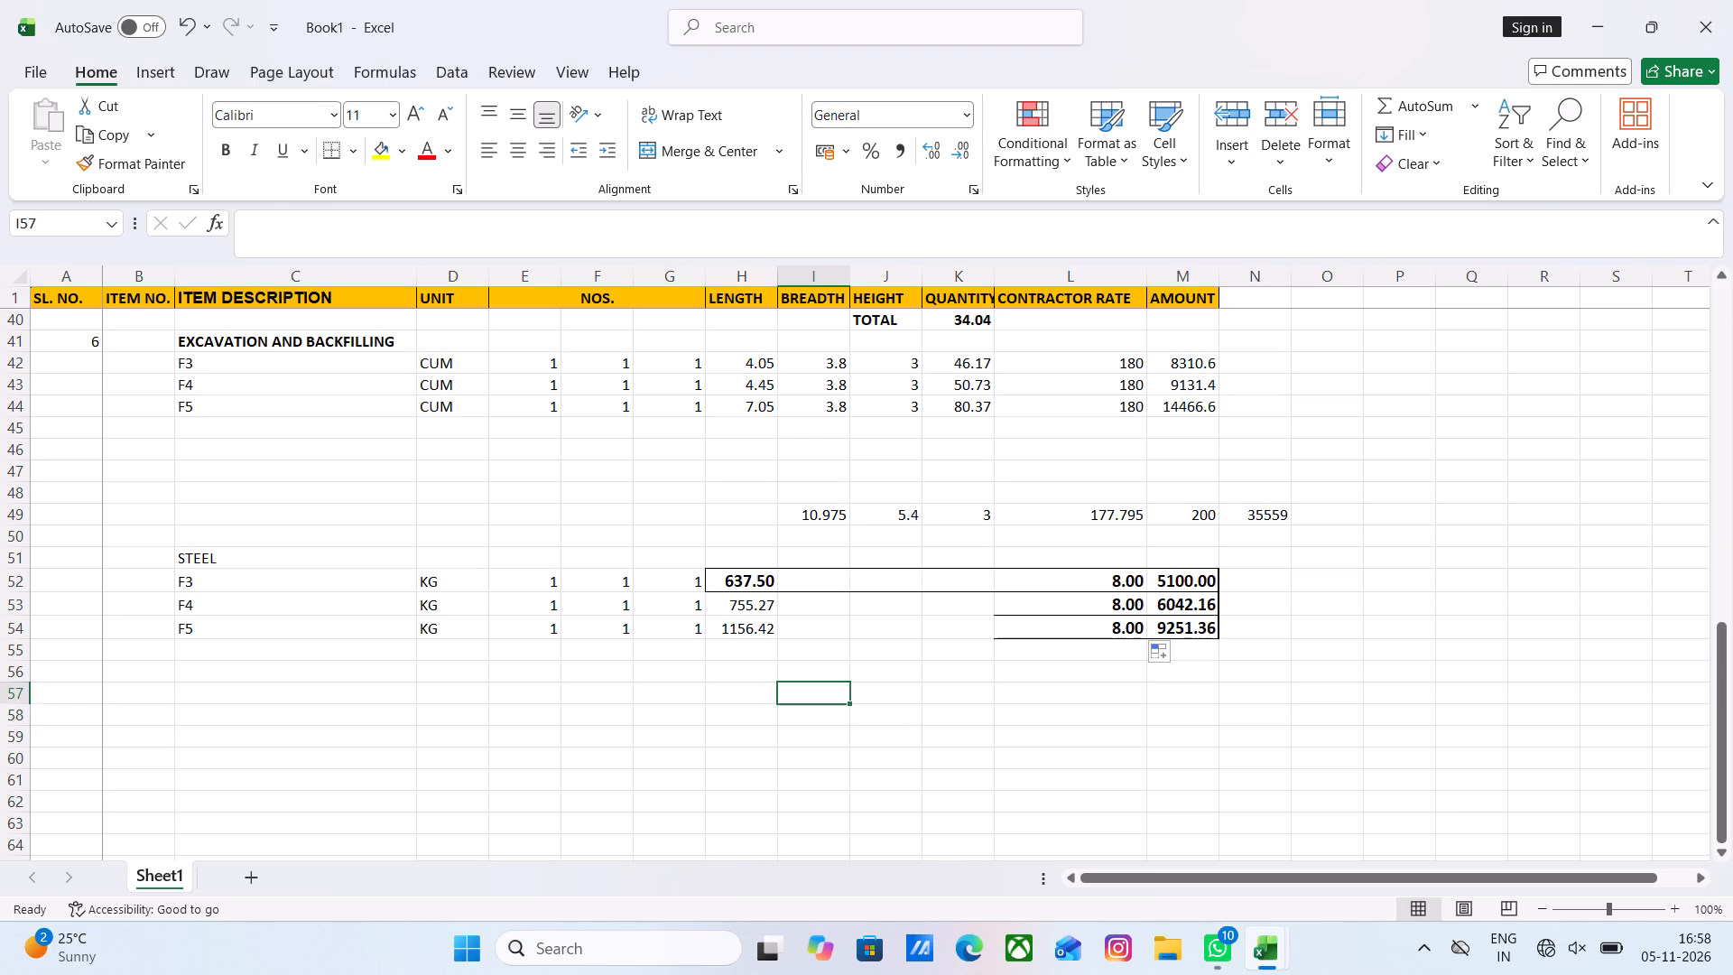
text(TOTAL)
click(837, 779)
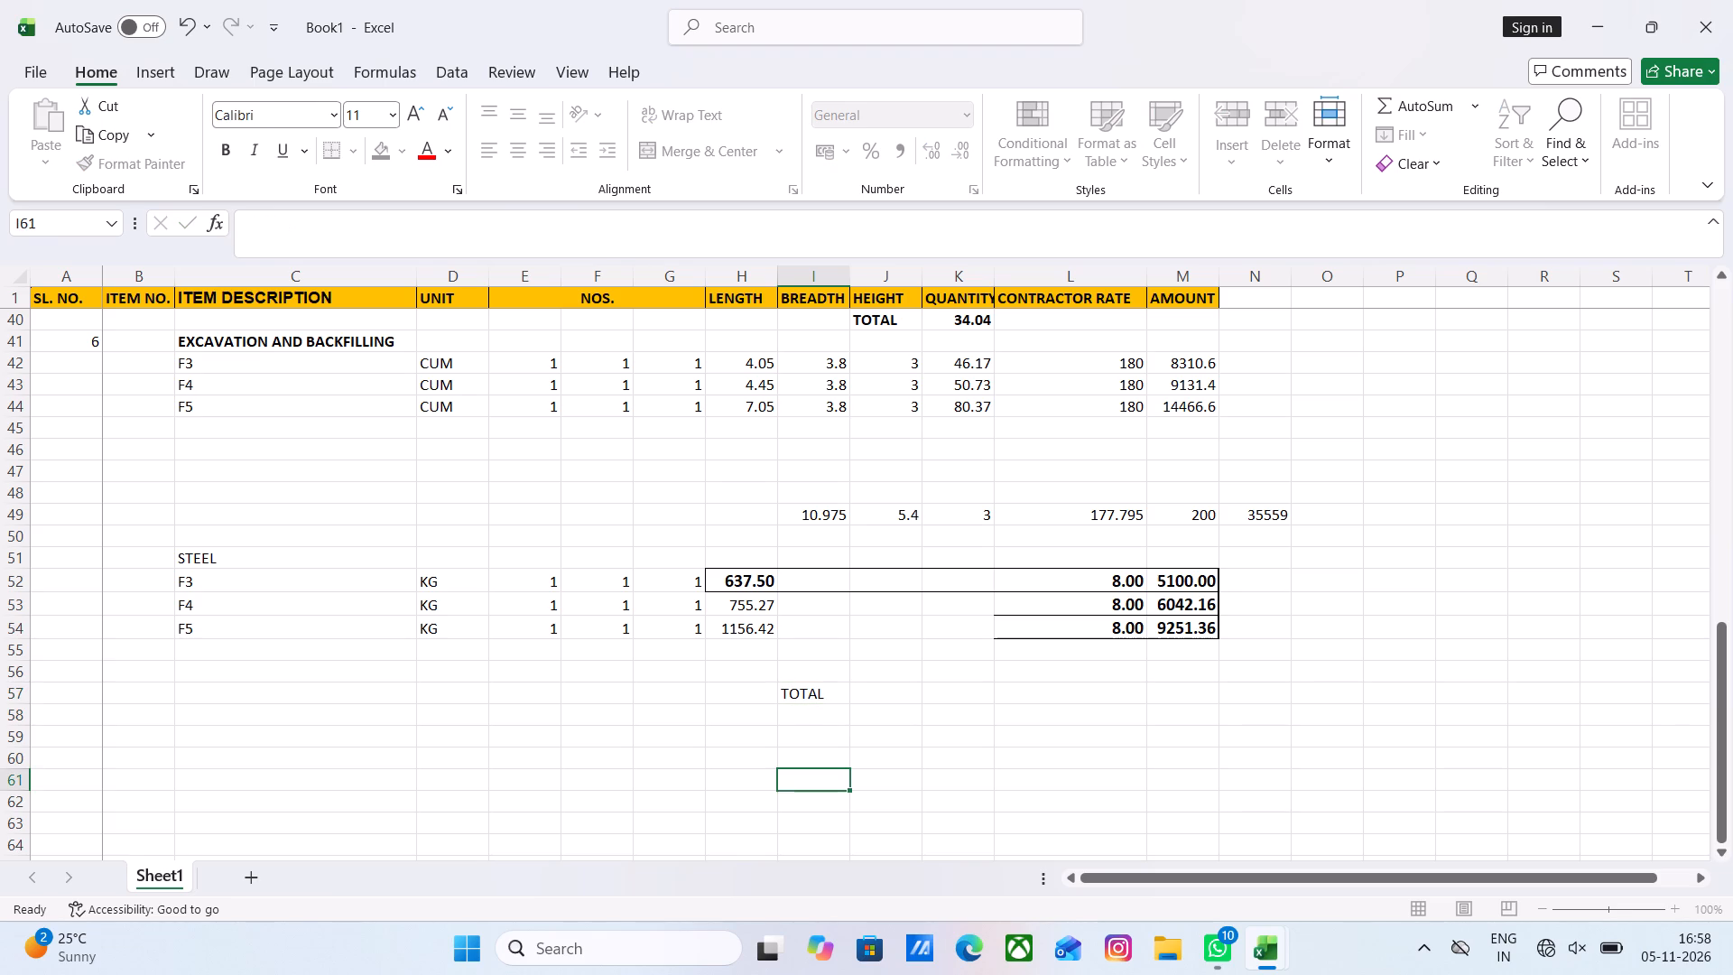
click(811, 715)
key(f)
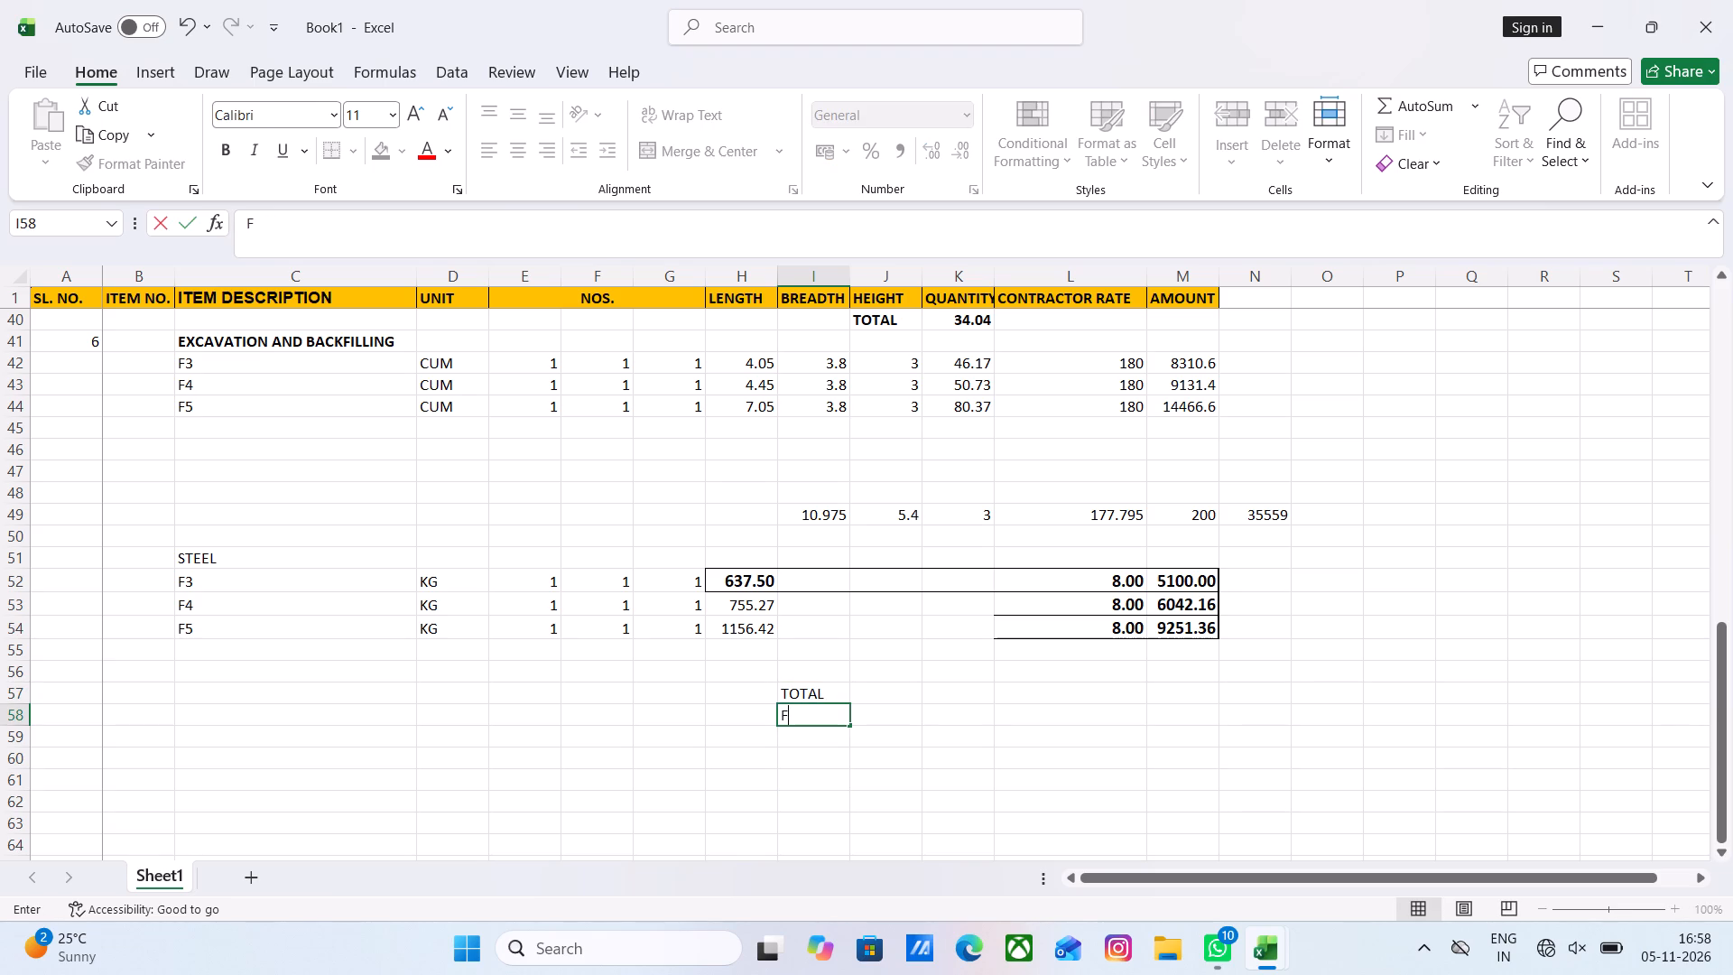
key(3)
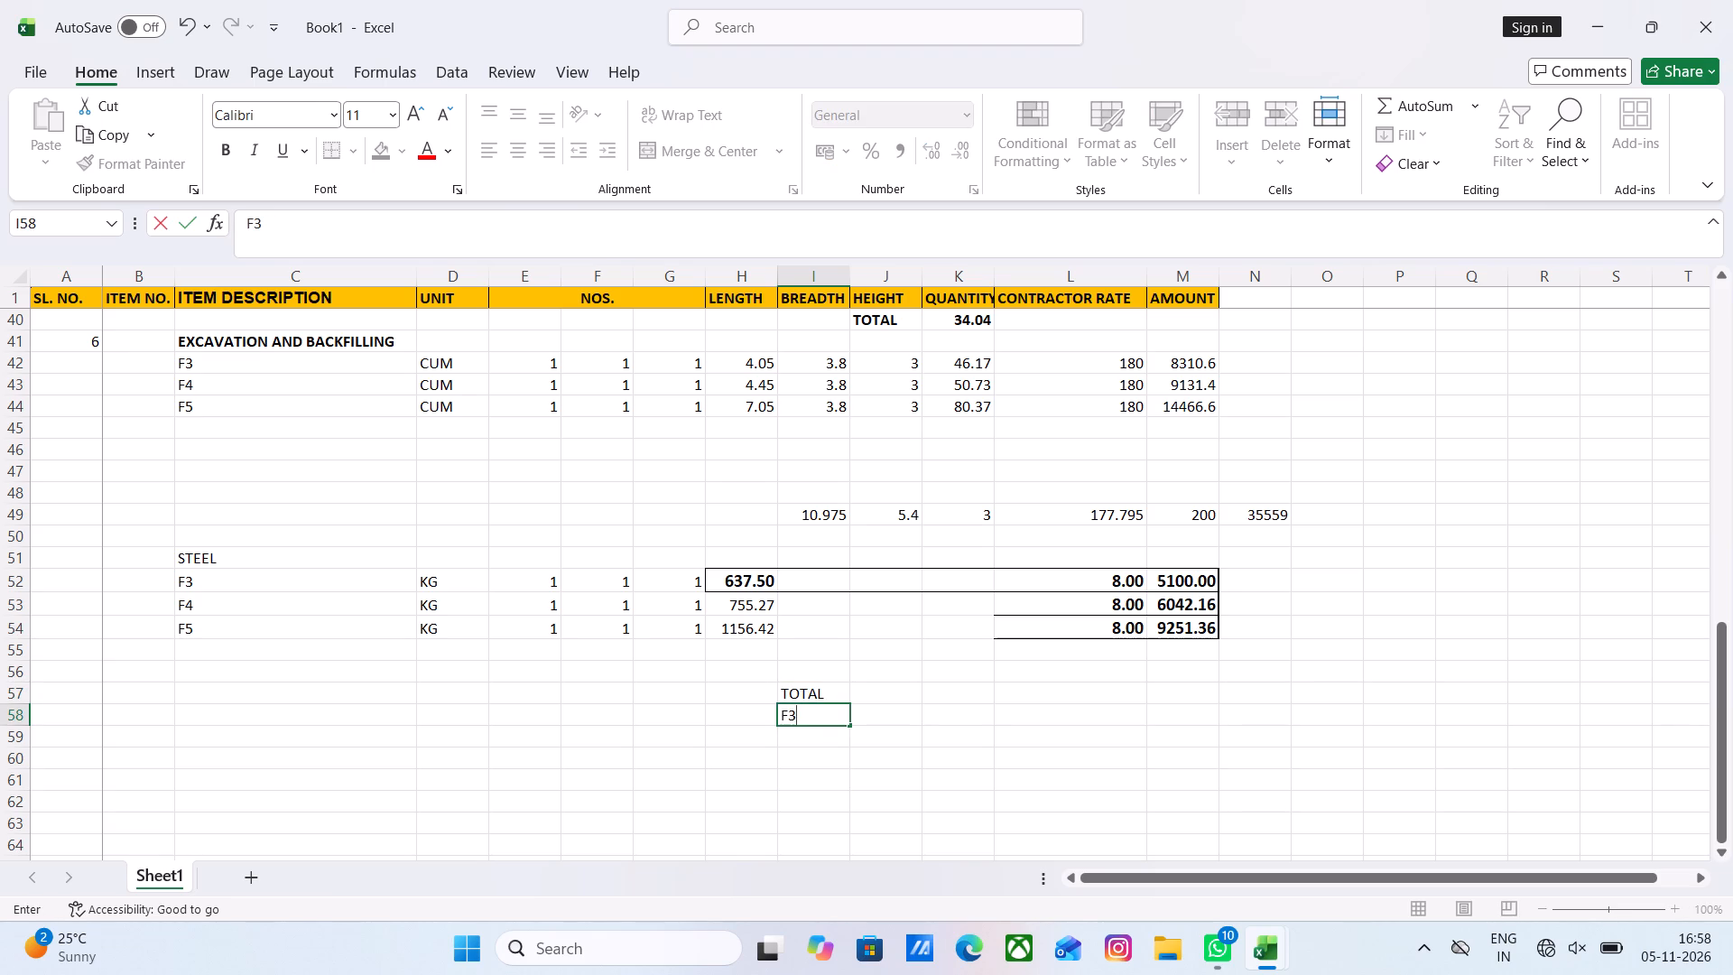
click(811, 737)
text(F4)
click(811, 766)
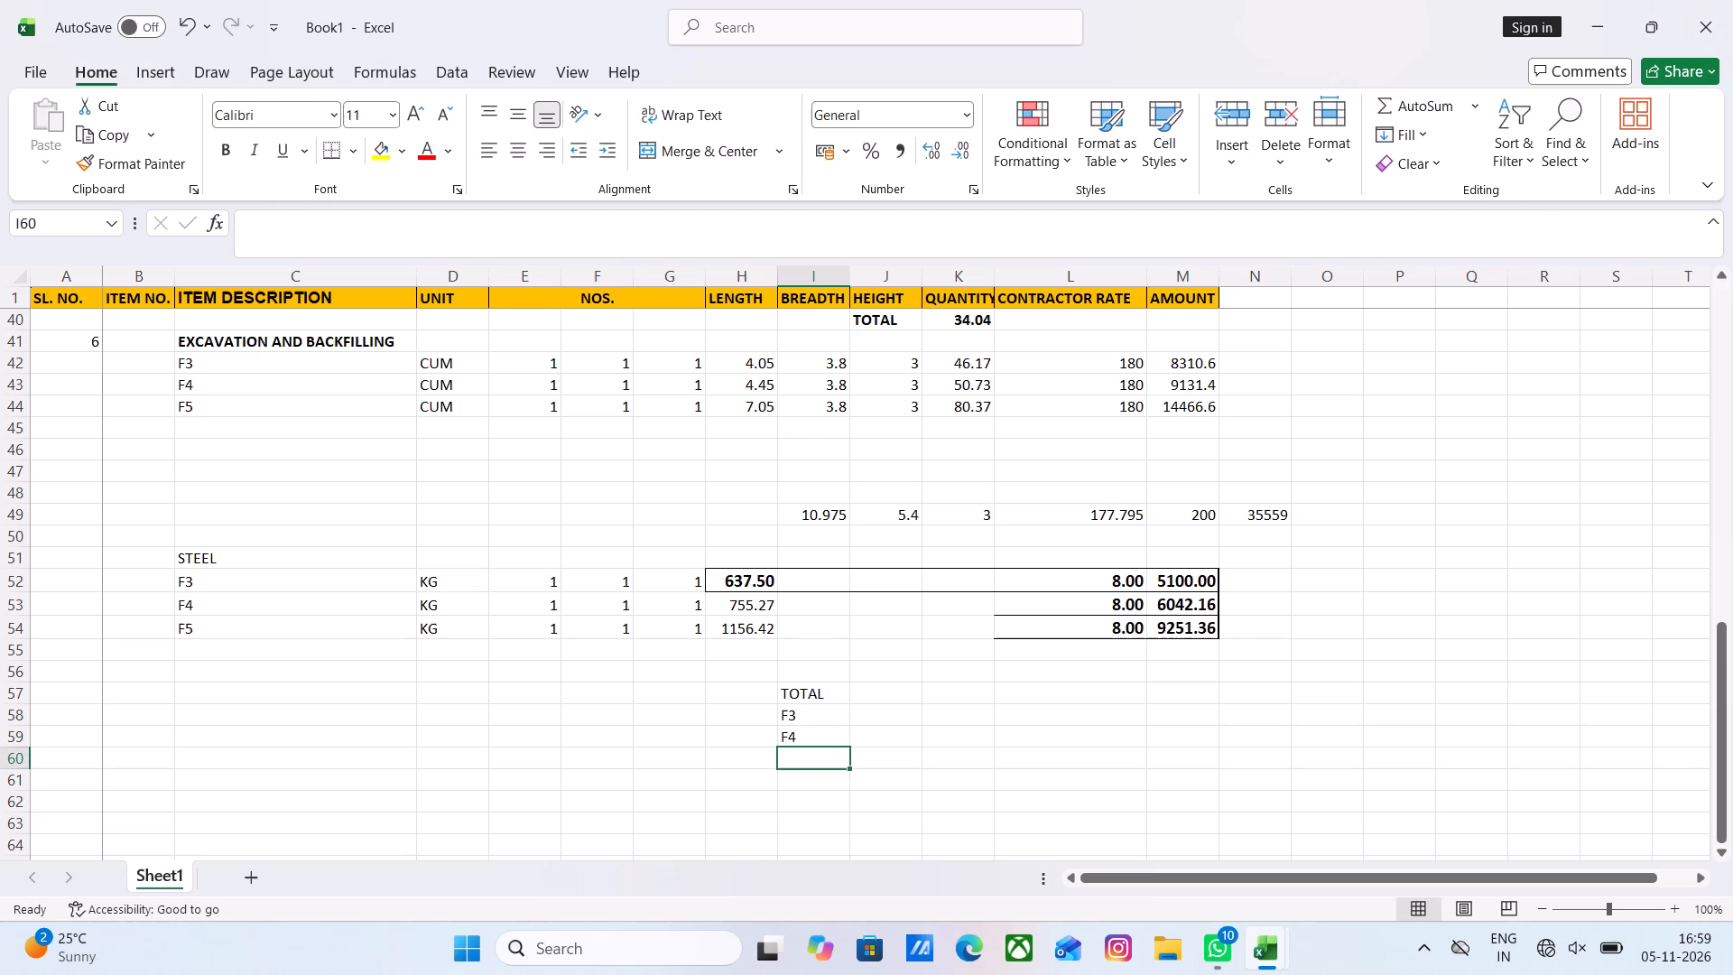
key(f)
key(5)
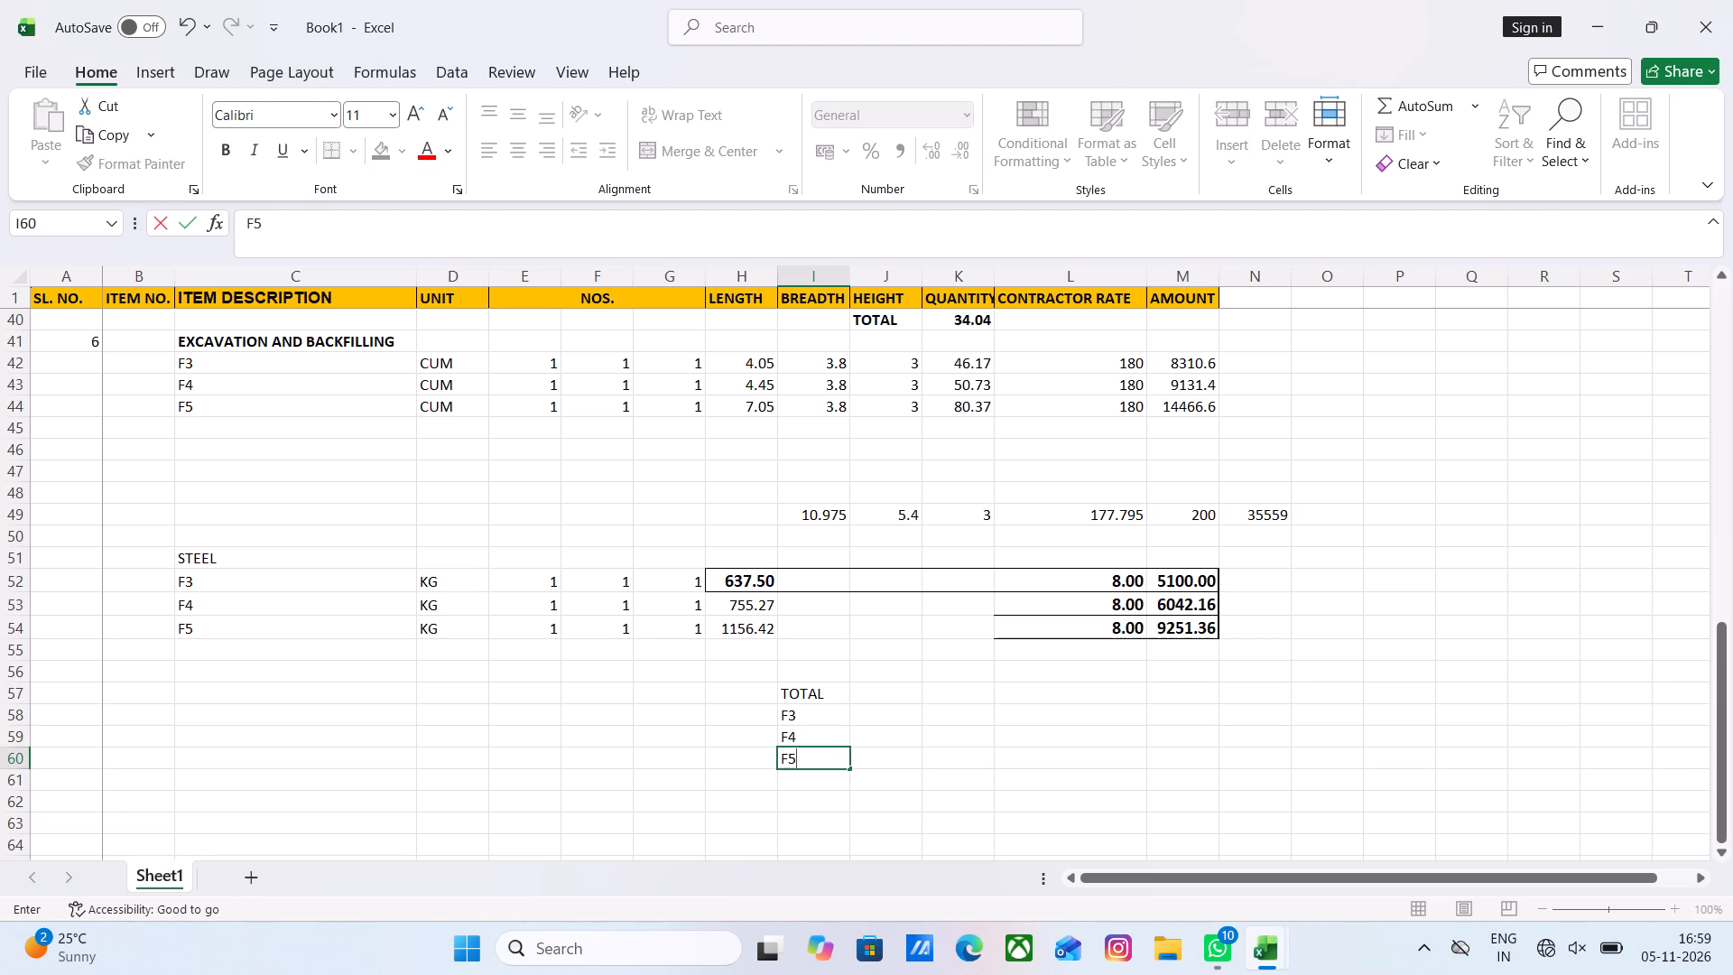
click(811, 766)
Calculate the total in J57 as M52+M42+M27, adding the steel, excavation and shuttering amounts.
click(884, 695)
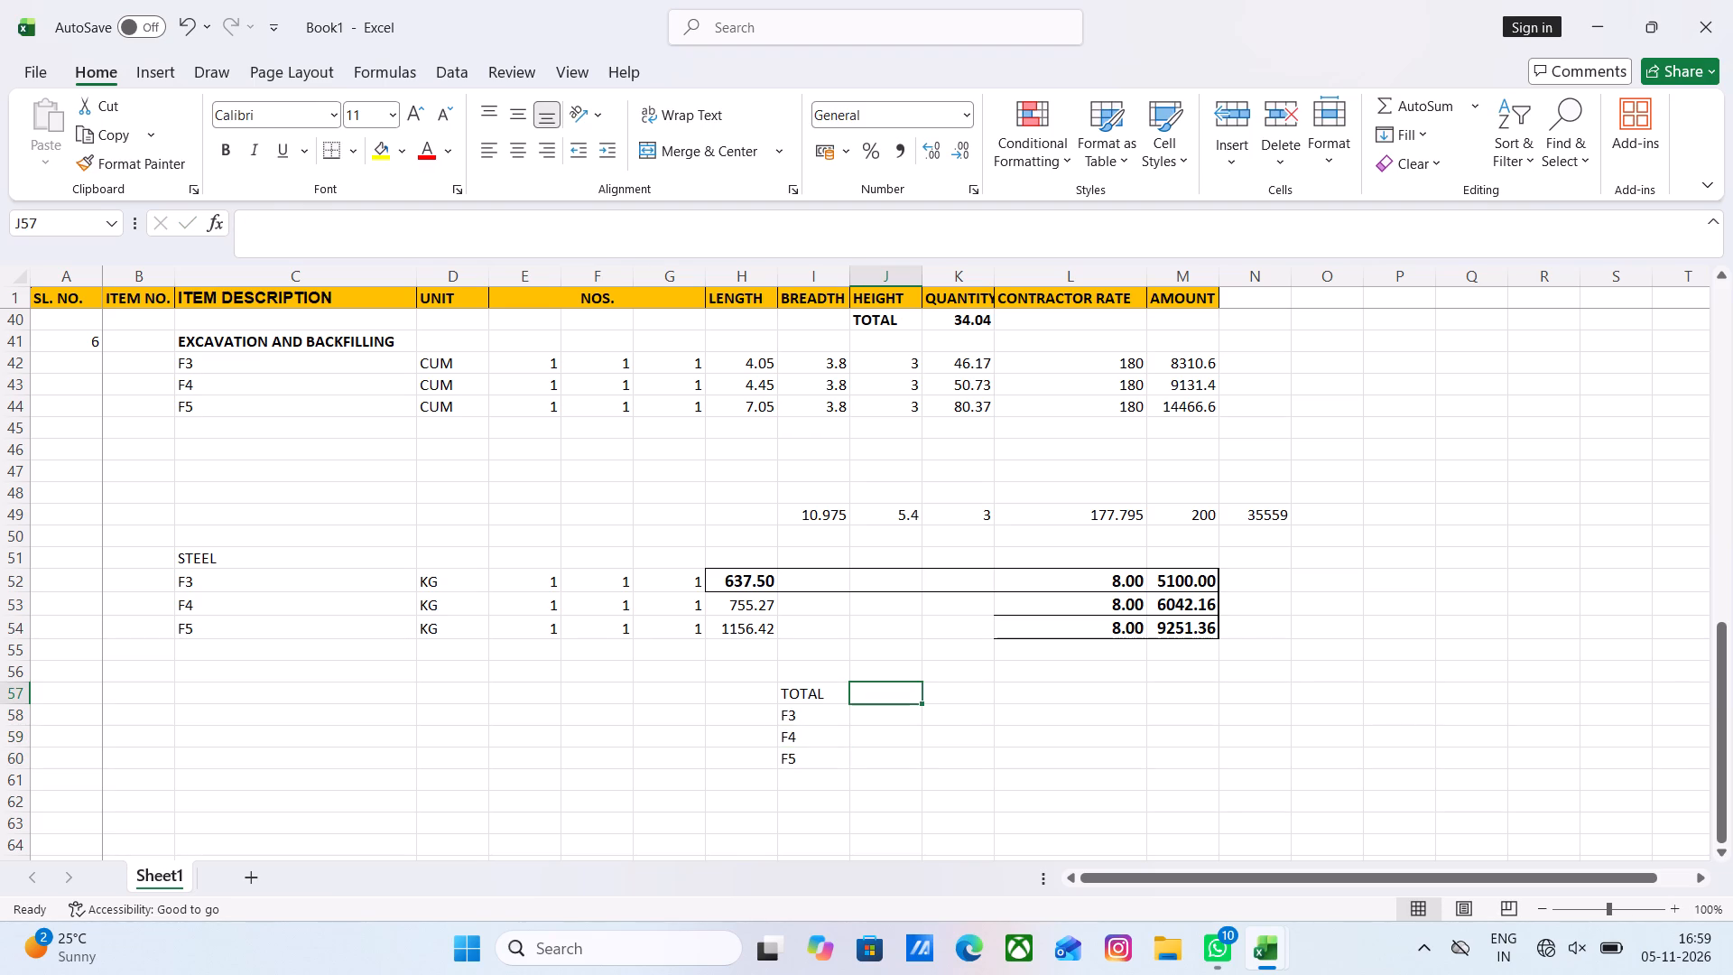
key(plus)
click(1157, 586)
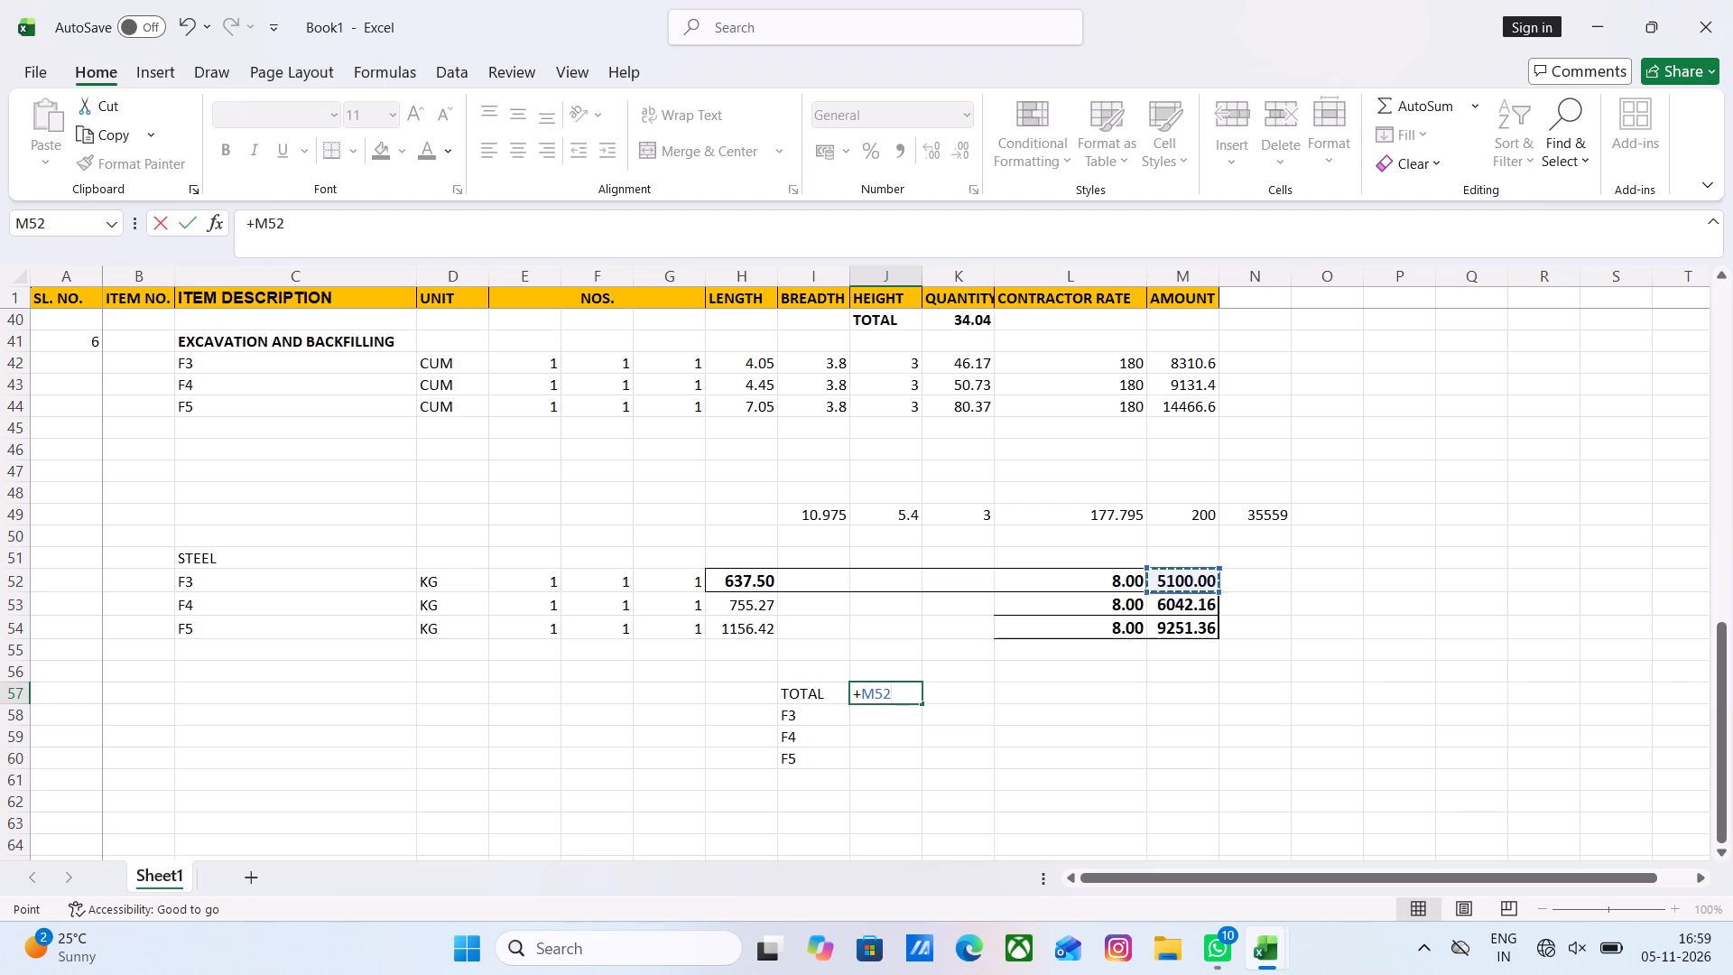
key(plus)
scroll(934, 709, up, 2)
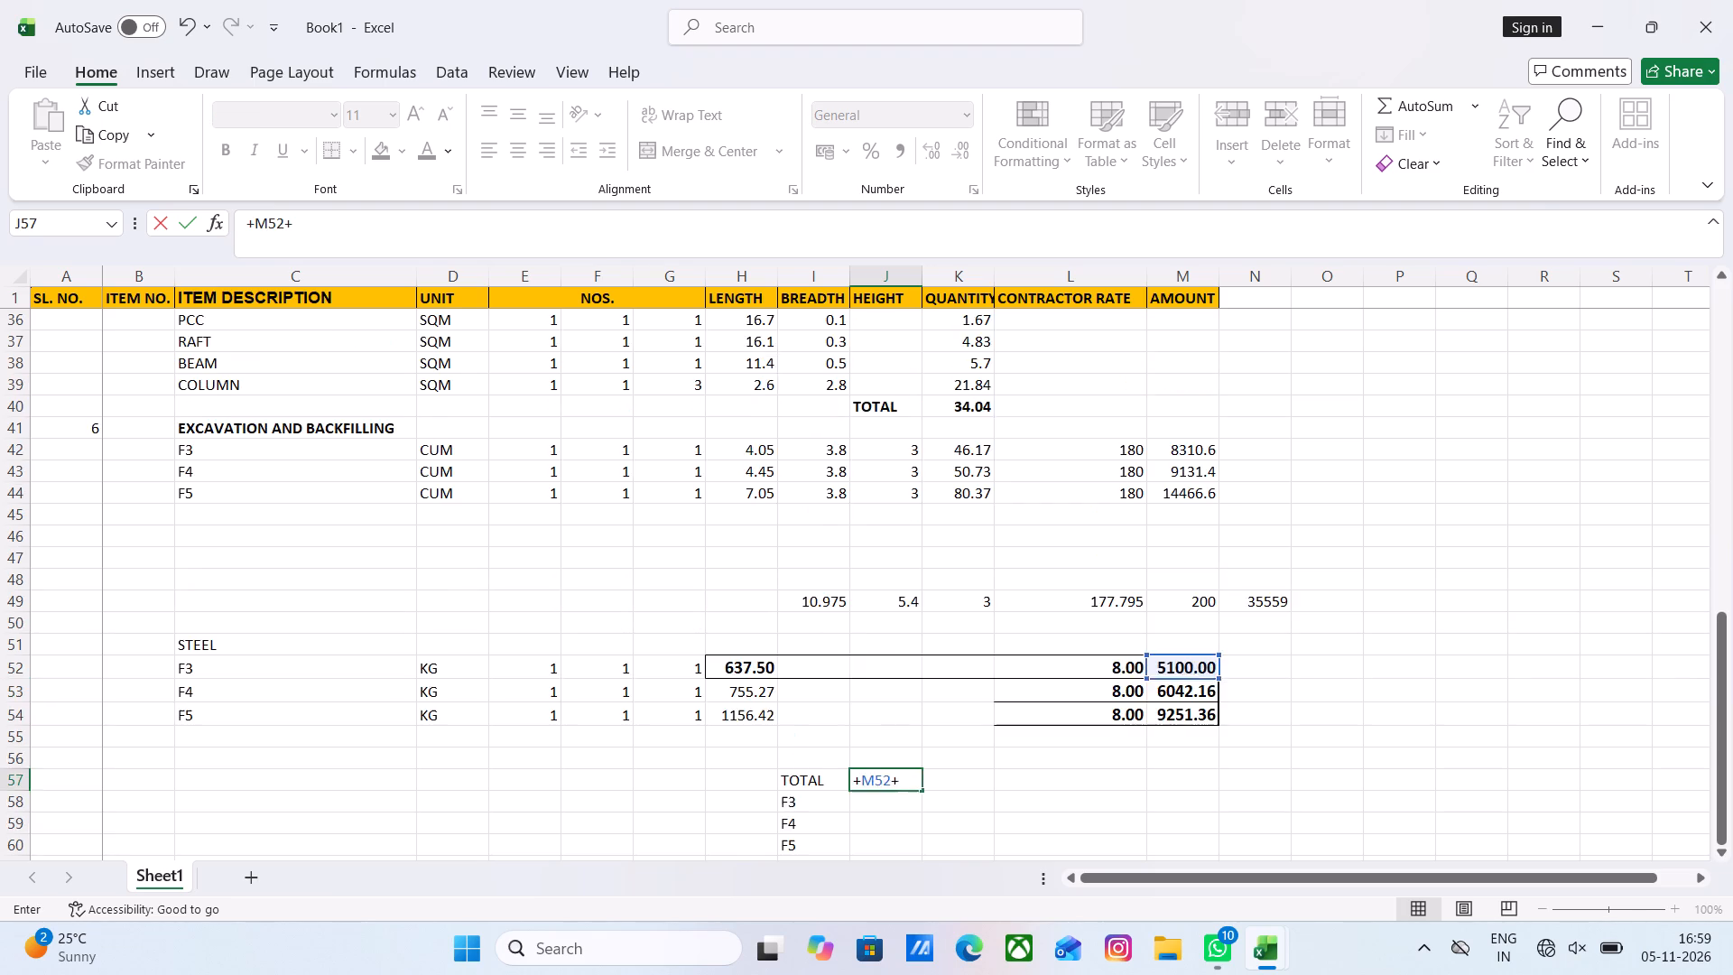
scroll(934, 709, up, 1)
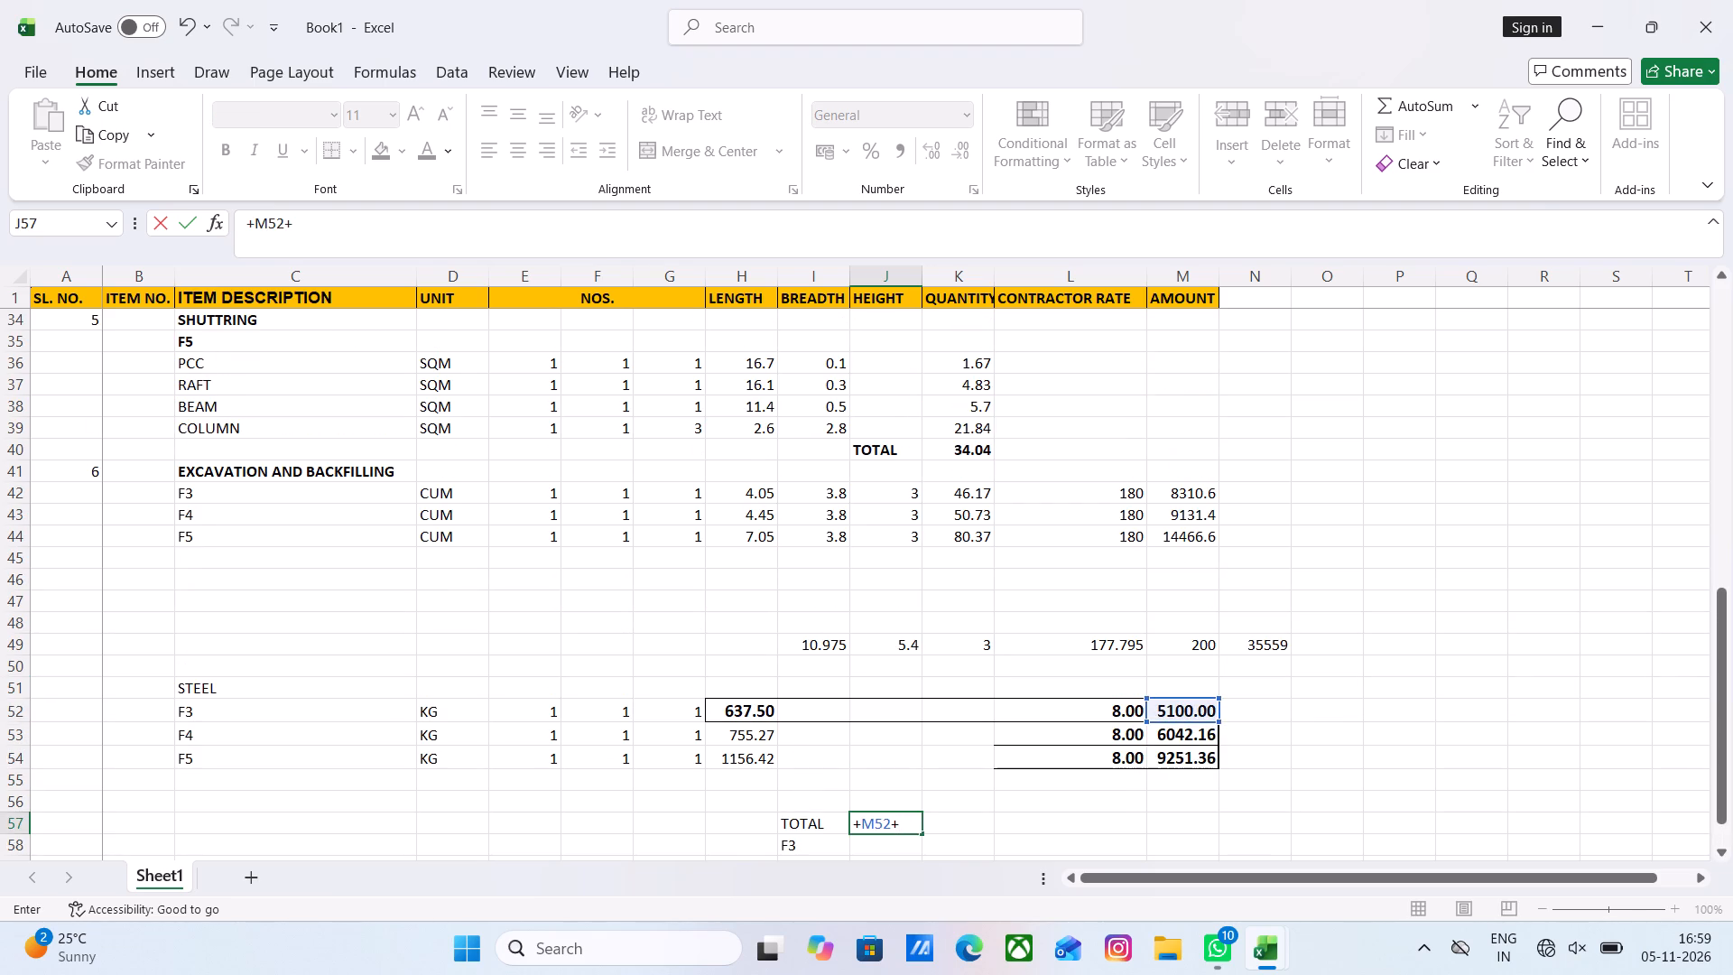
click(1205, 494)
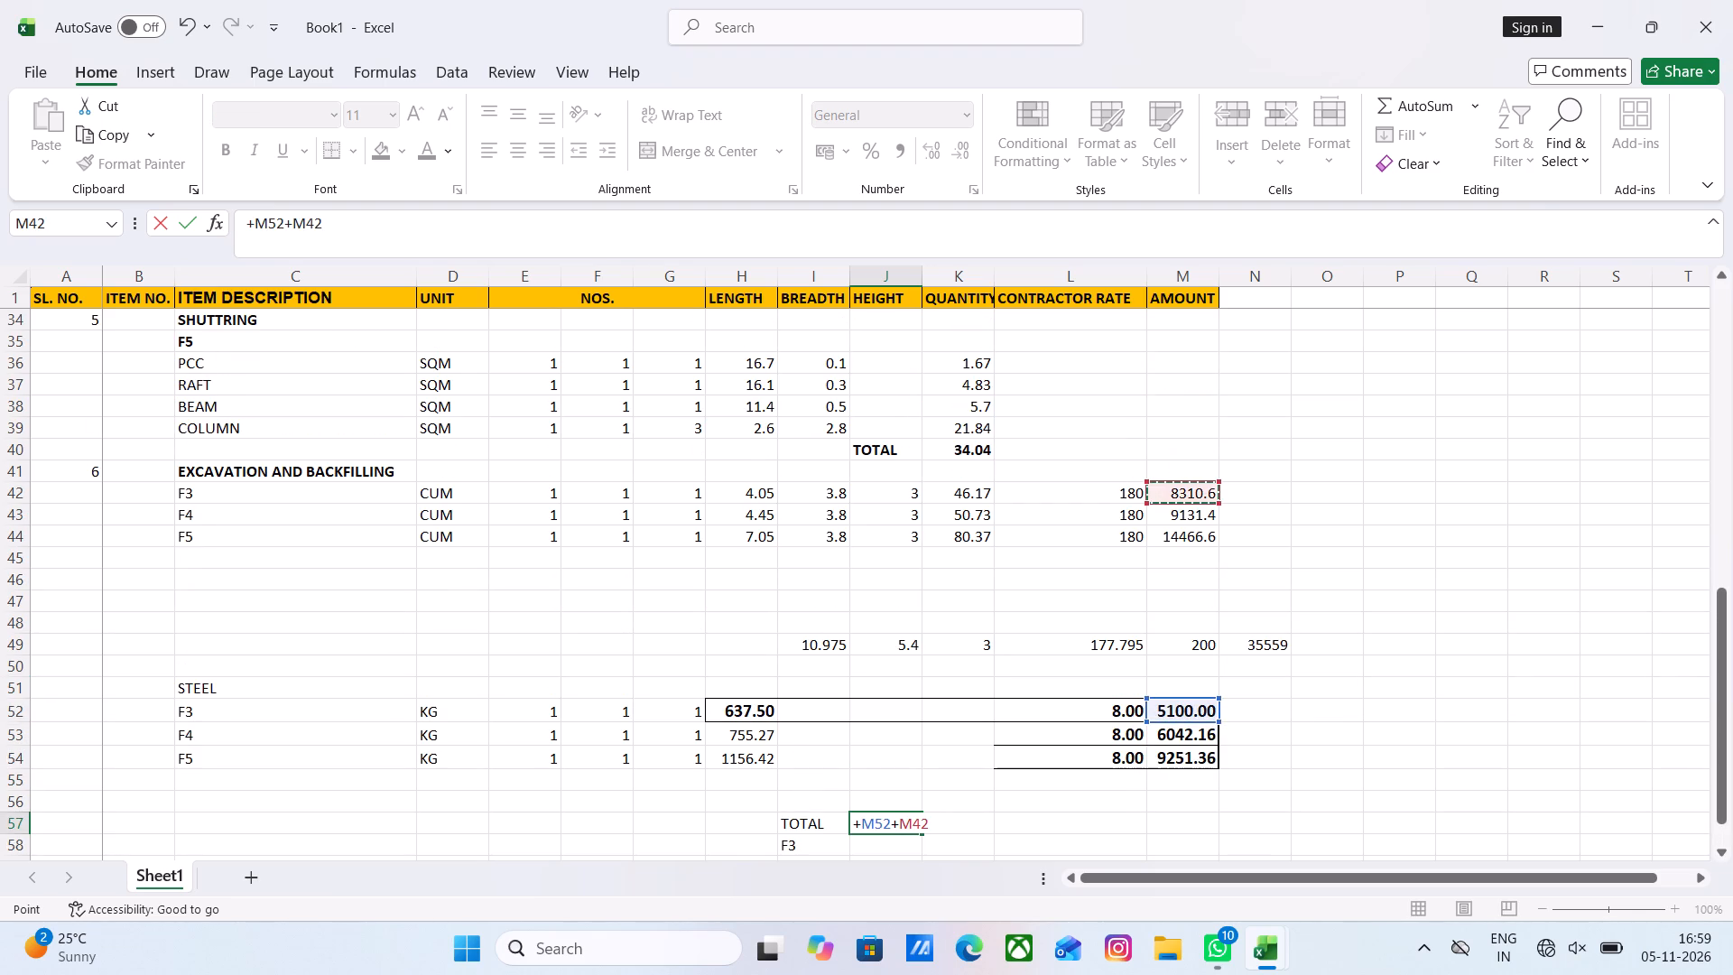
key(plus)
scroll(1204, 493, up, 5)
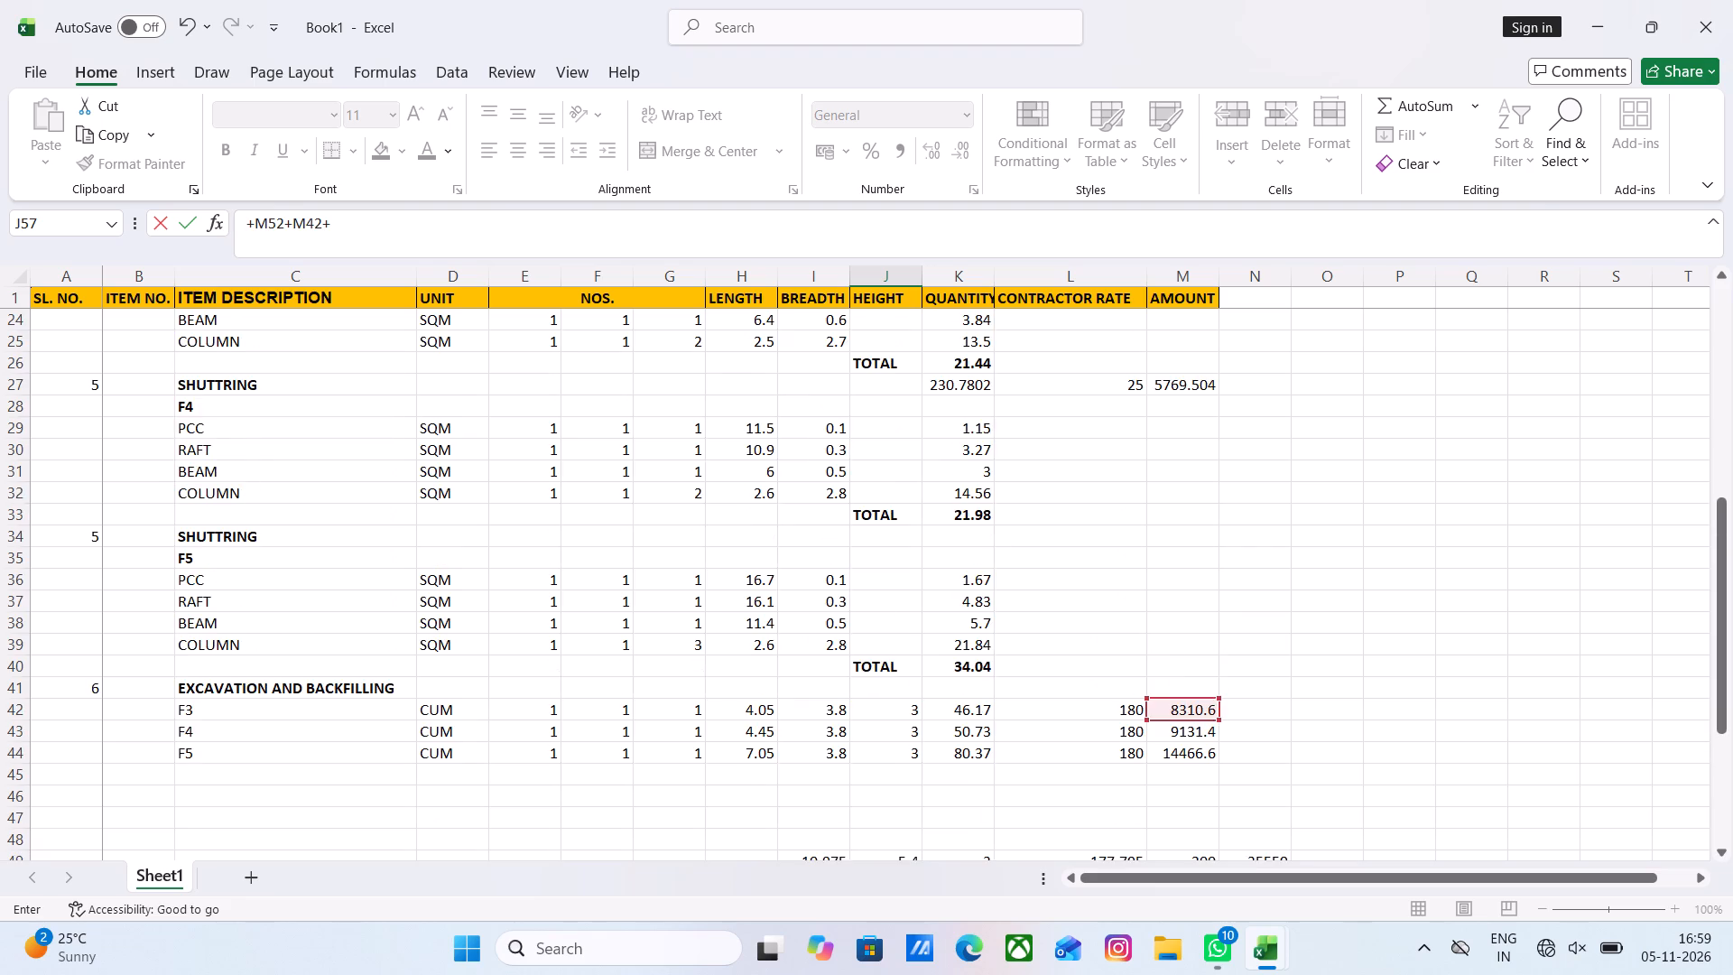
scroll(1204, 493, up, 2)
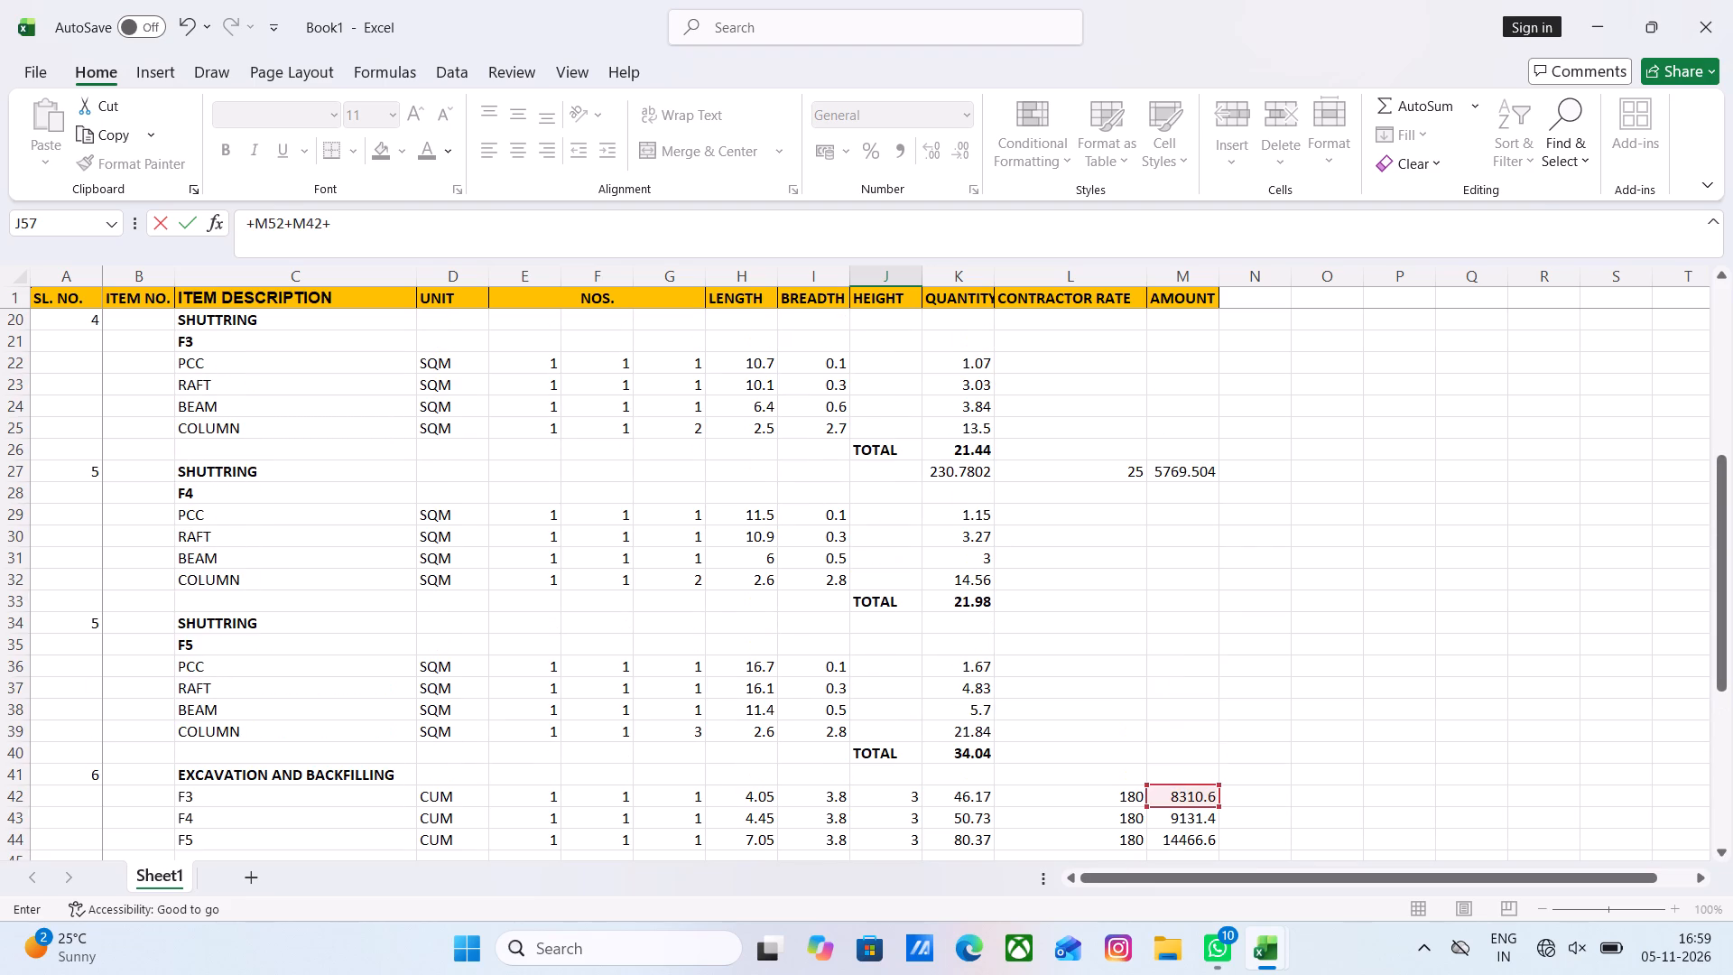
scroll(1204, 493, up, 2)
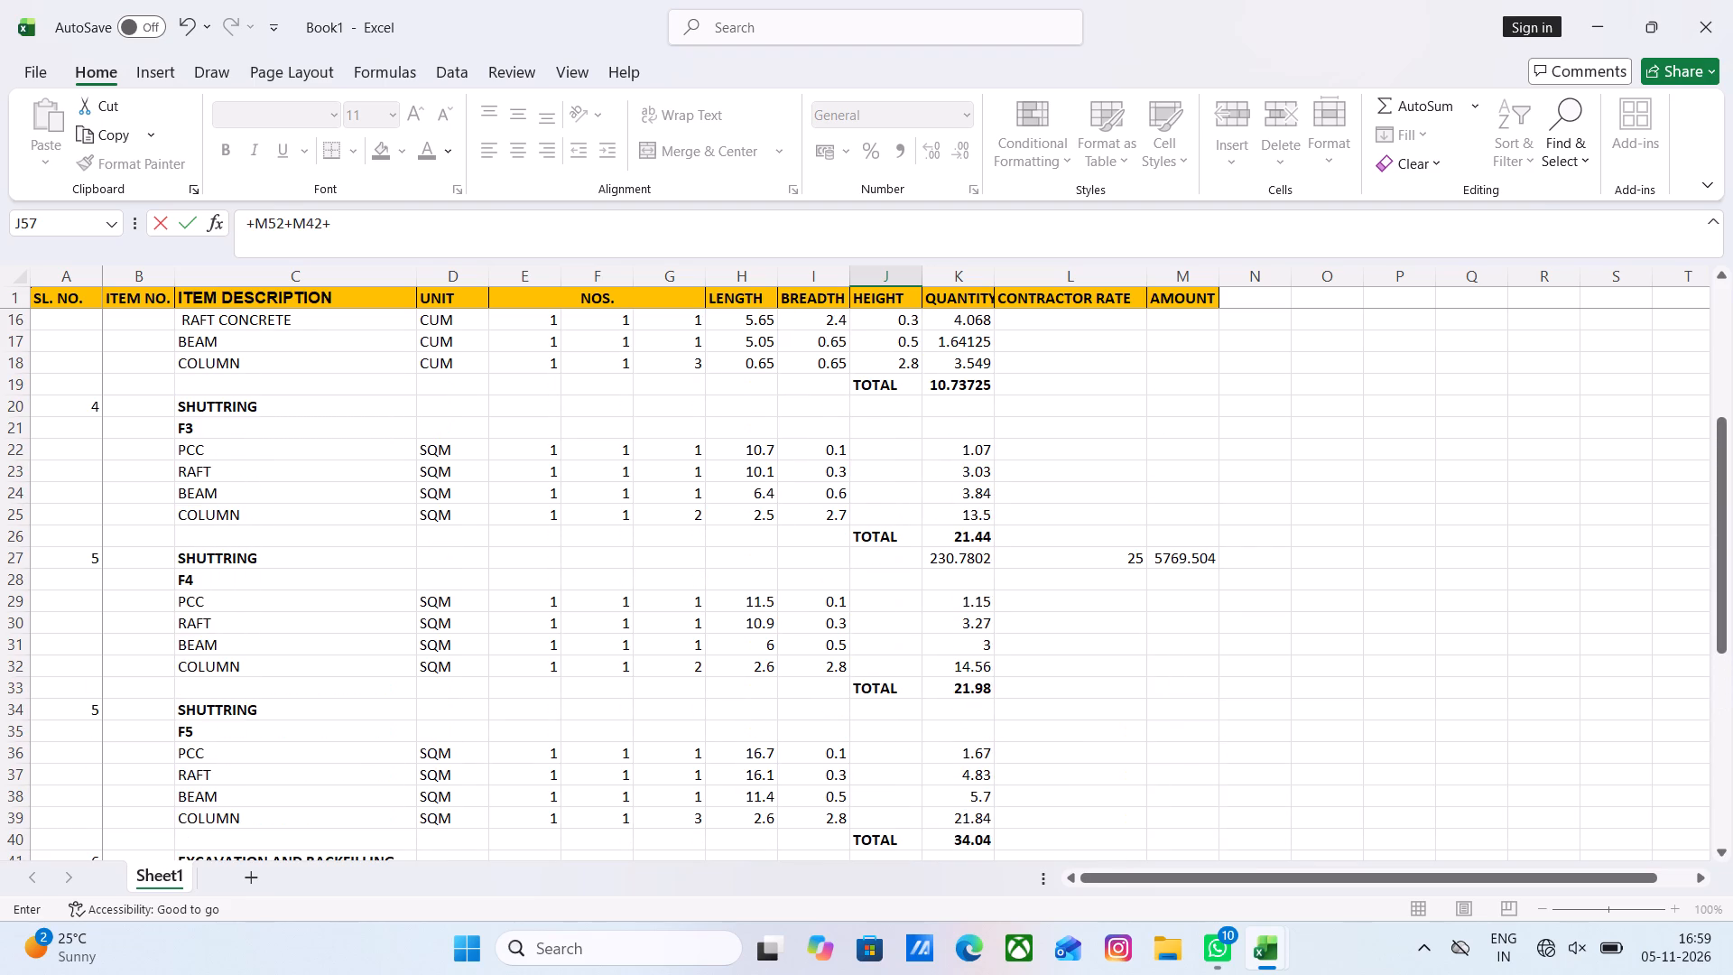
scroll(1204, 493, up, 1)
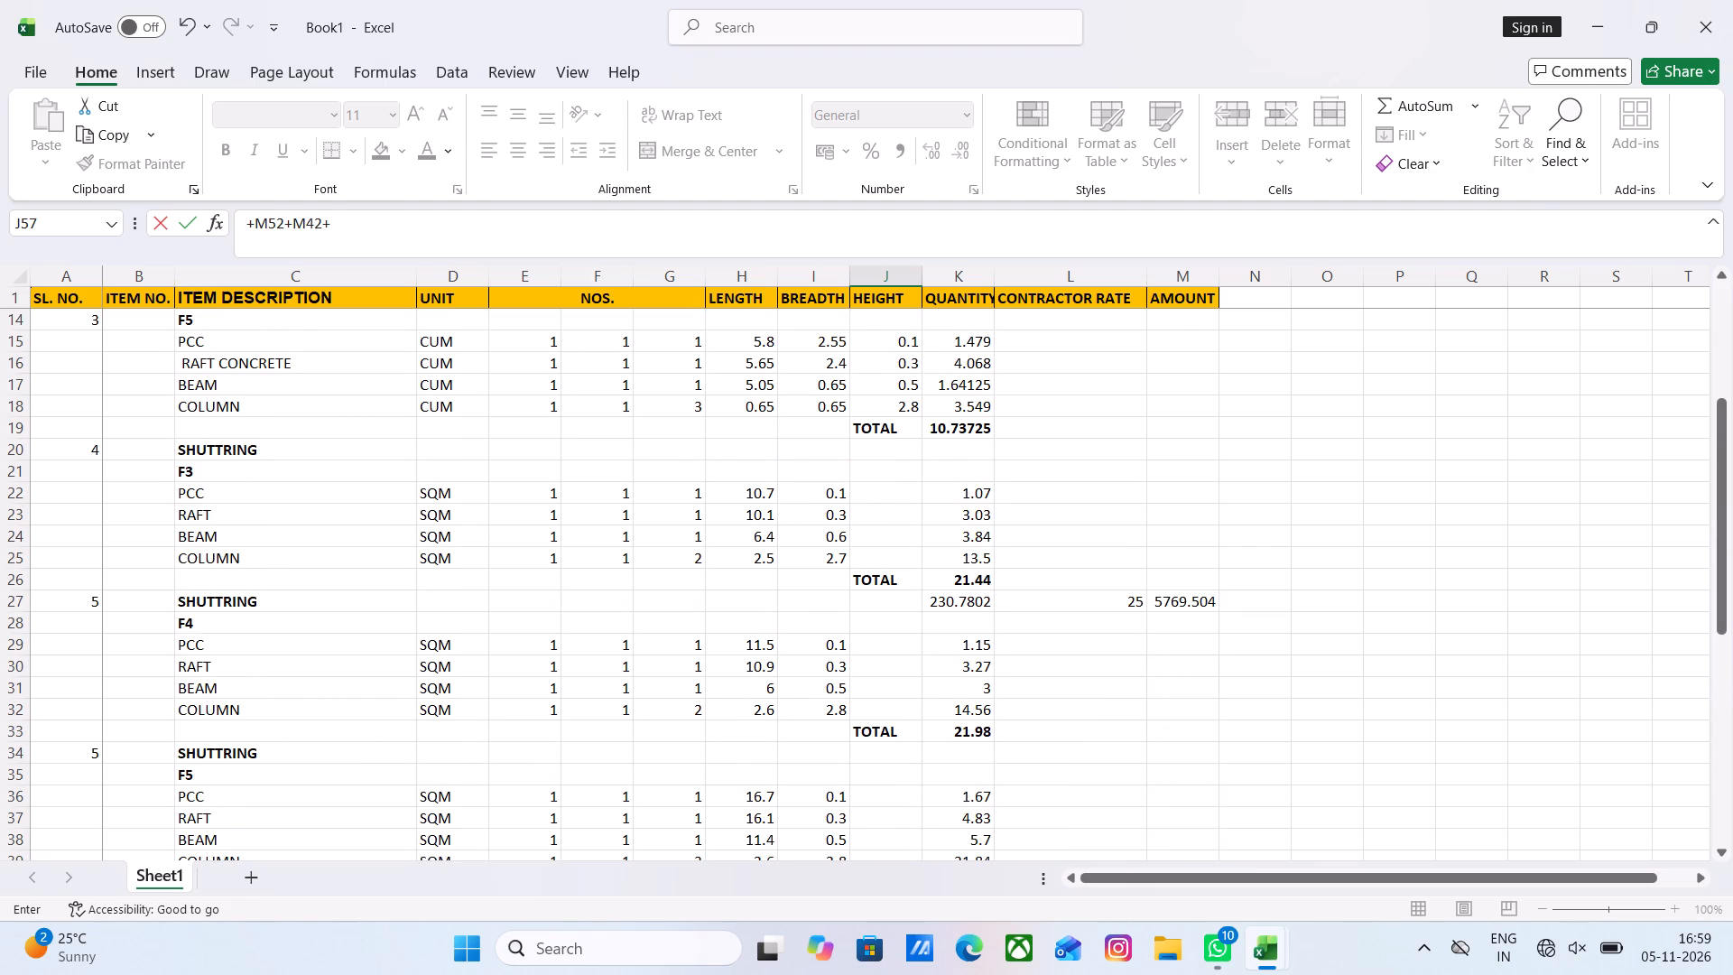
click(1195, 599)
key(Return)
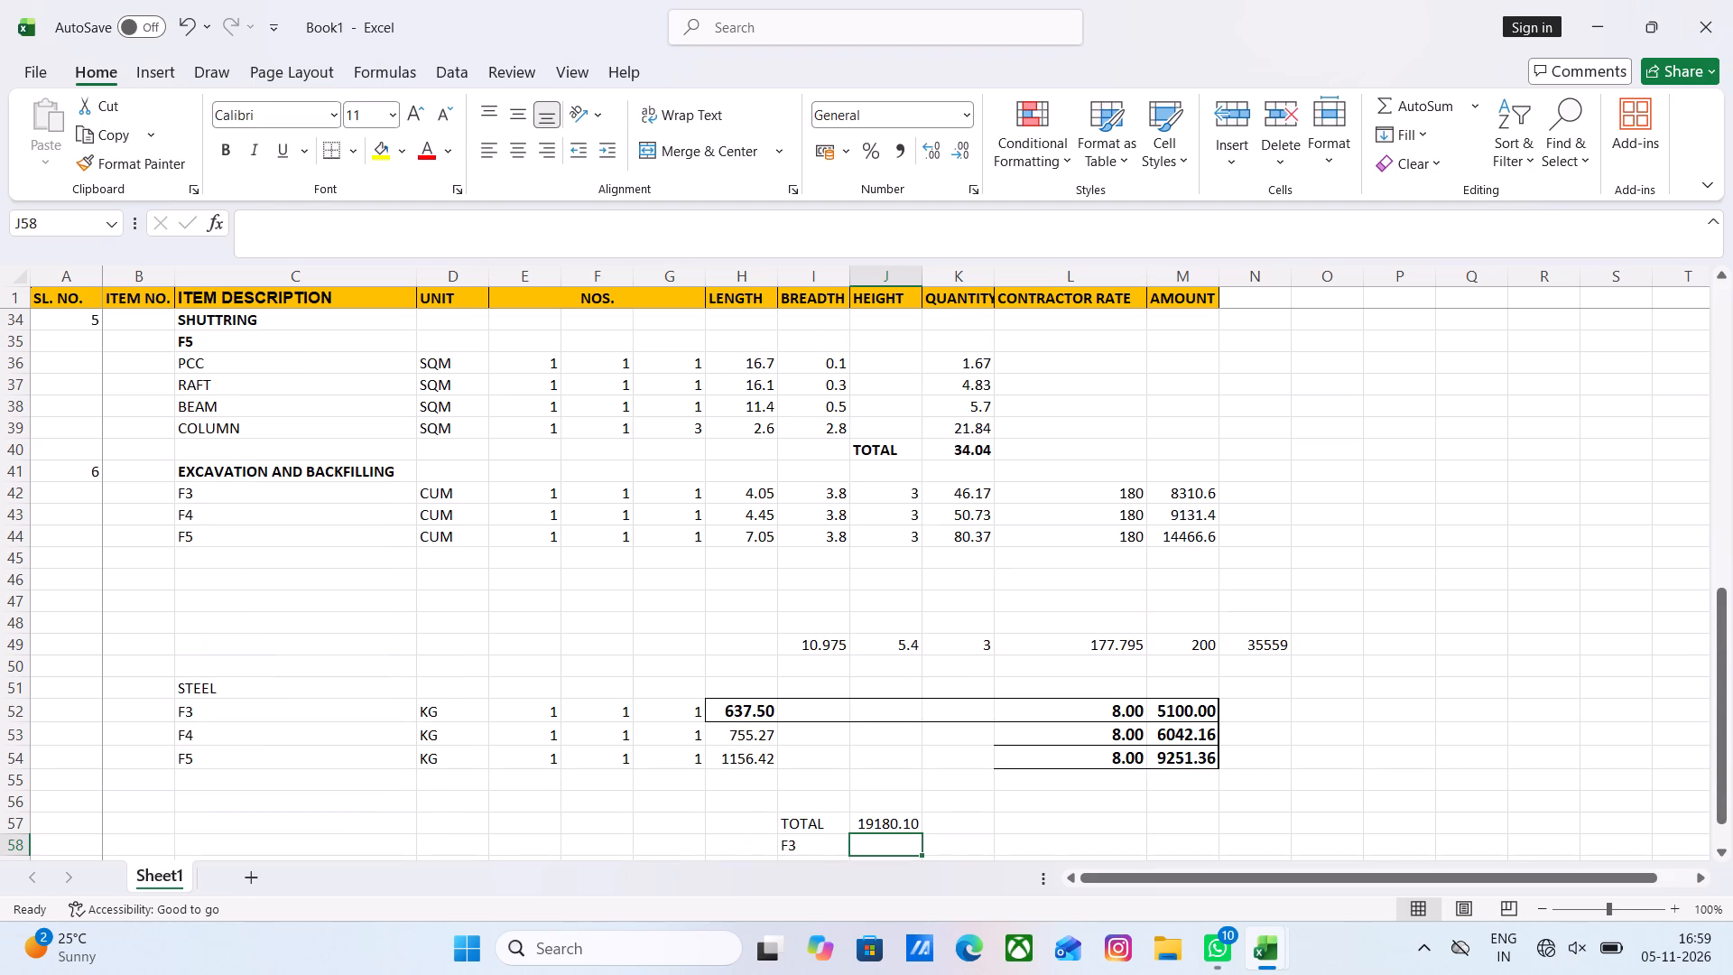
Set the F4 shuttering CONTRACTOR RATE in L33 to 25 and fill the AMOUNT formula from M27 down to M33.
scroll(1126, 562, up, 3)
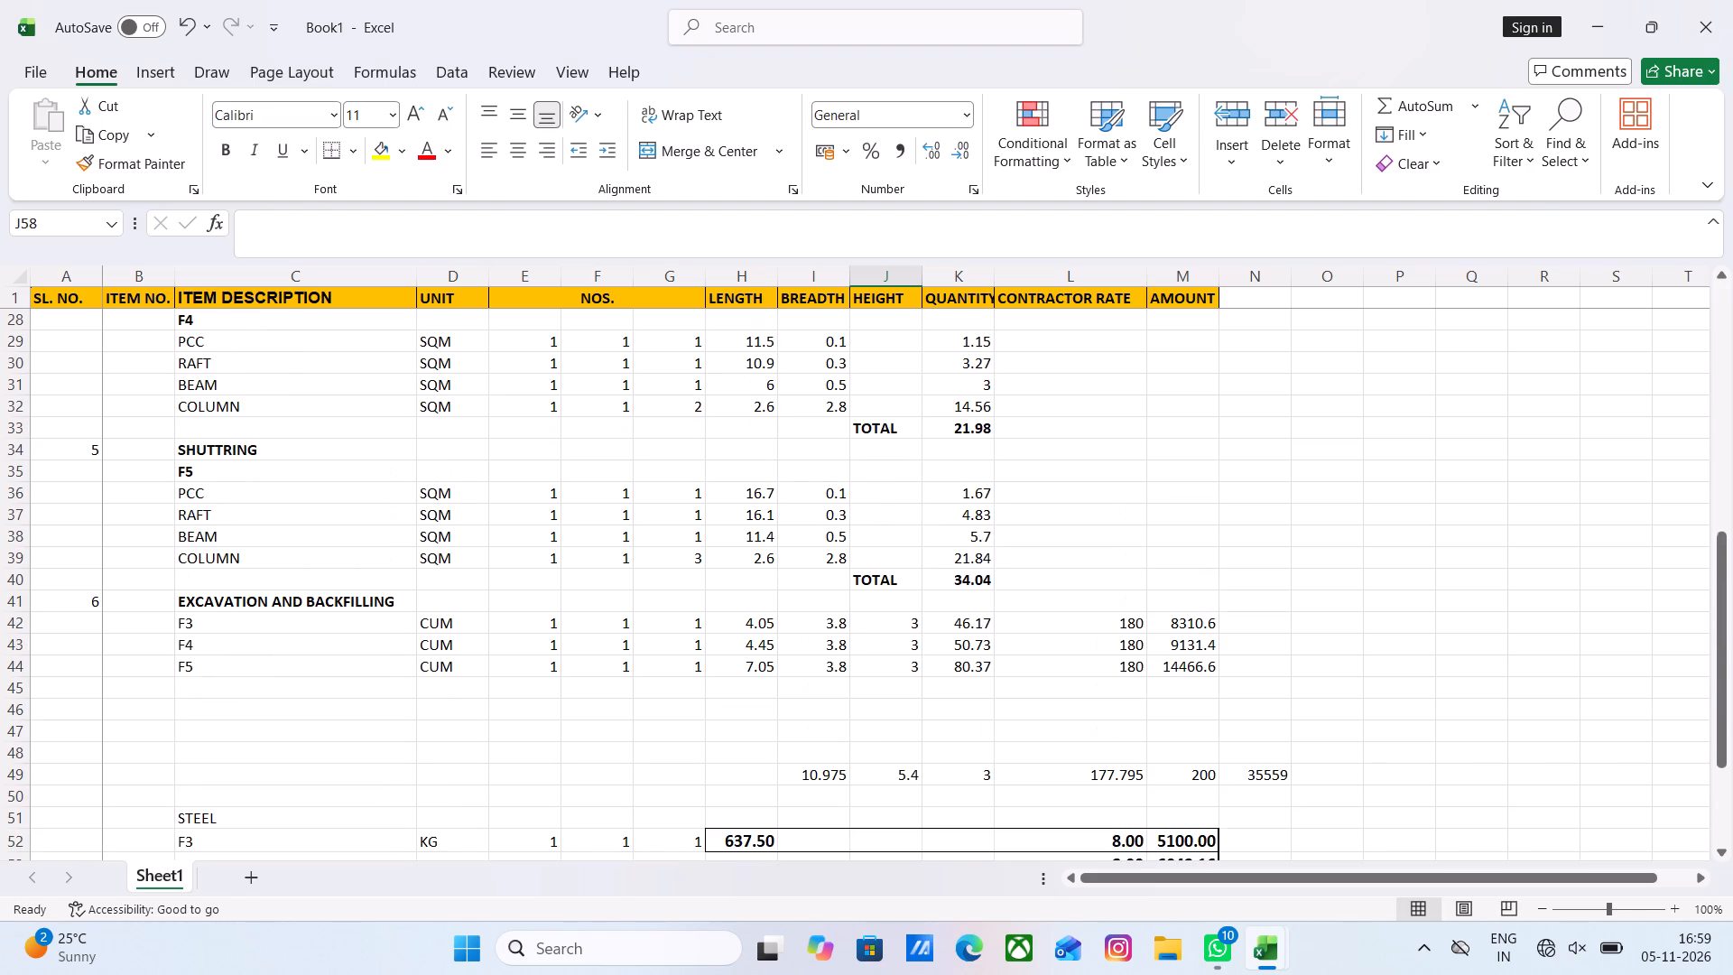
scroll(1126, 562, up, 3)
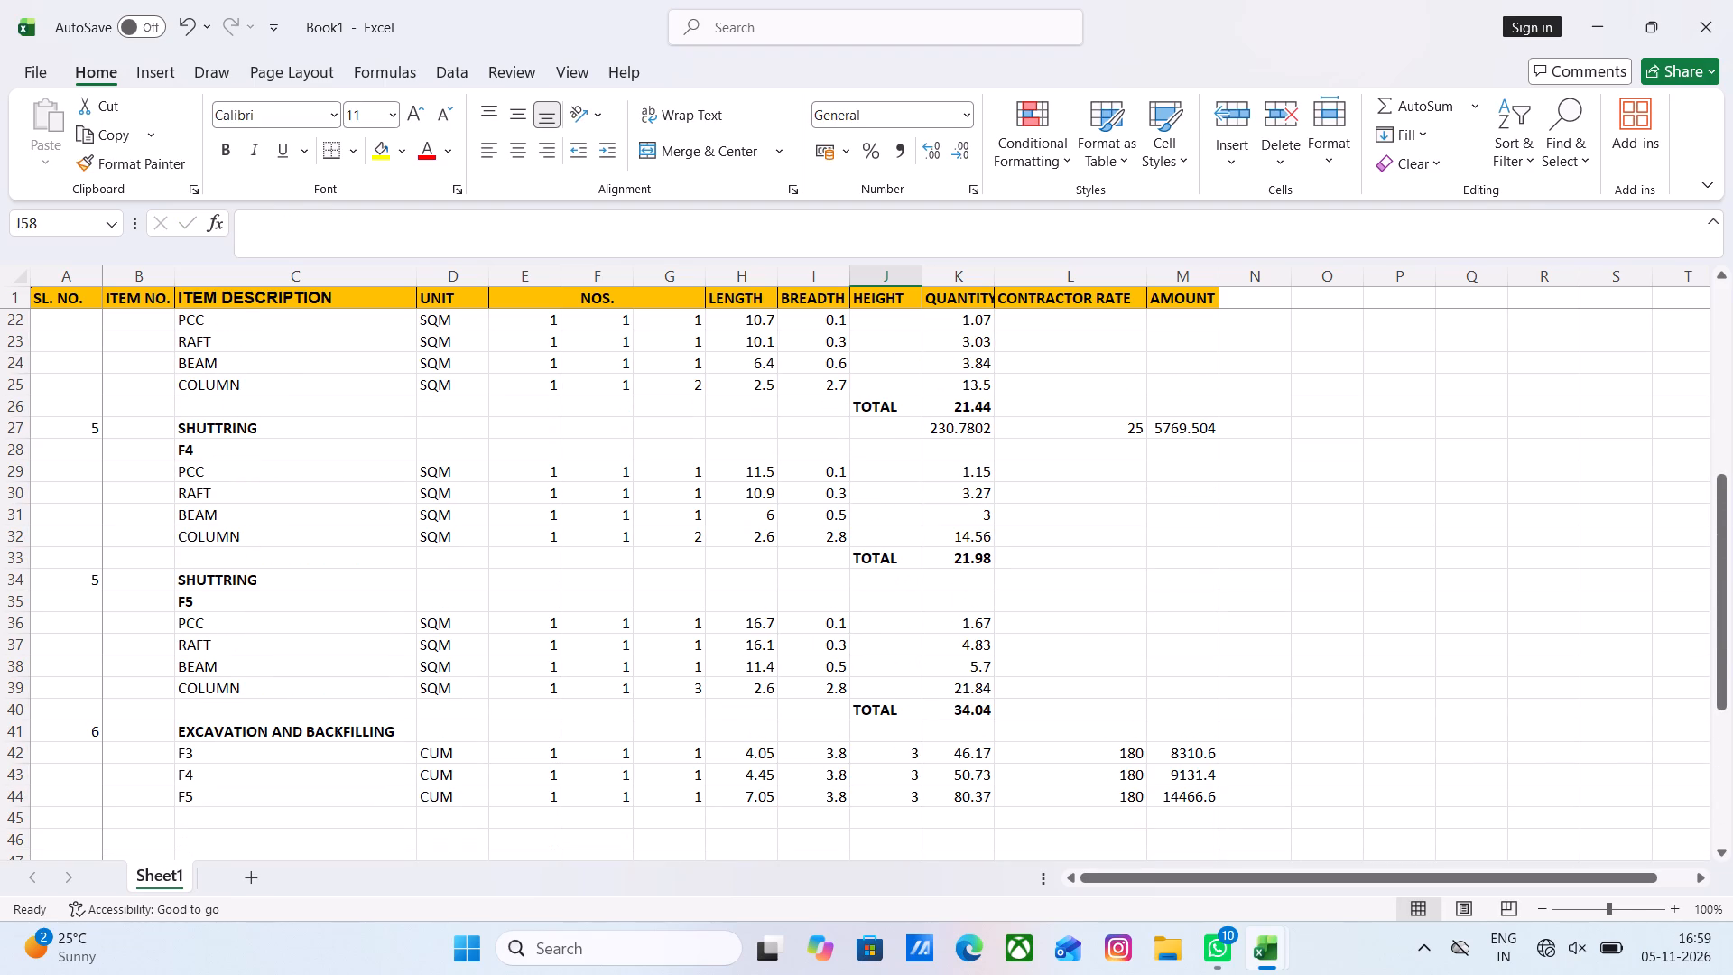
click(1124, 561)
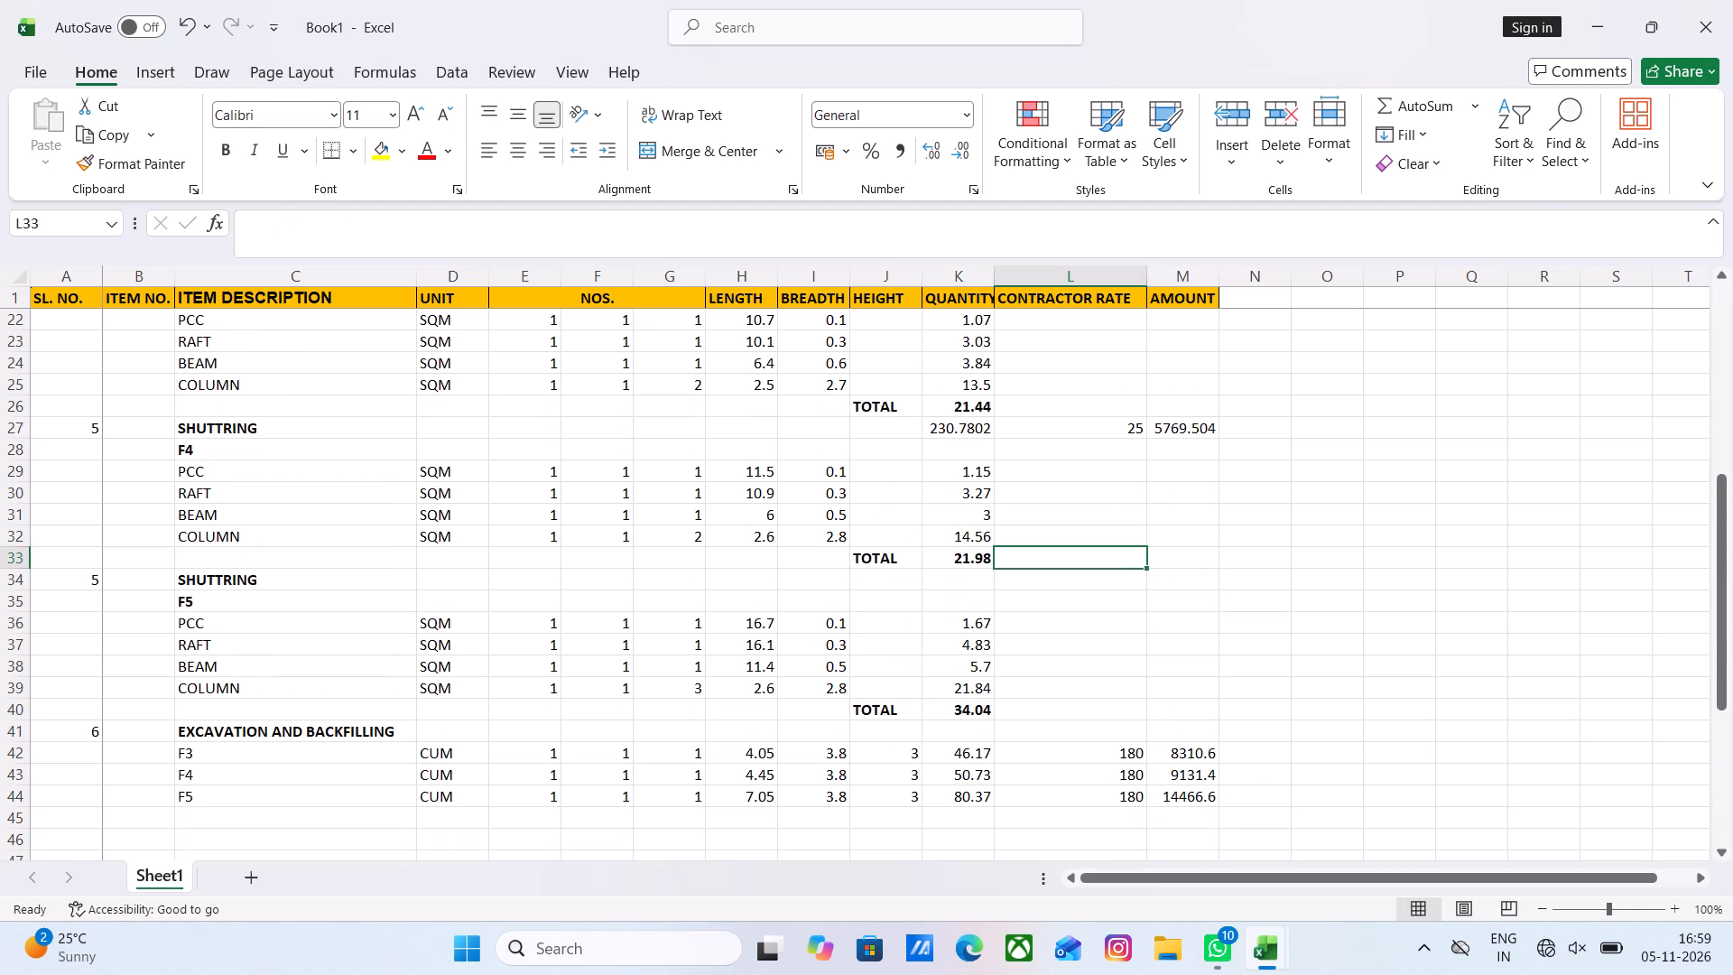
key(2)
key(5)
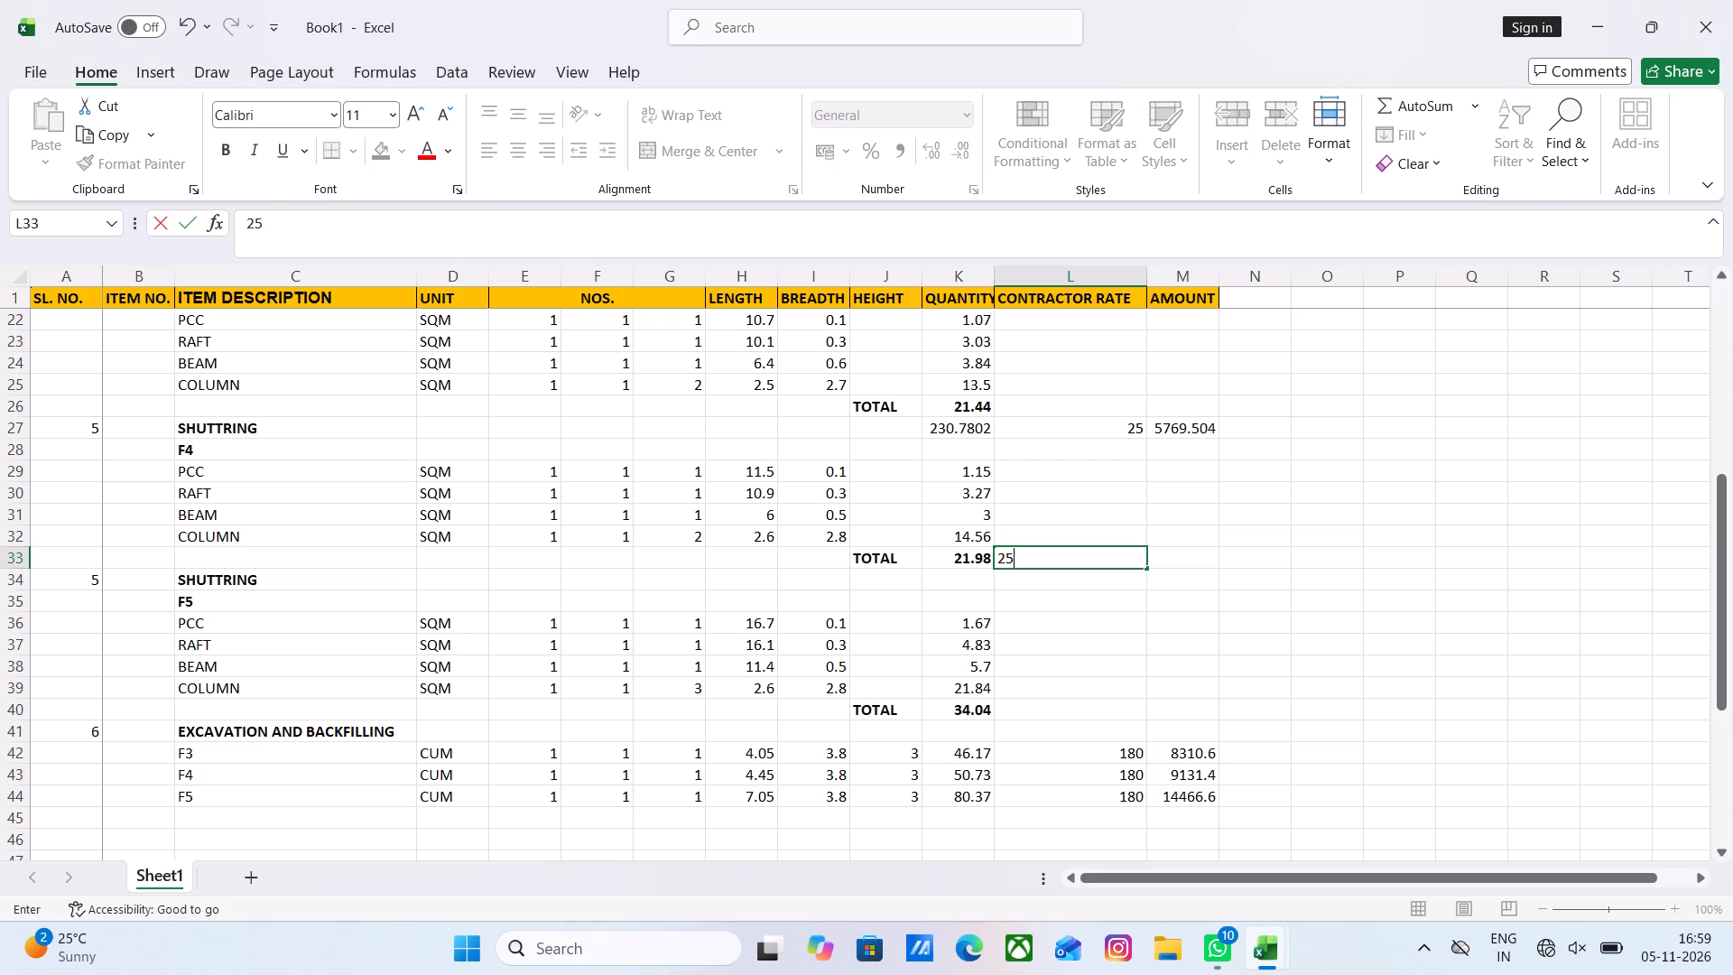
click(1127, 614)
click(1196, 430)
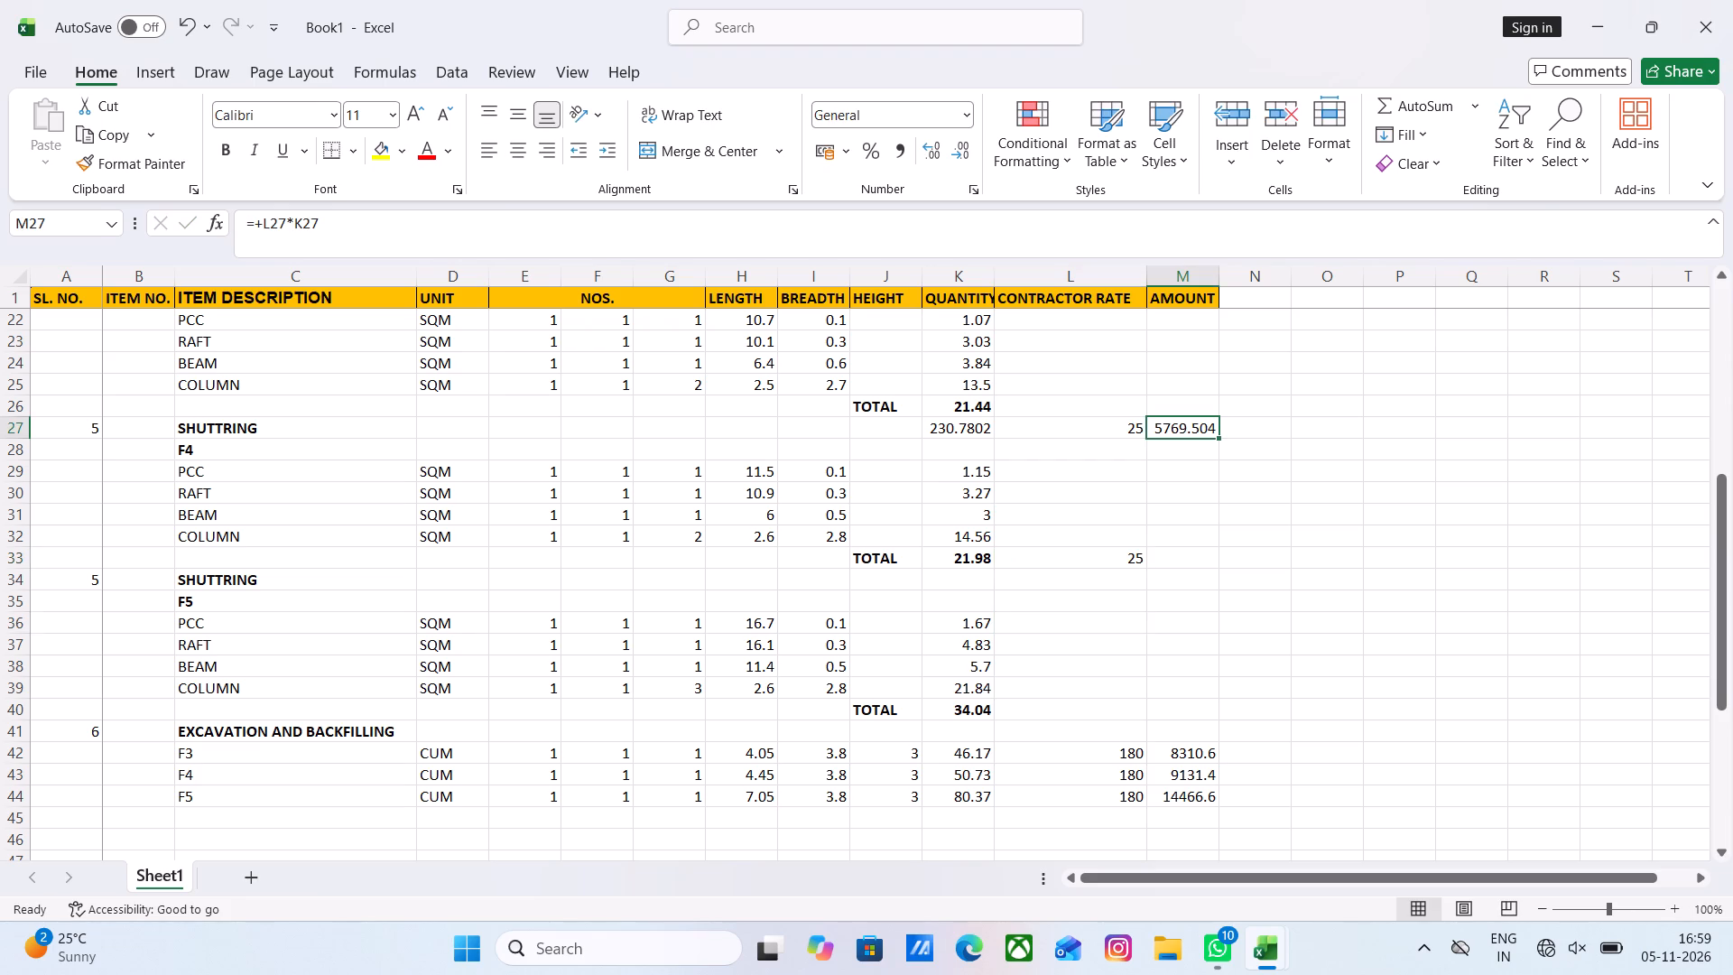
drag(1220, 436, 1228, 569)
click(1268, 506)
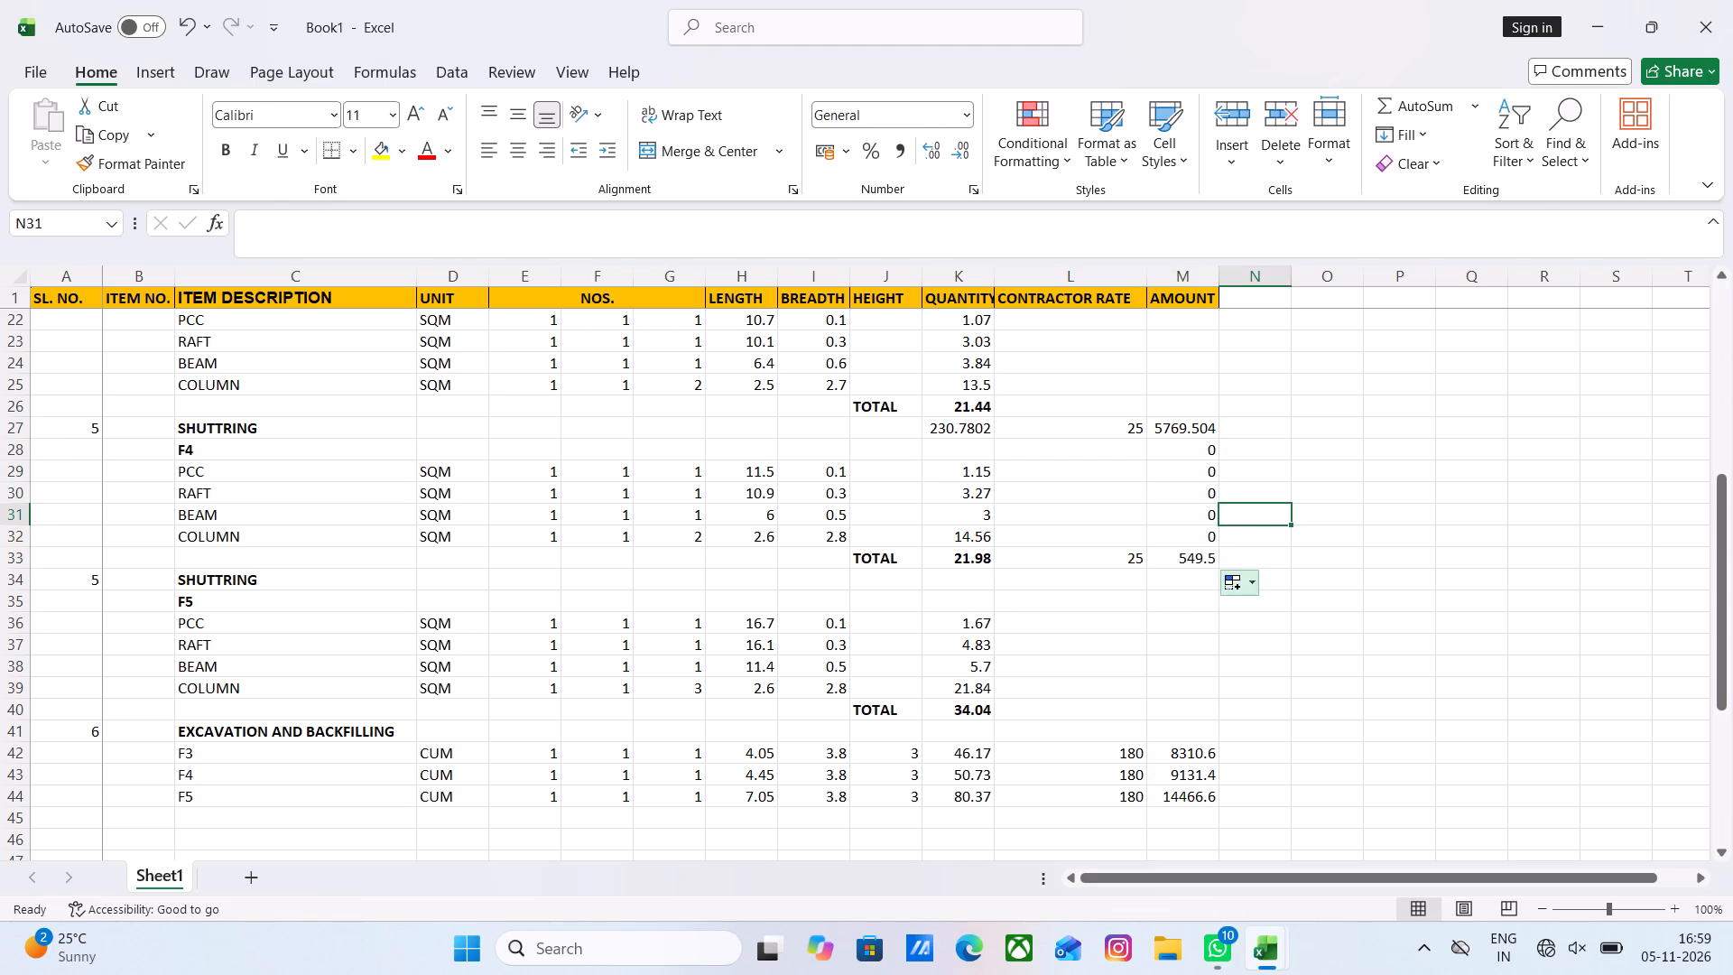
Set the F5 shuttering CONTRACTOR RATE in L40 to 25 and fill the AMOUNT formula from M33 down to M40.
click(1109, 709)
text(25)
click(1163, 682)
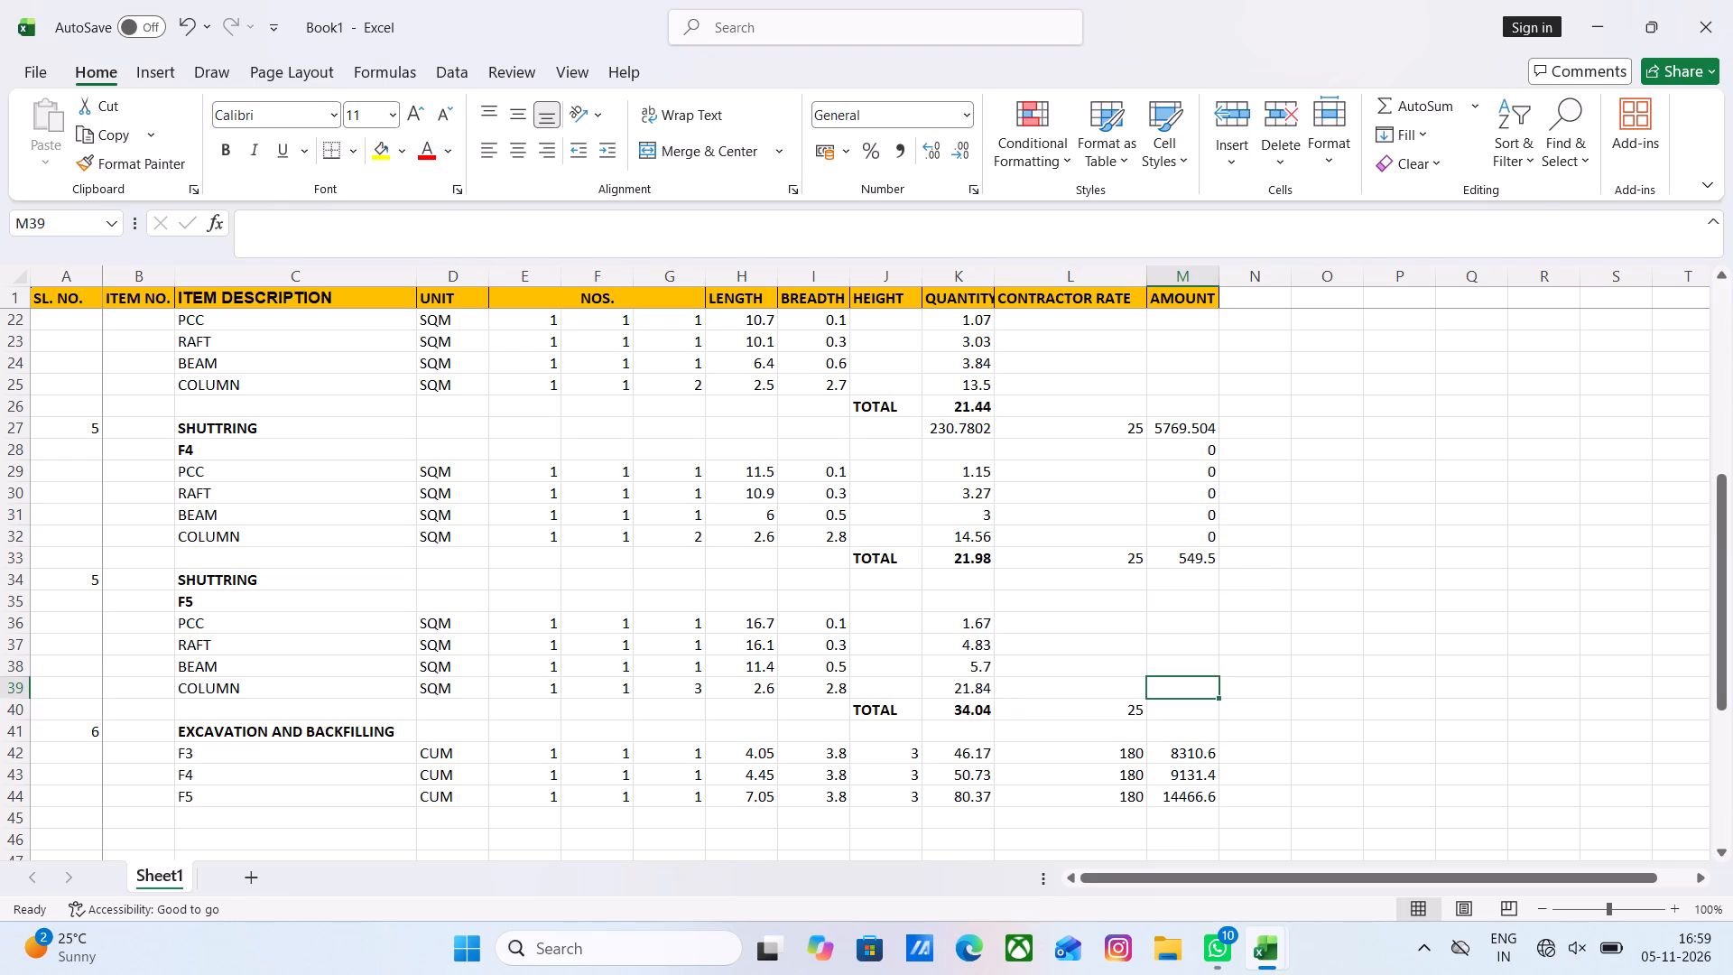
click(1202, 557)
drag(1219, 567, 1218, 719)
Review the contractor rates and amounts across the concrete, shuttering, excavation and steel sections.
scroll(1300, 623, down, 4)
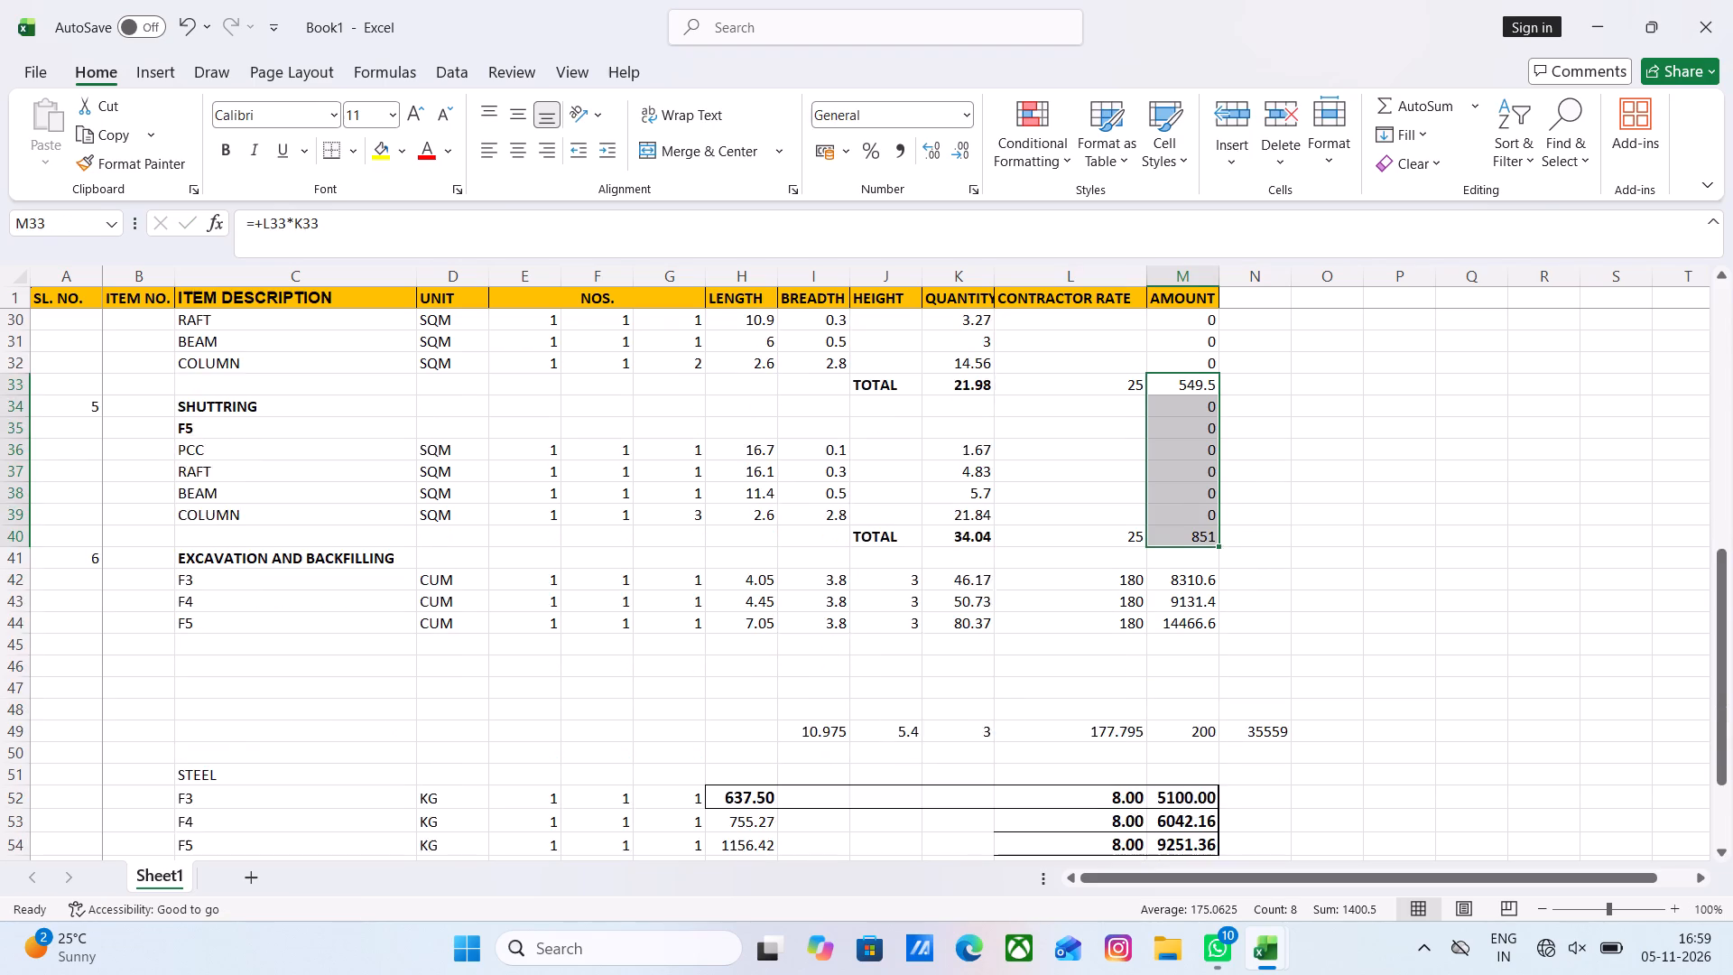
scroll(1300, 623, down, 3)
scroll(1300, 623, up, 6)
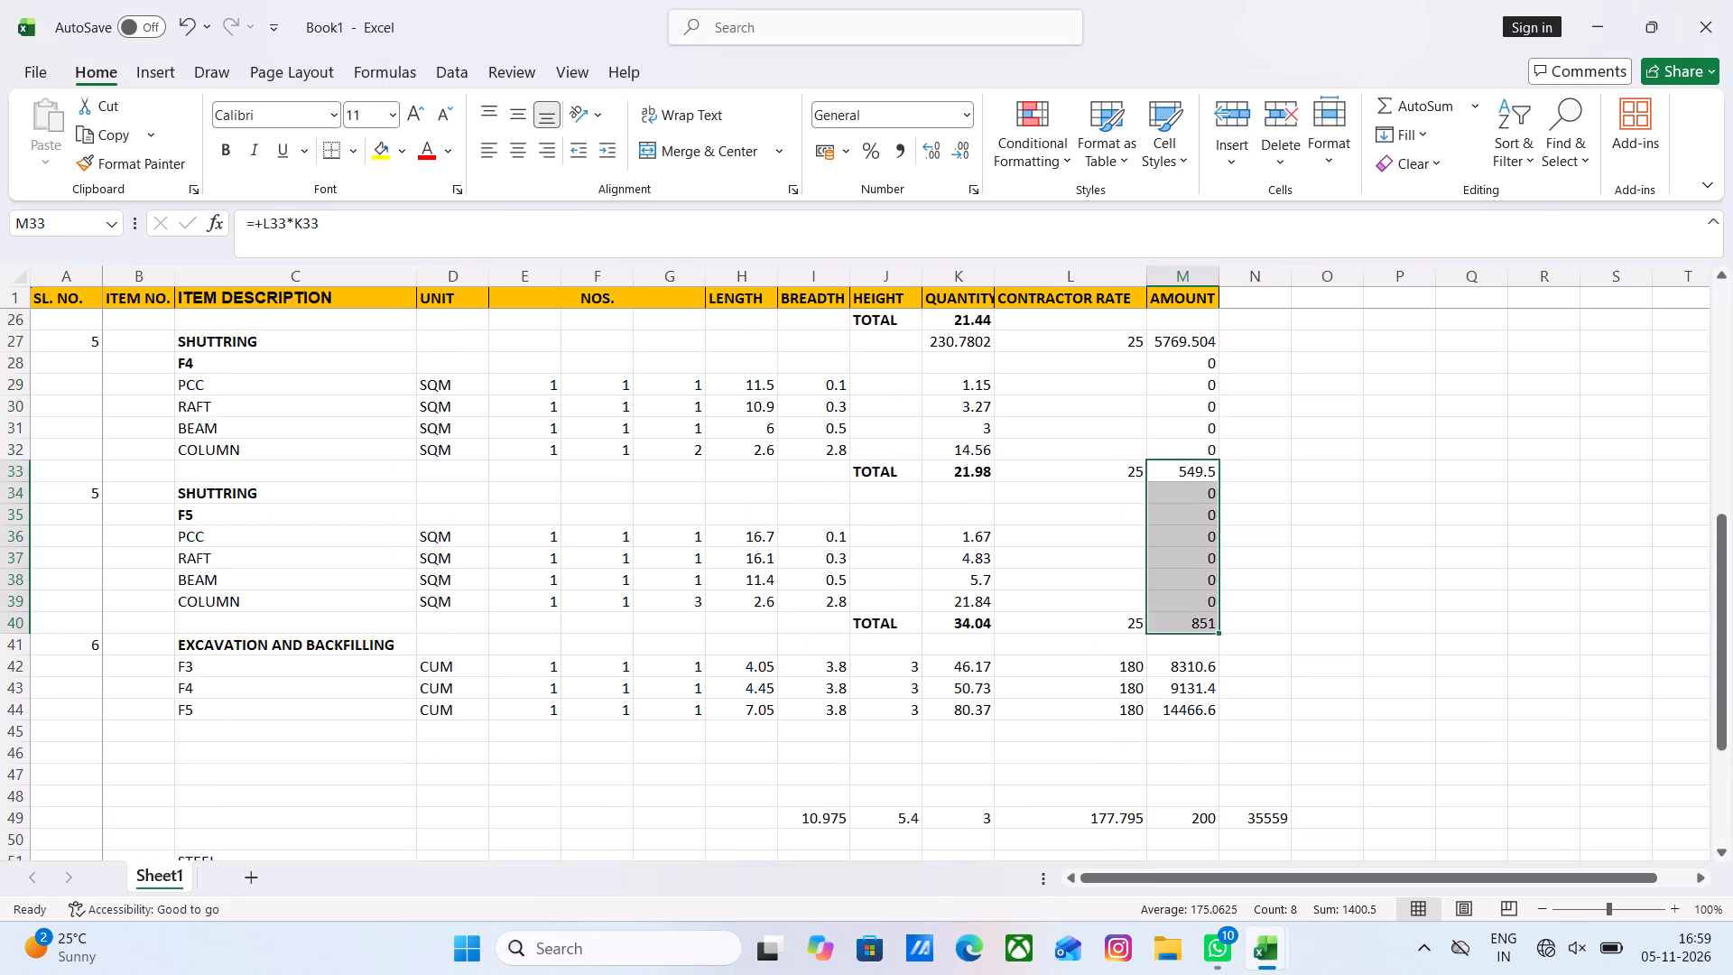
scroll(1300, 623, up, 20)
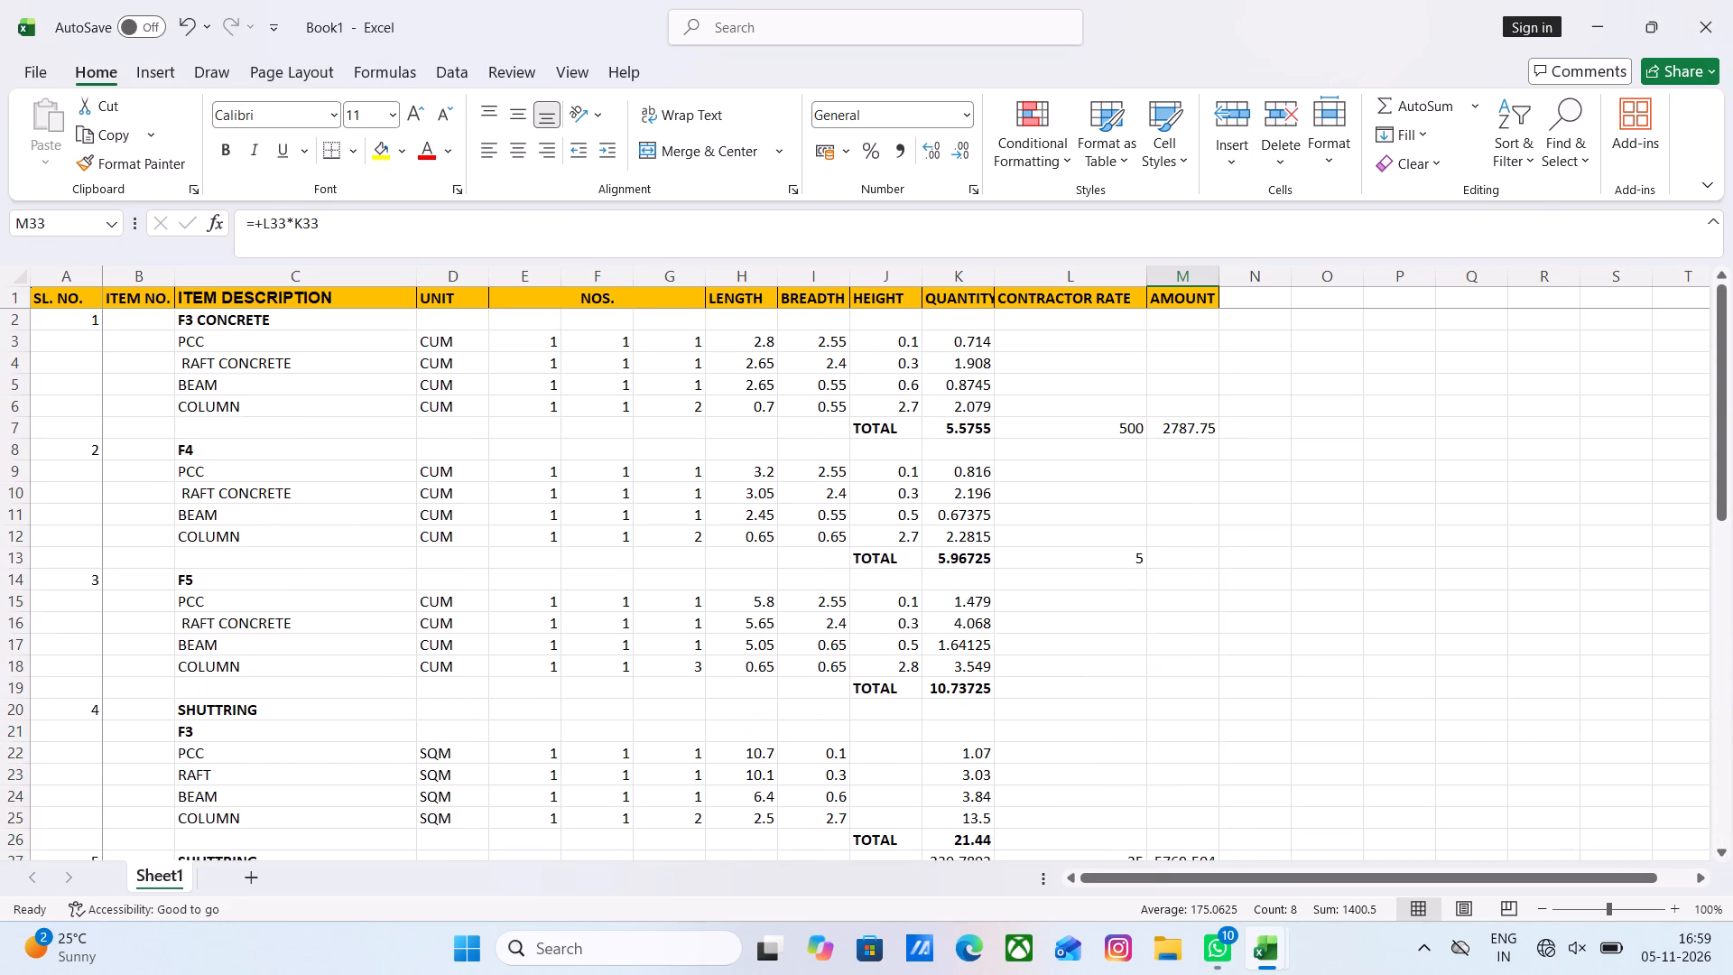
scroll(1300, 623, down, 12)
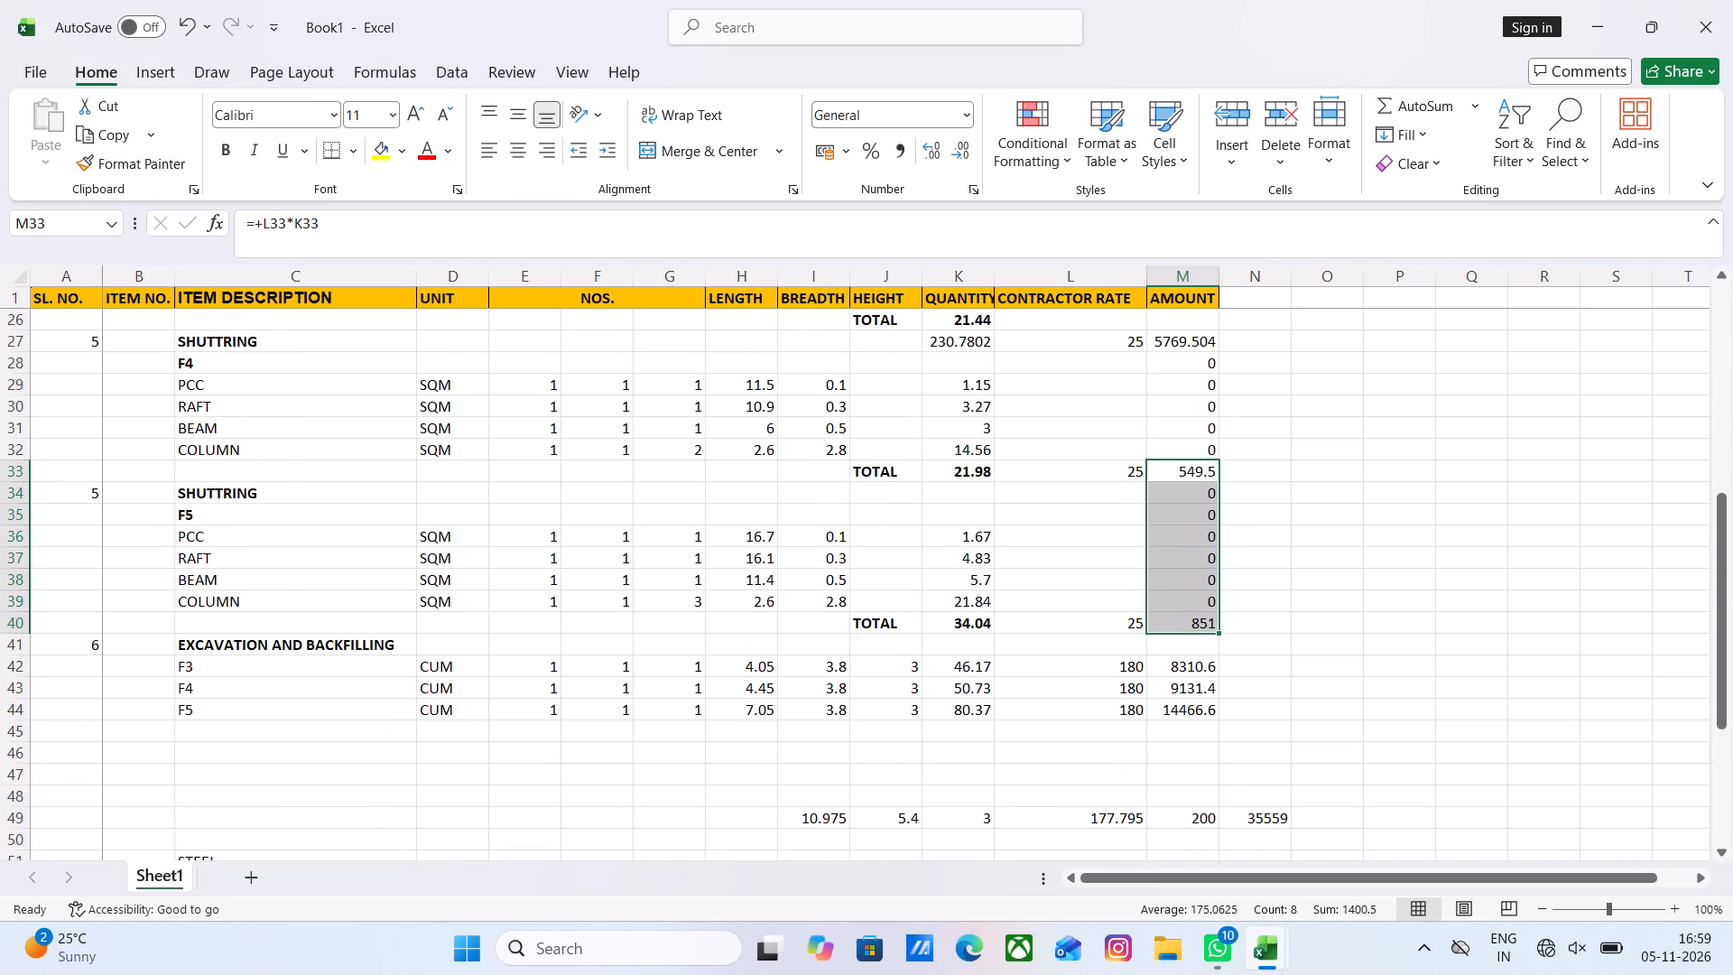
scroll(1300, 623, down, 3)
scroll(1192, 722, down, 4)
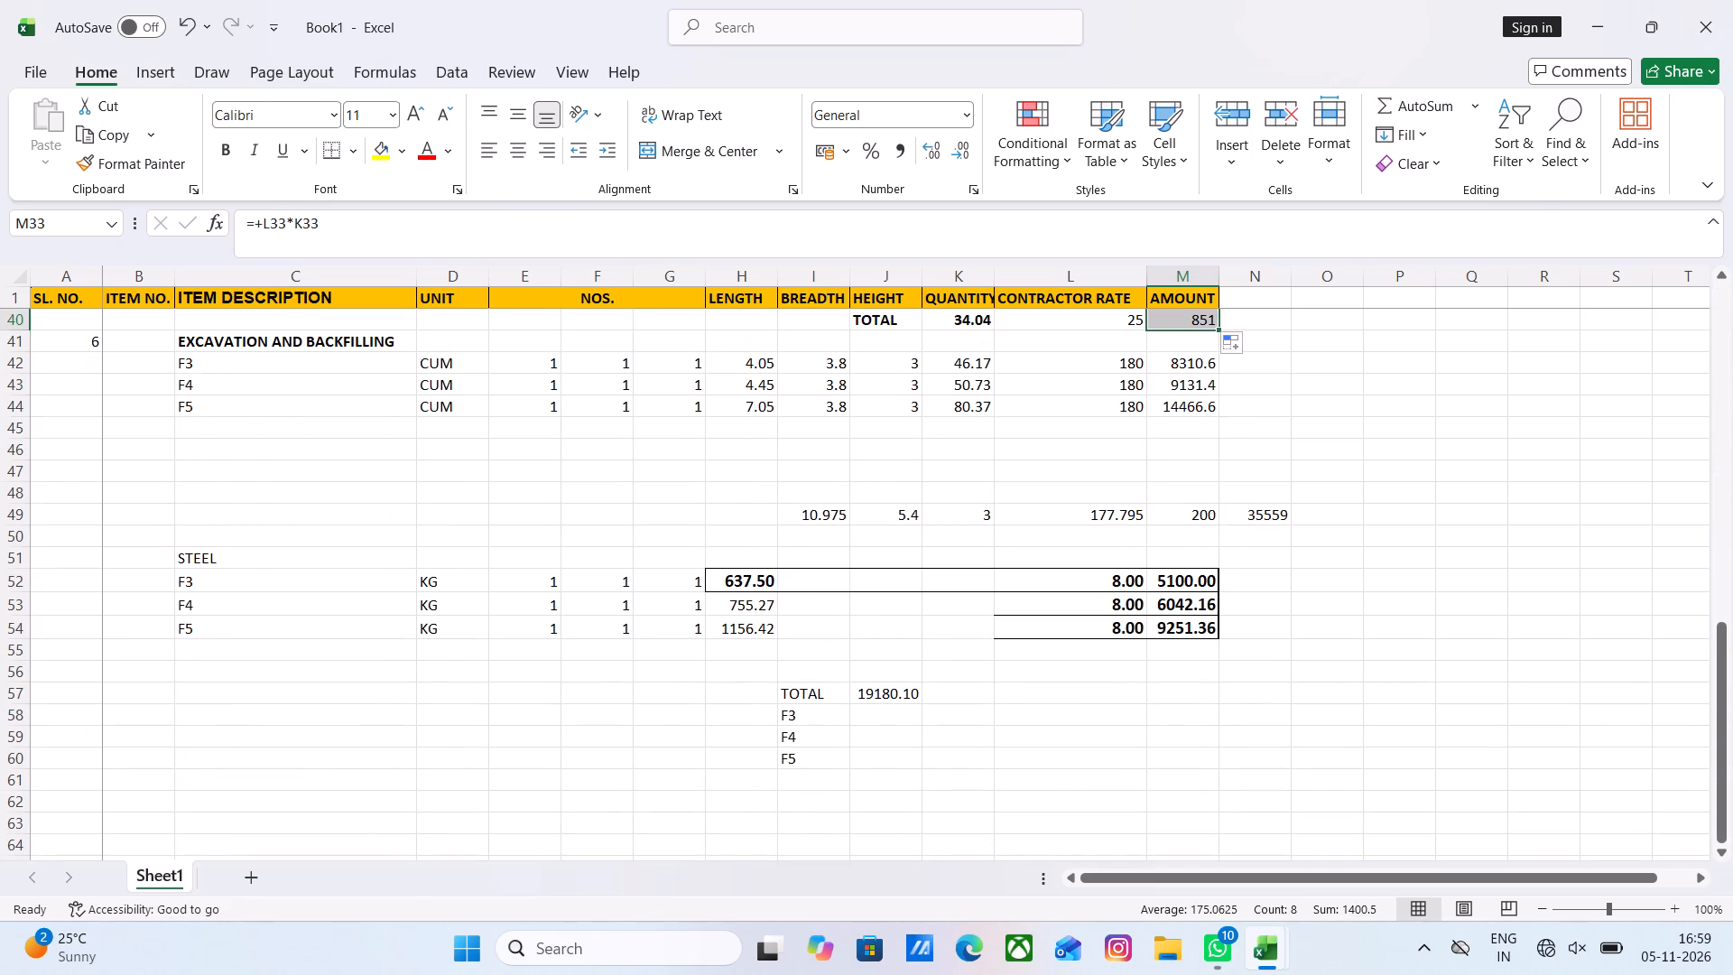
Add the F3 concrete amount in M7 to the total formula in J57, giving M52+M42+M27+M7.
double_click(894, 697)
scroll(976, 606, up, 9)
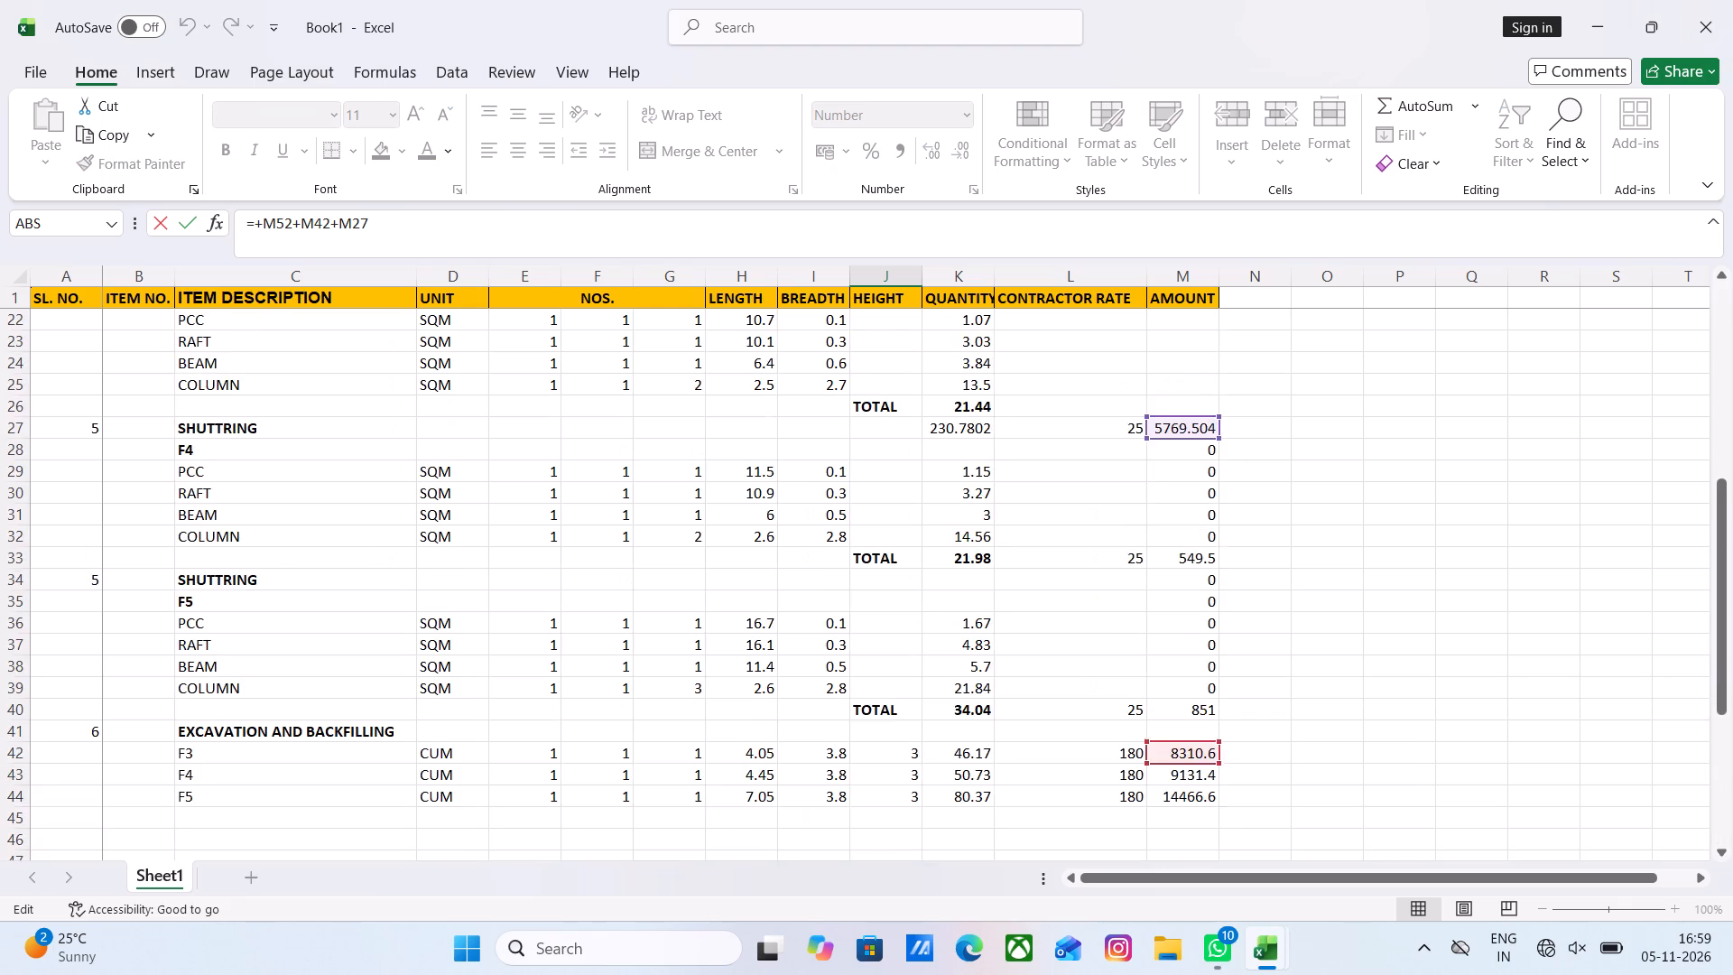
scroll(979, 603, up, 15)
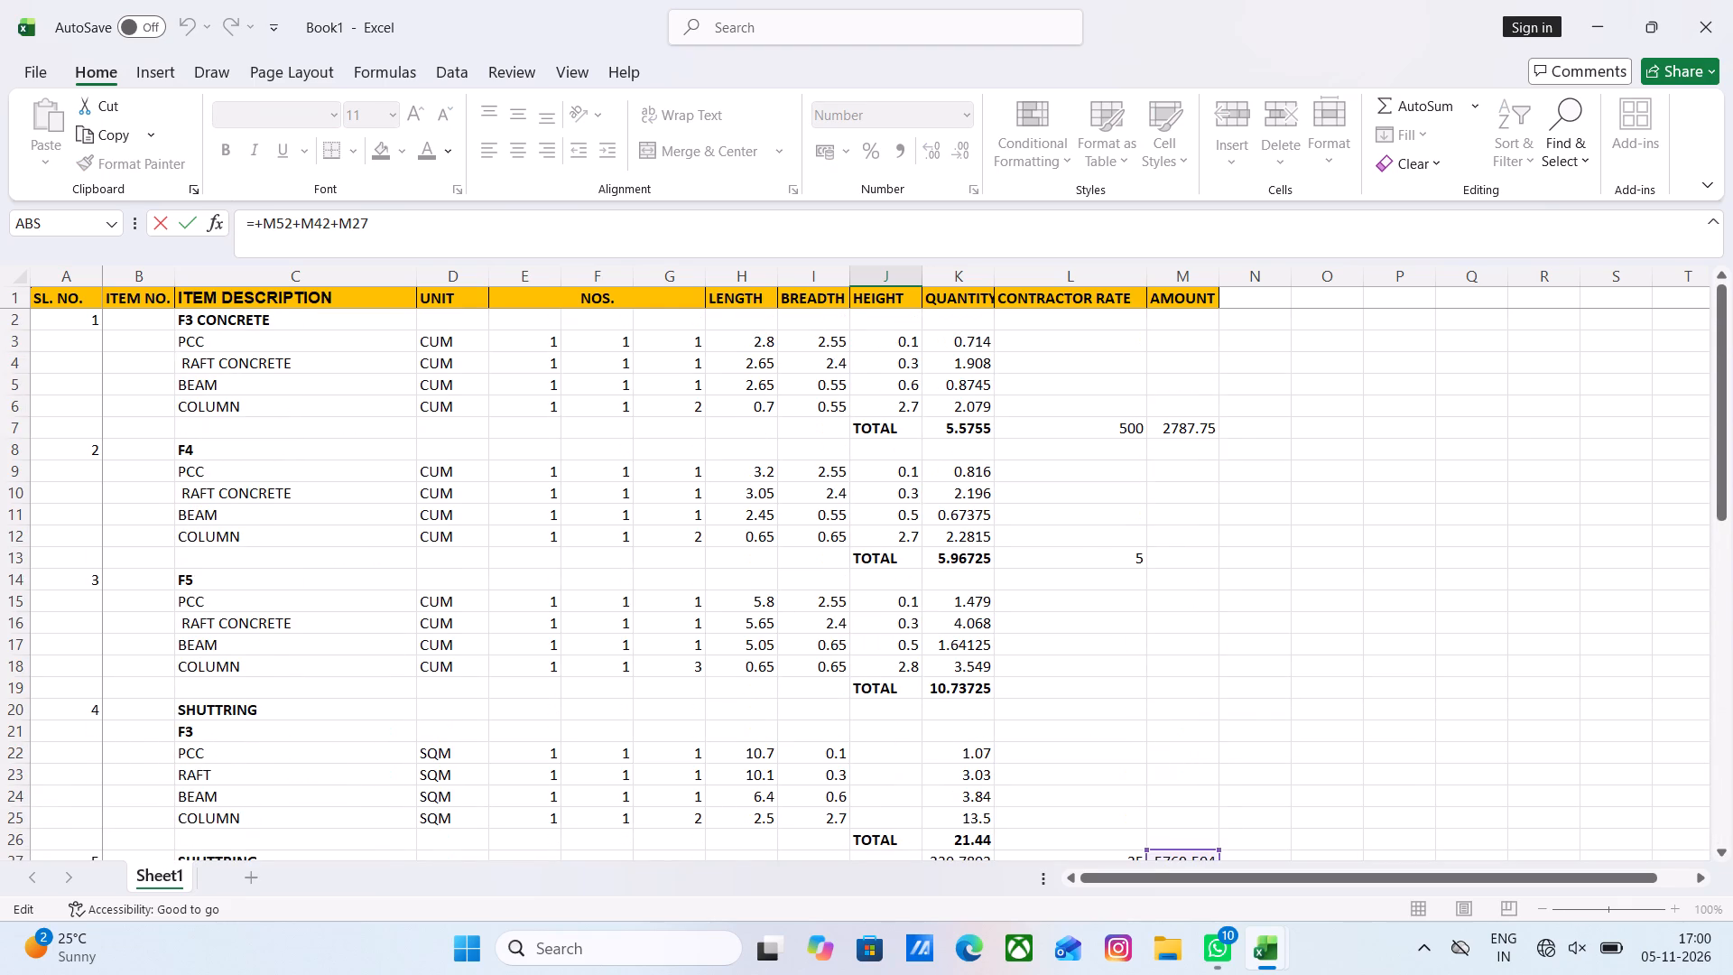
scroll(1004, 583, down, 5)
scroll(1004, 583, up, 4)
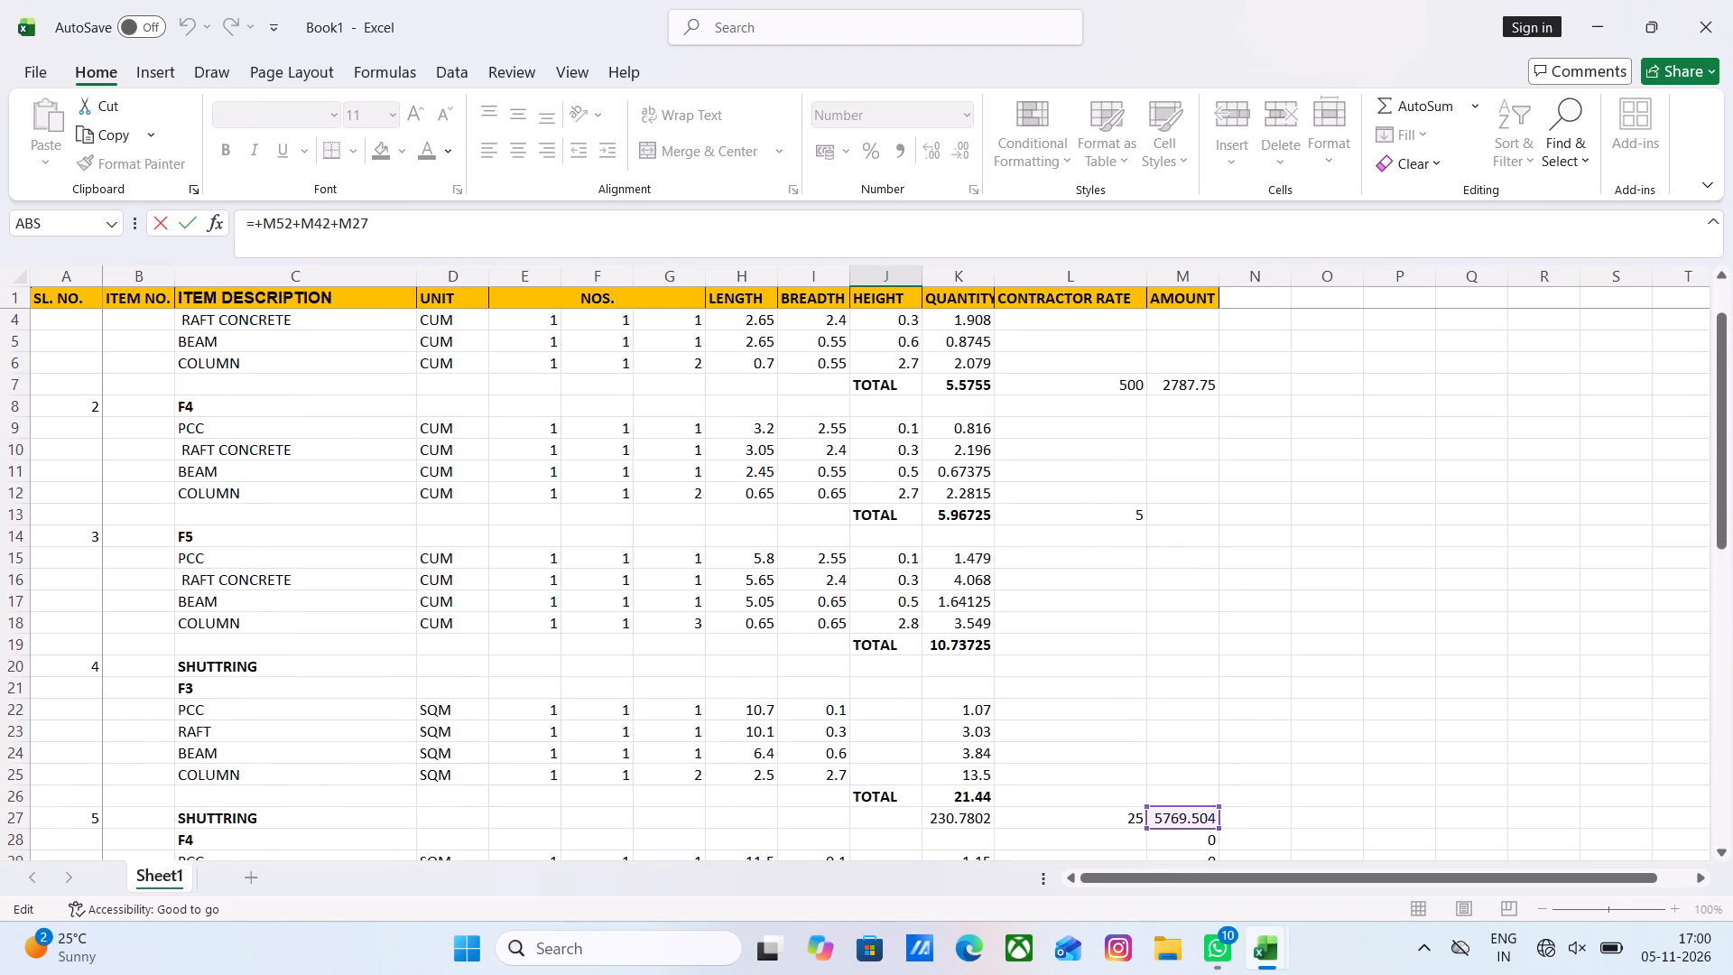
scroll(1004, 583, down, 11)
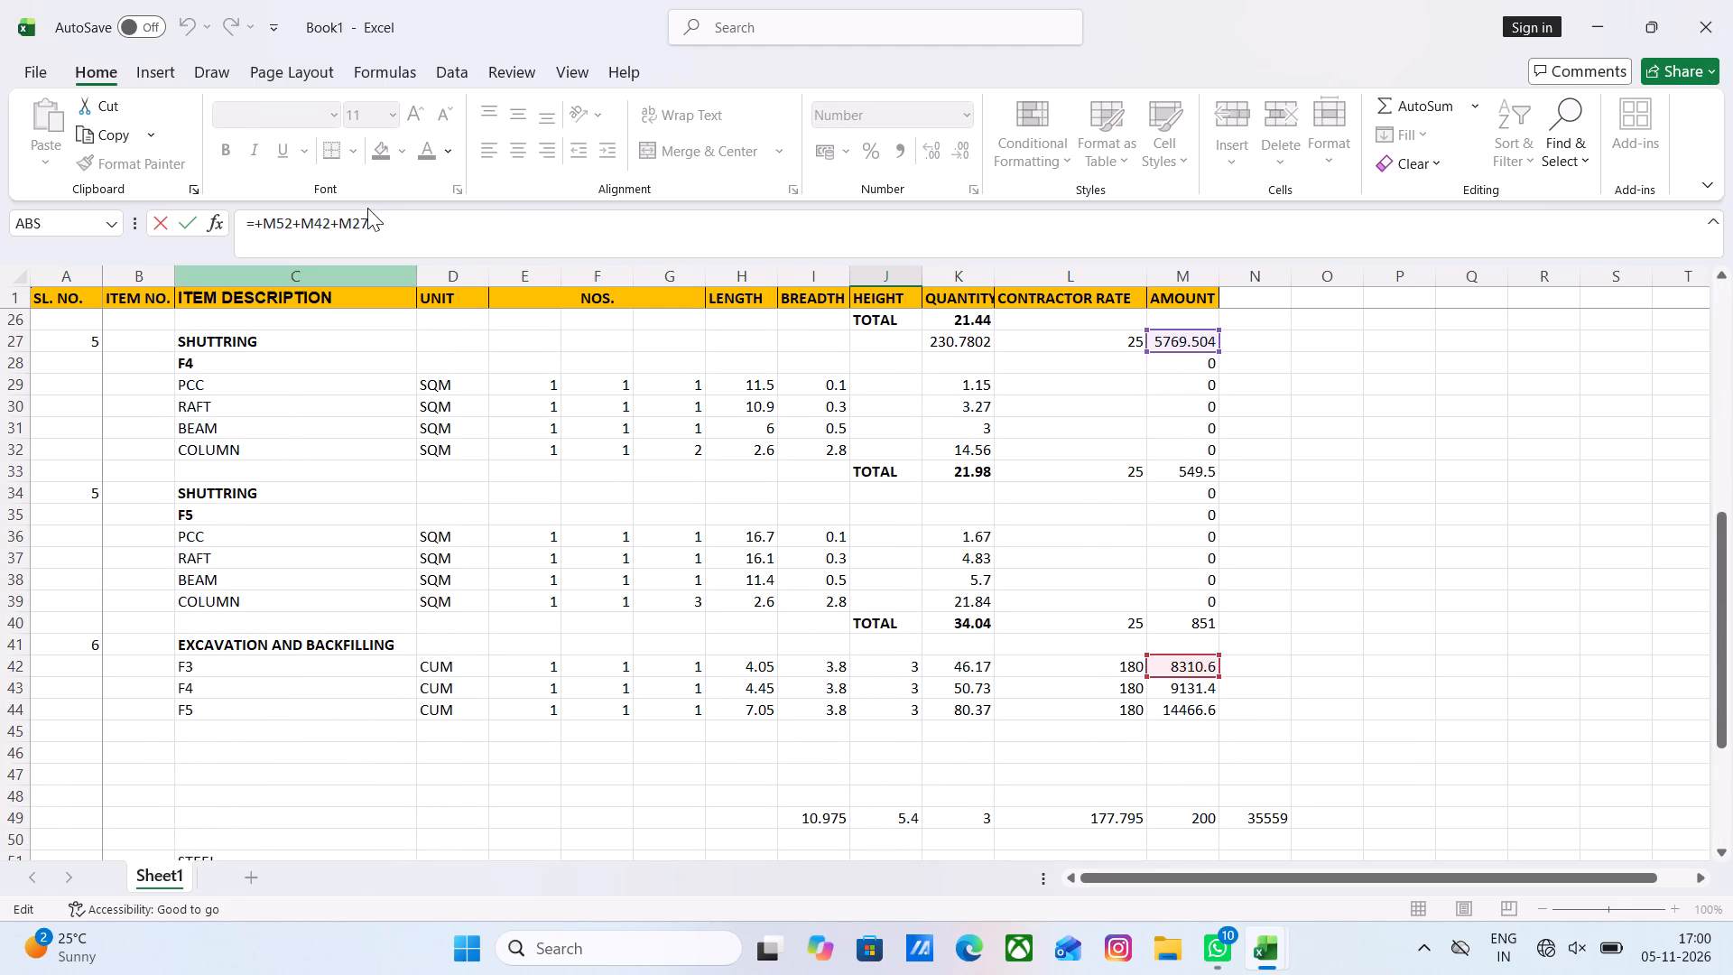
click(378, 213)
key(plus)
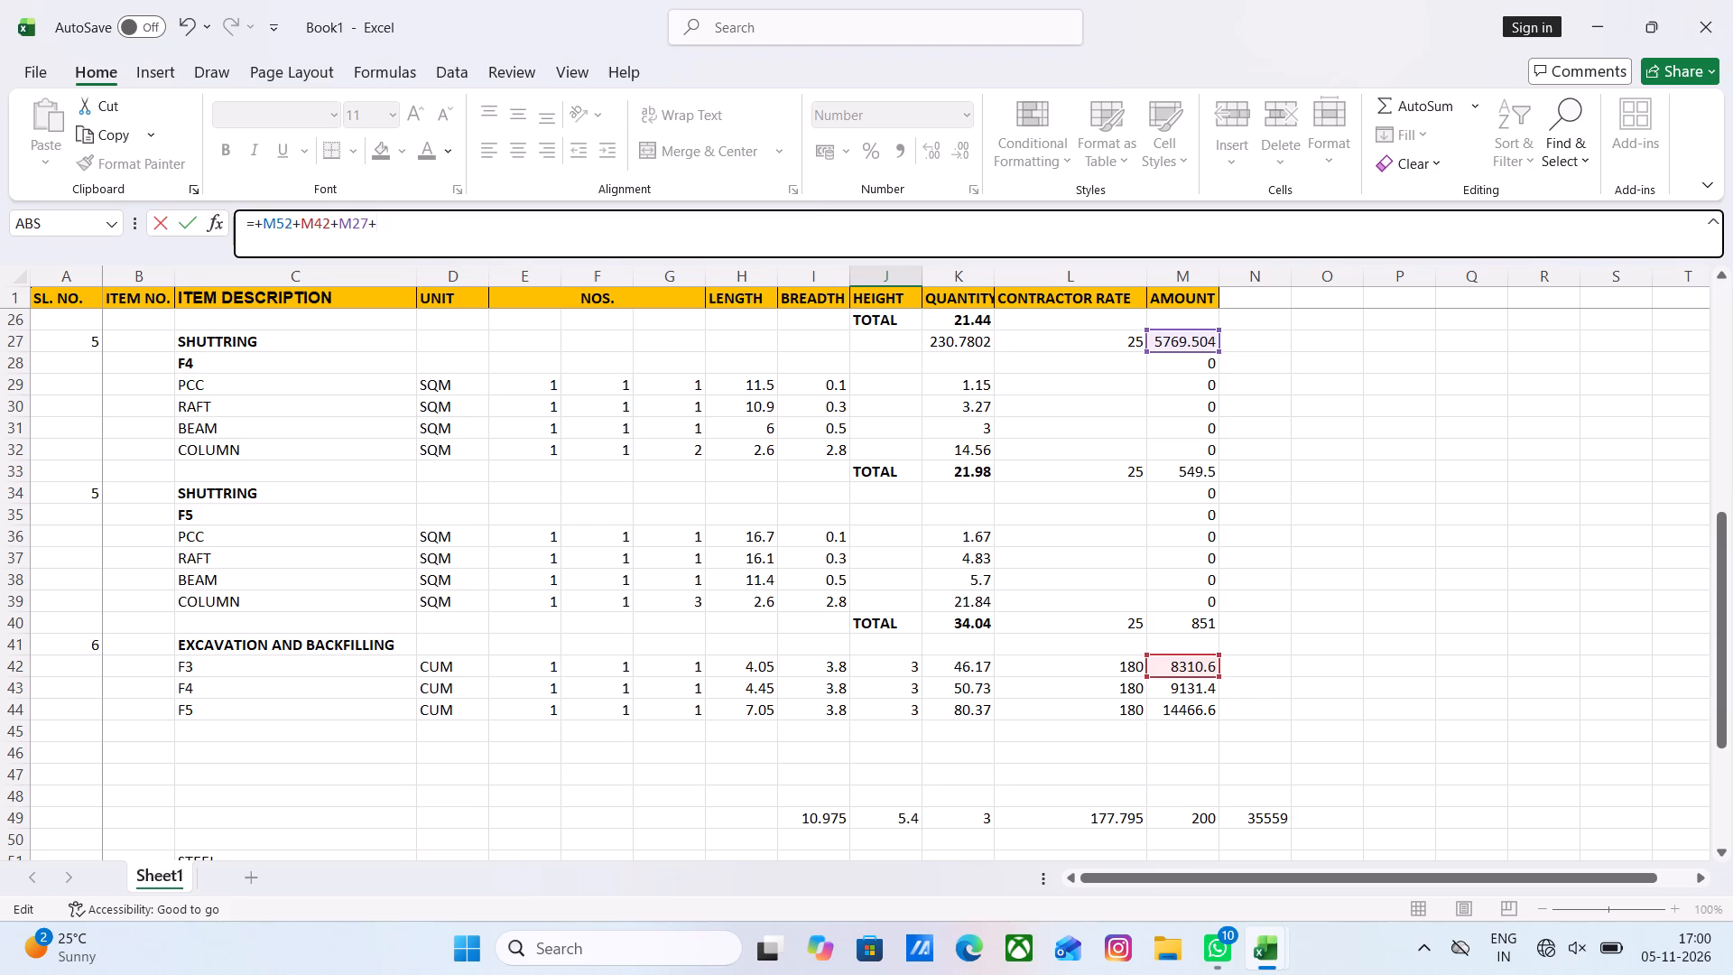
scroll(891, 506, up, 14)
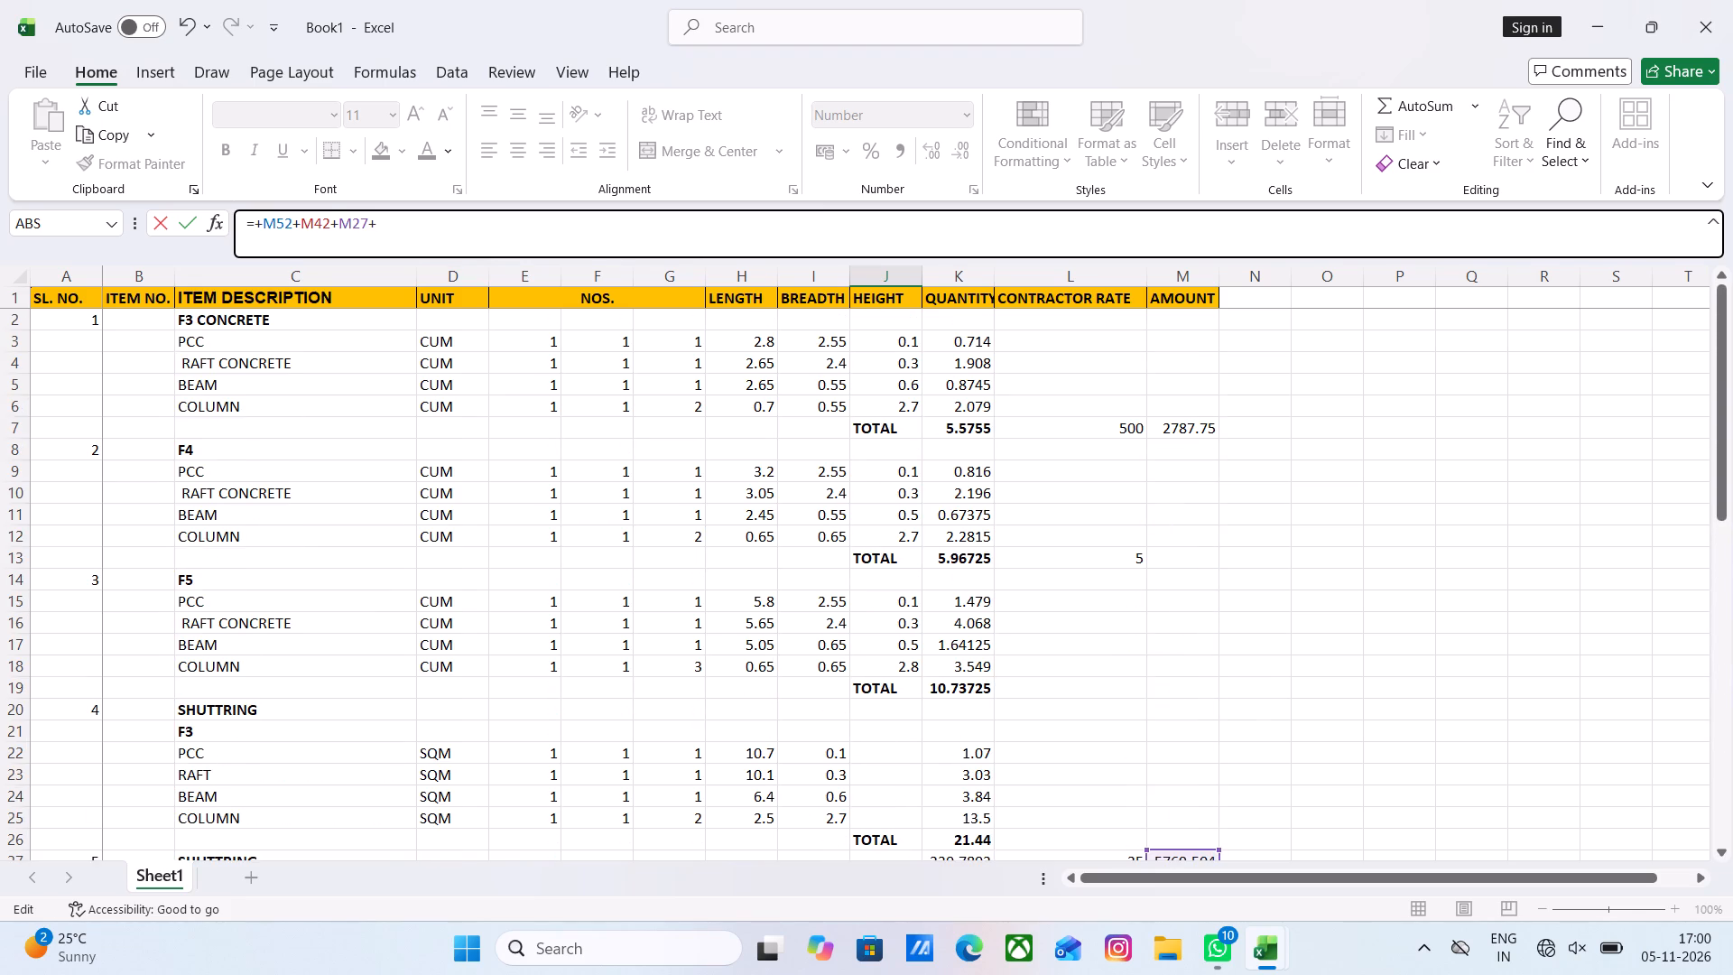
click(1191, 432)
key(Return)
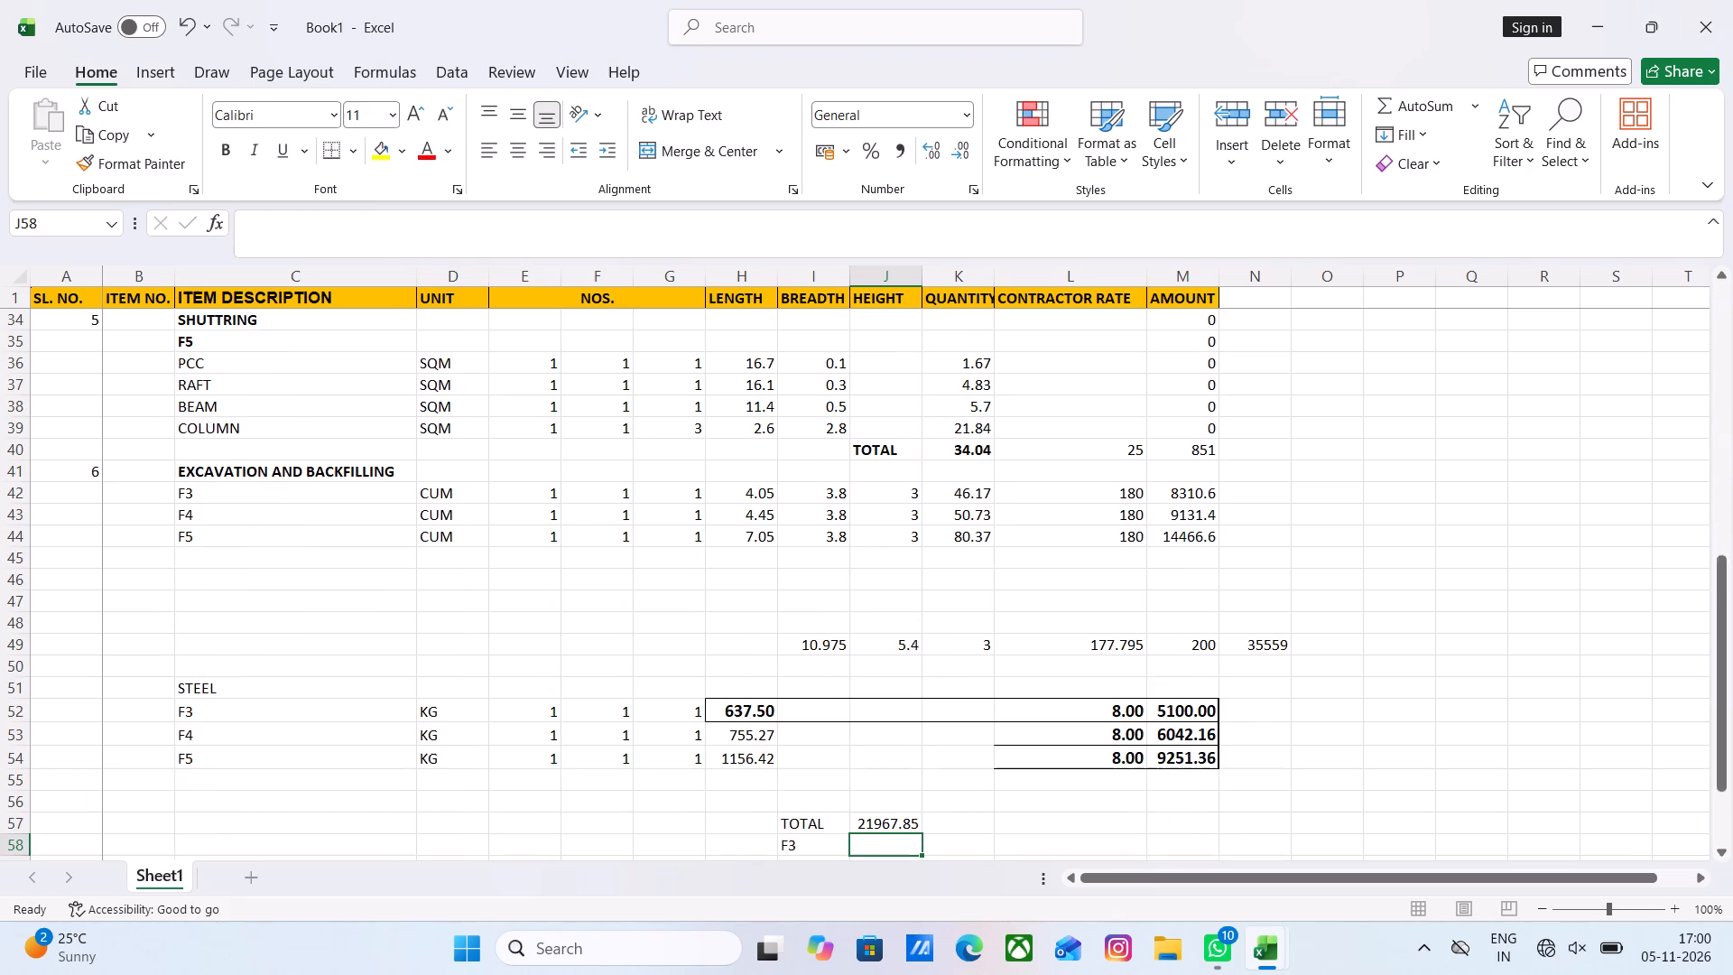
Move the total from J57 down to J58, beside the F3 label.
scroll(981, 775, down, 2)
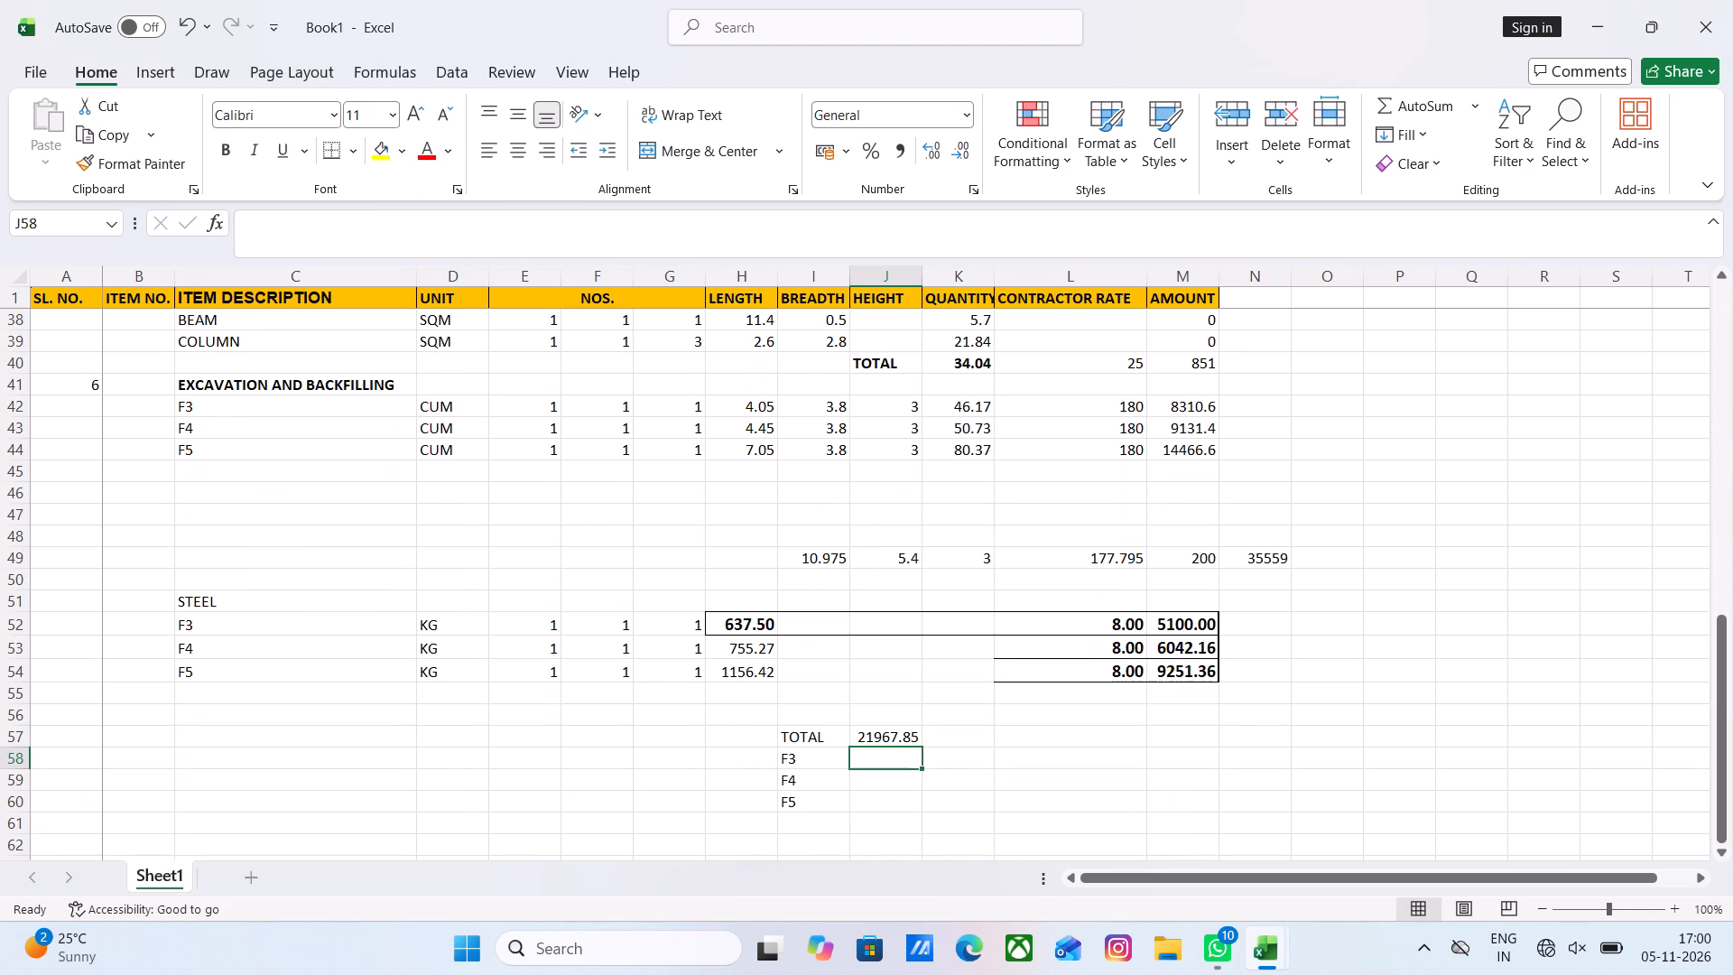
click(898, 739)
click(900, 745)
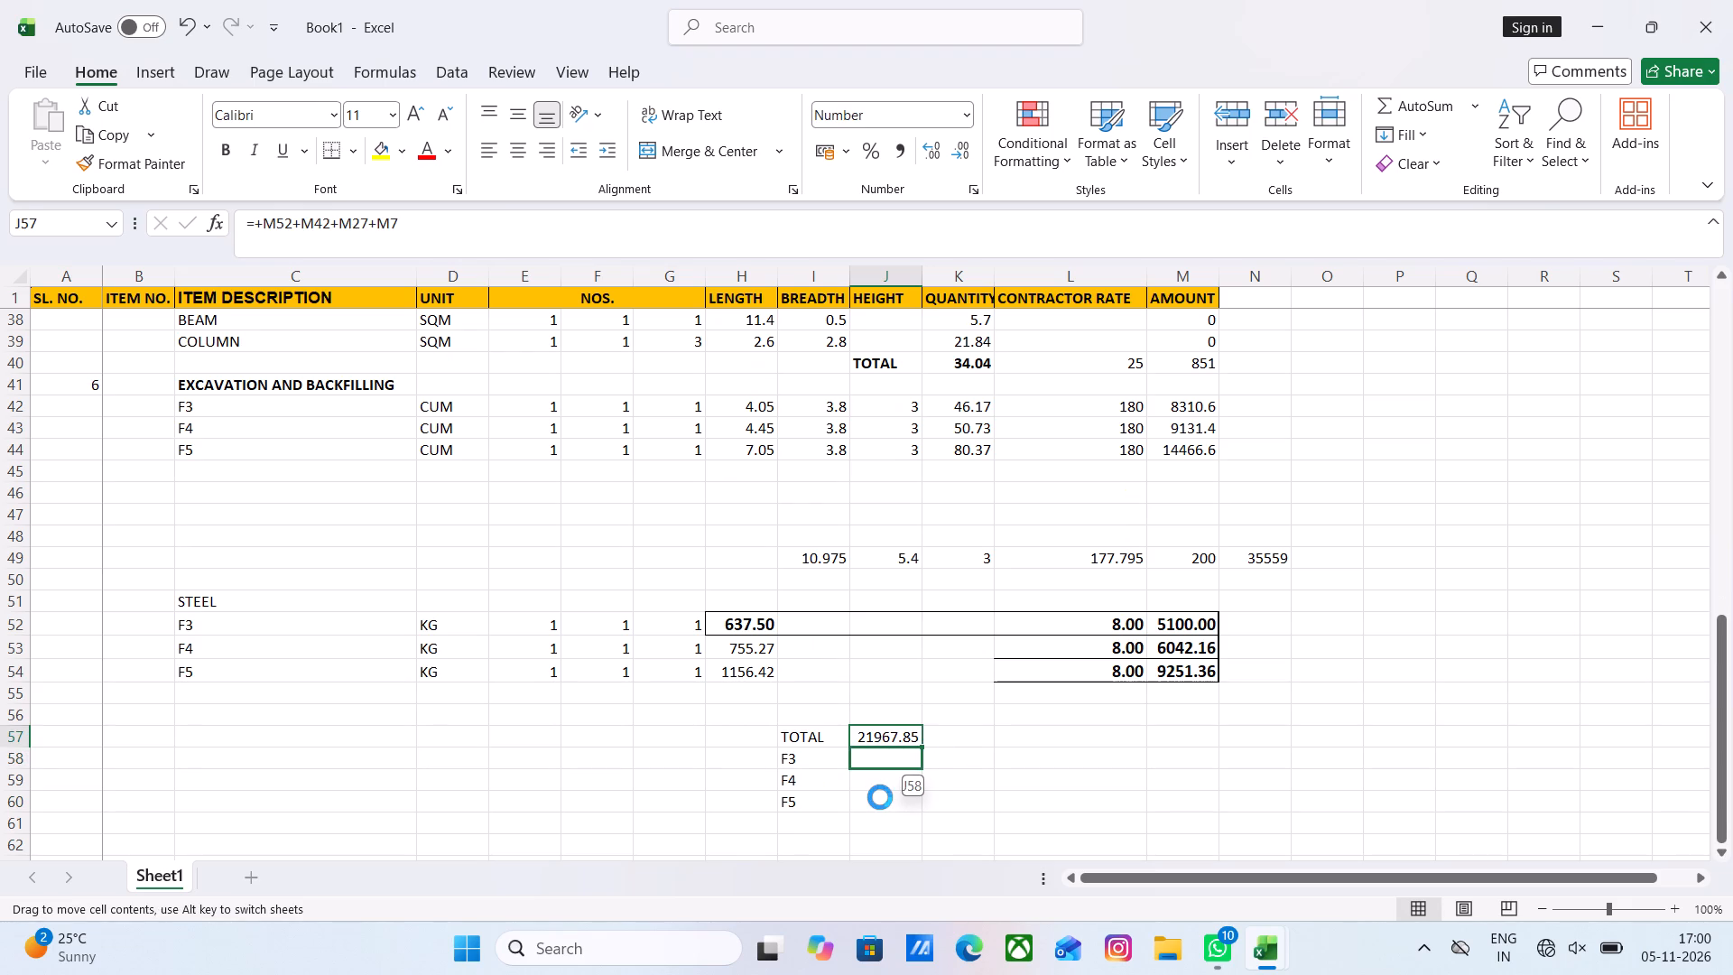
Calculate the F4 total in J59 as M53+M33+M43+M13, adding the steel, shuttering, excavation and concrete amounts.
click(895, 776)
key(plus)
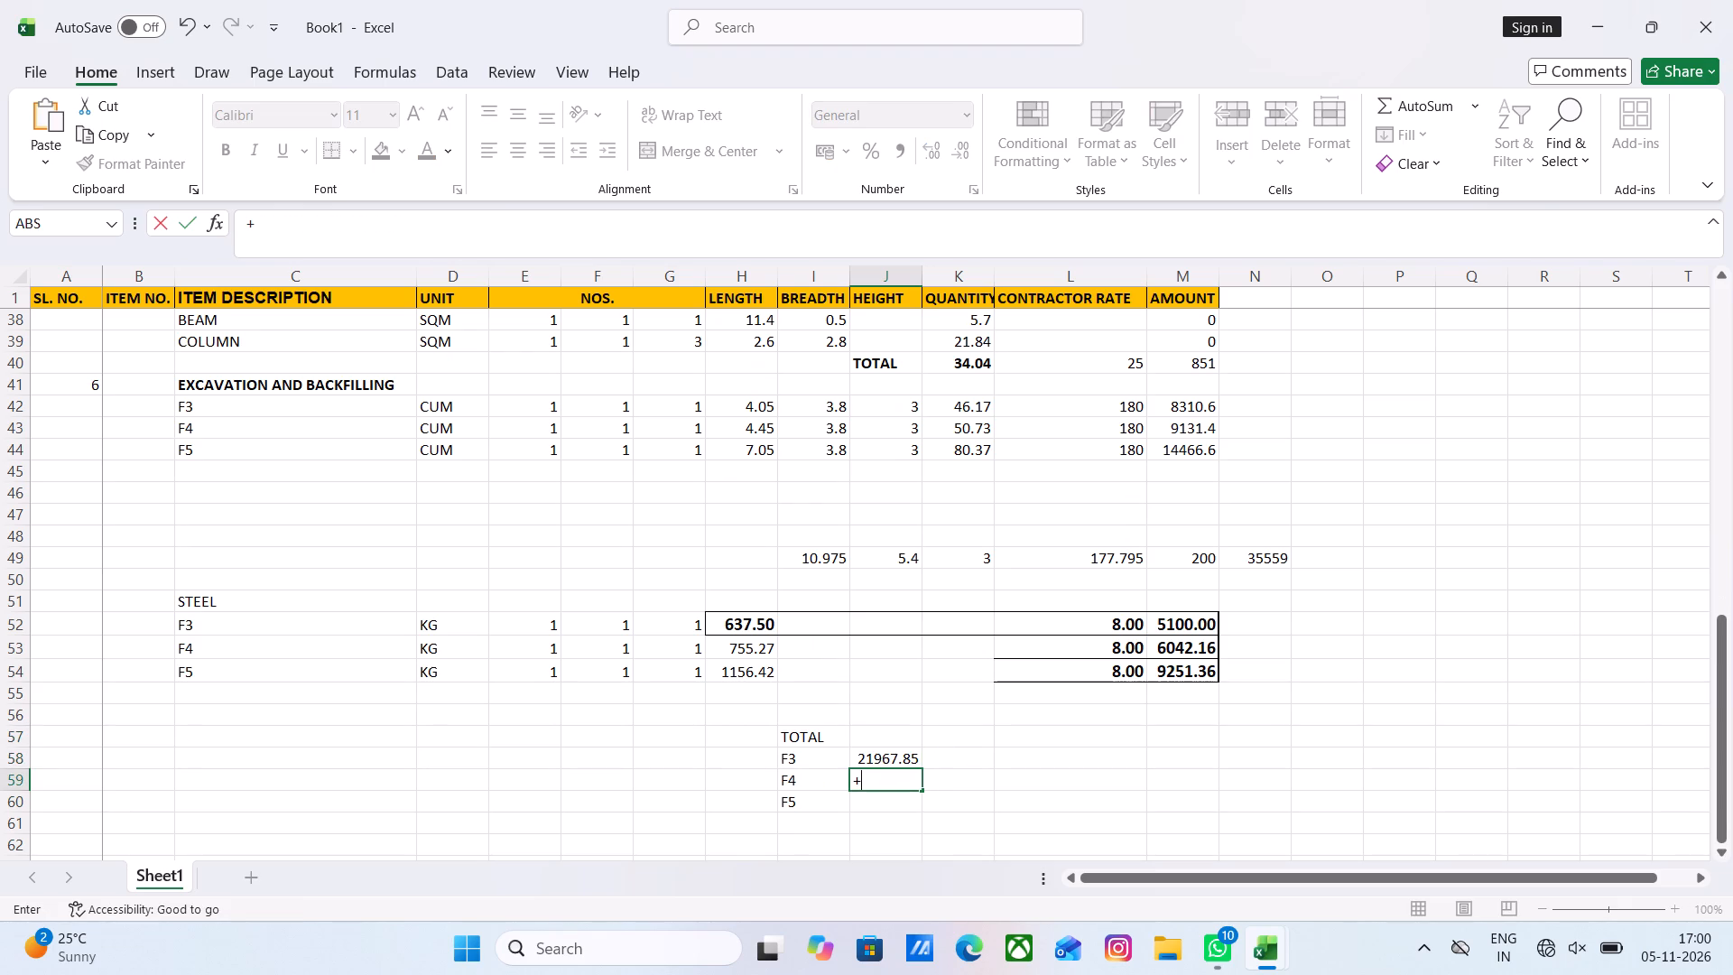
click(1191, 652)
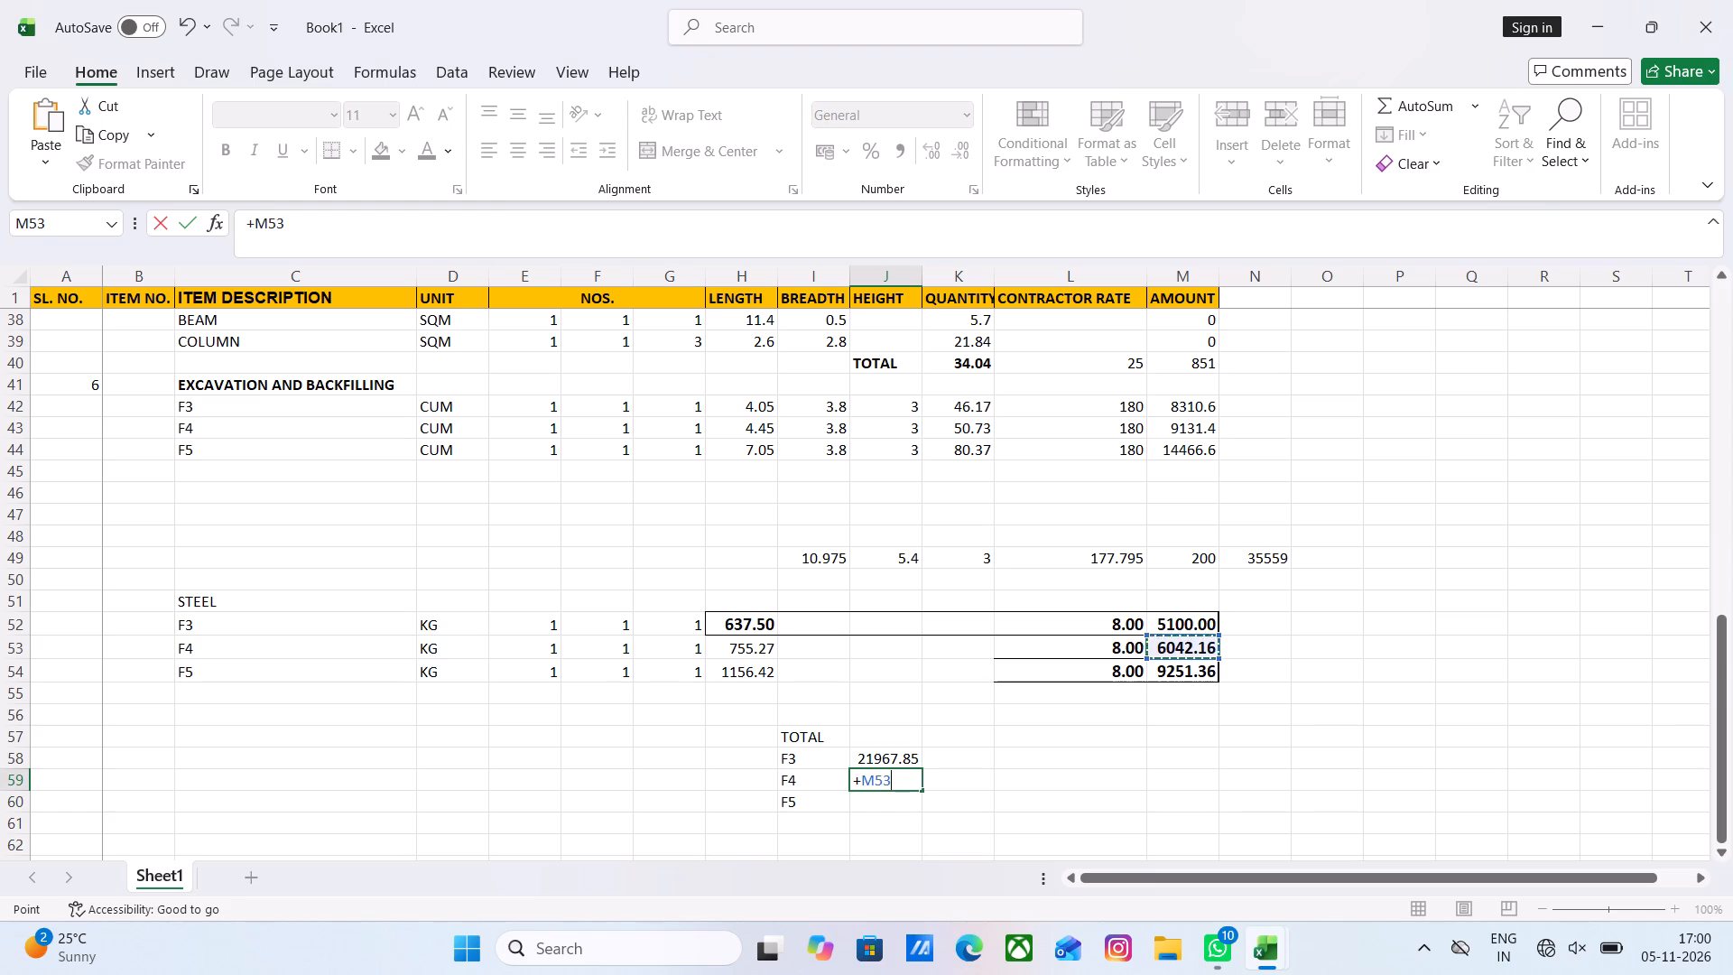
key(plus)
scroll(1176, 459, up, 6)
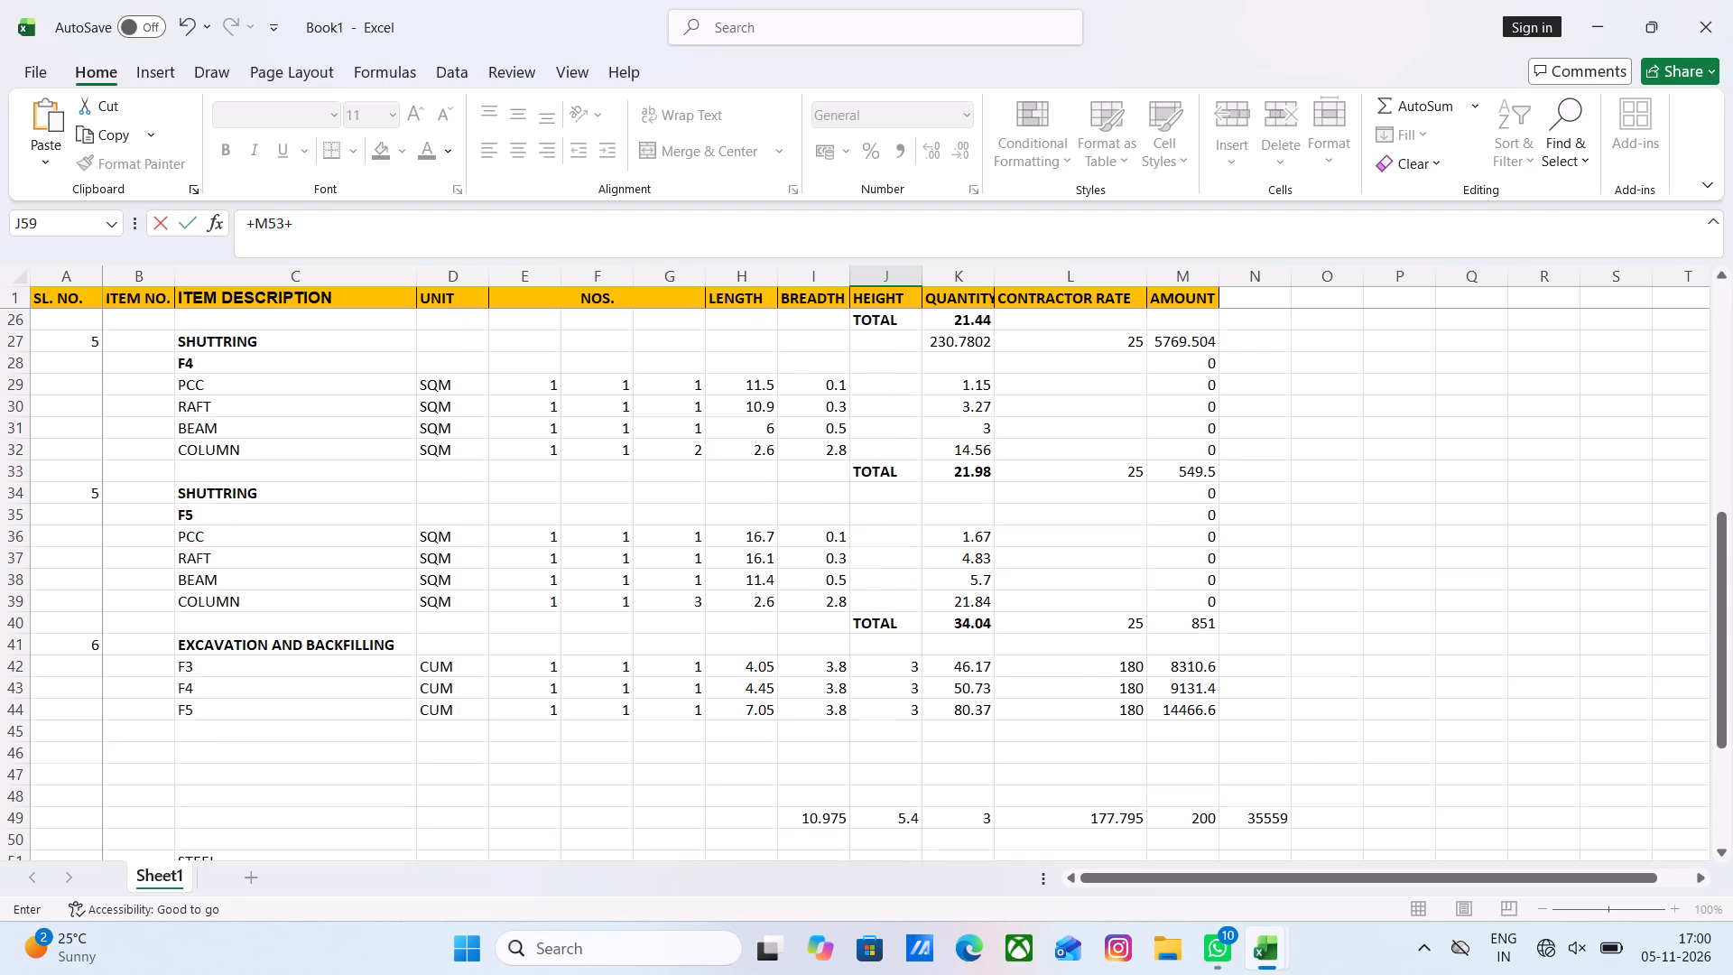
scroll(1184, 473, up, 1)
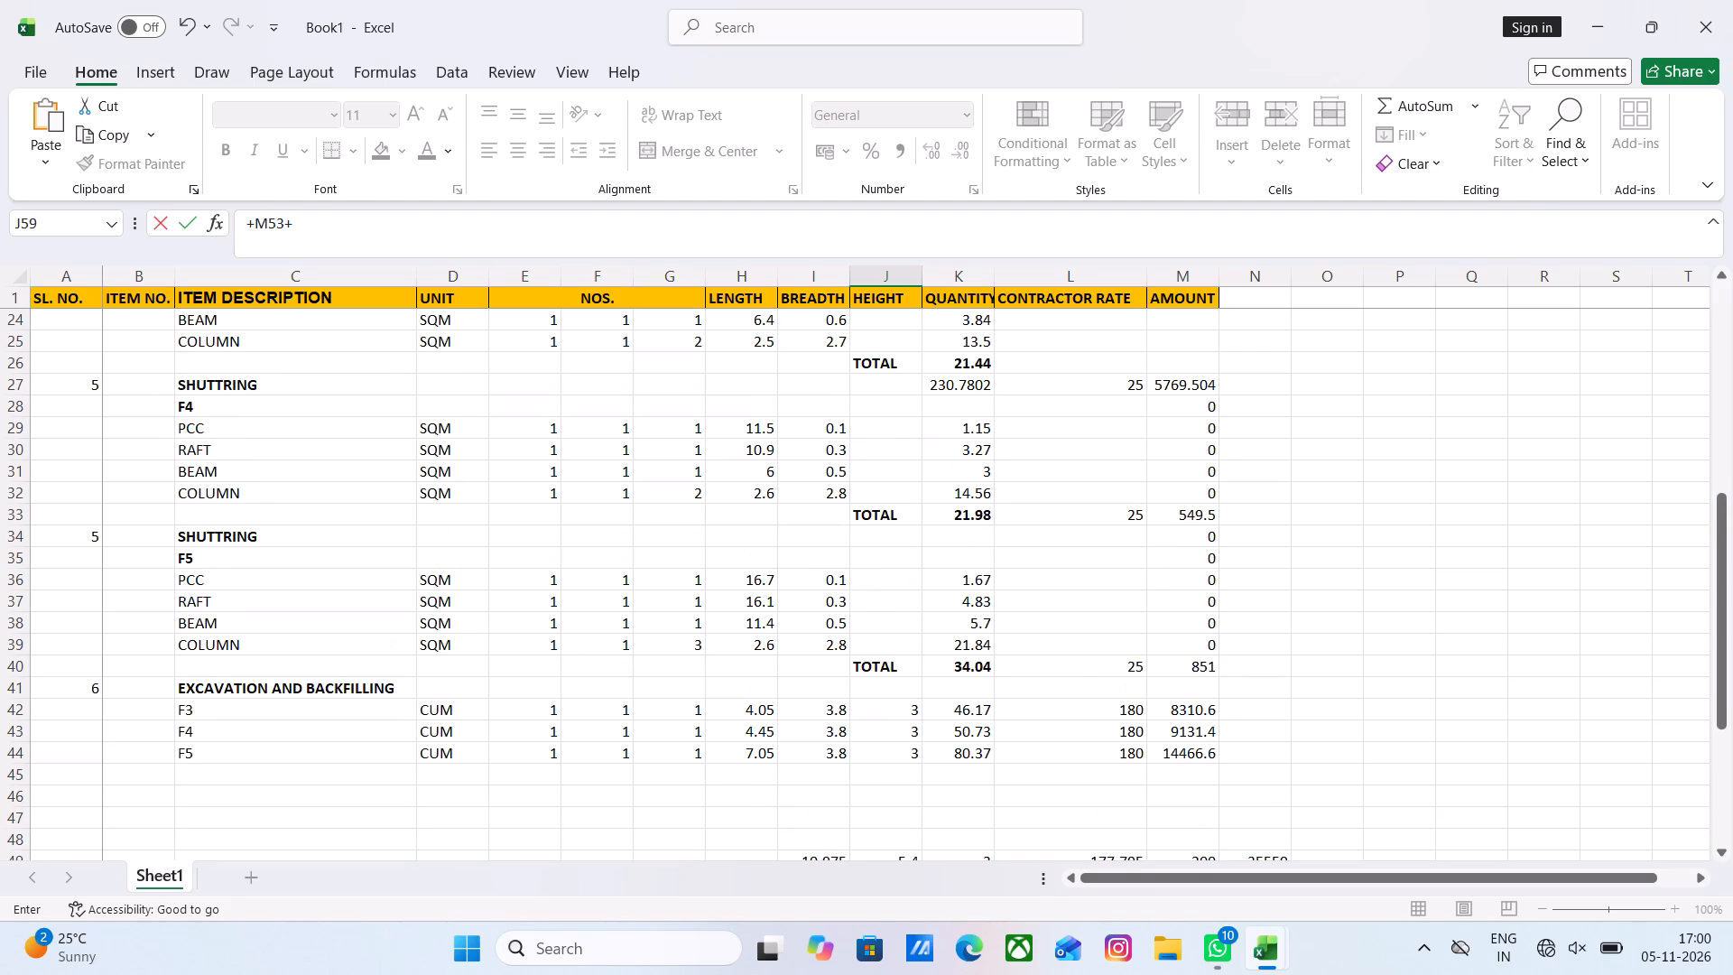
scroll(1168, 497, up, 1)
scroll(1168, 497, down, 2)
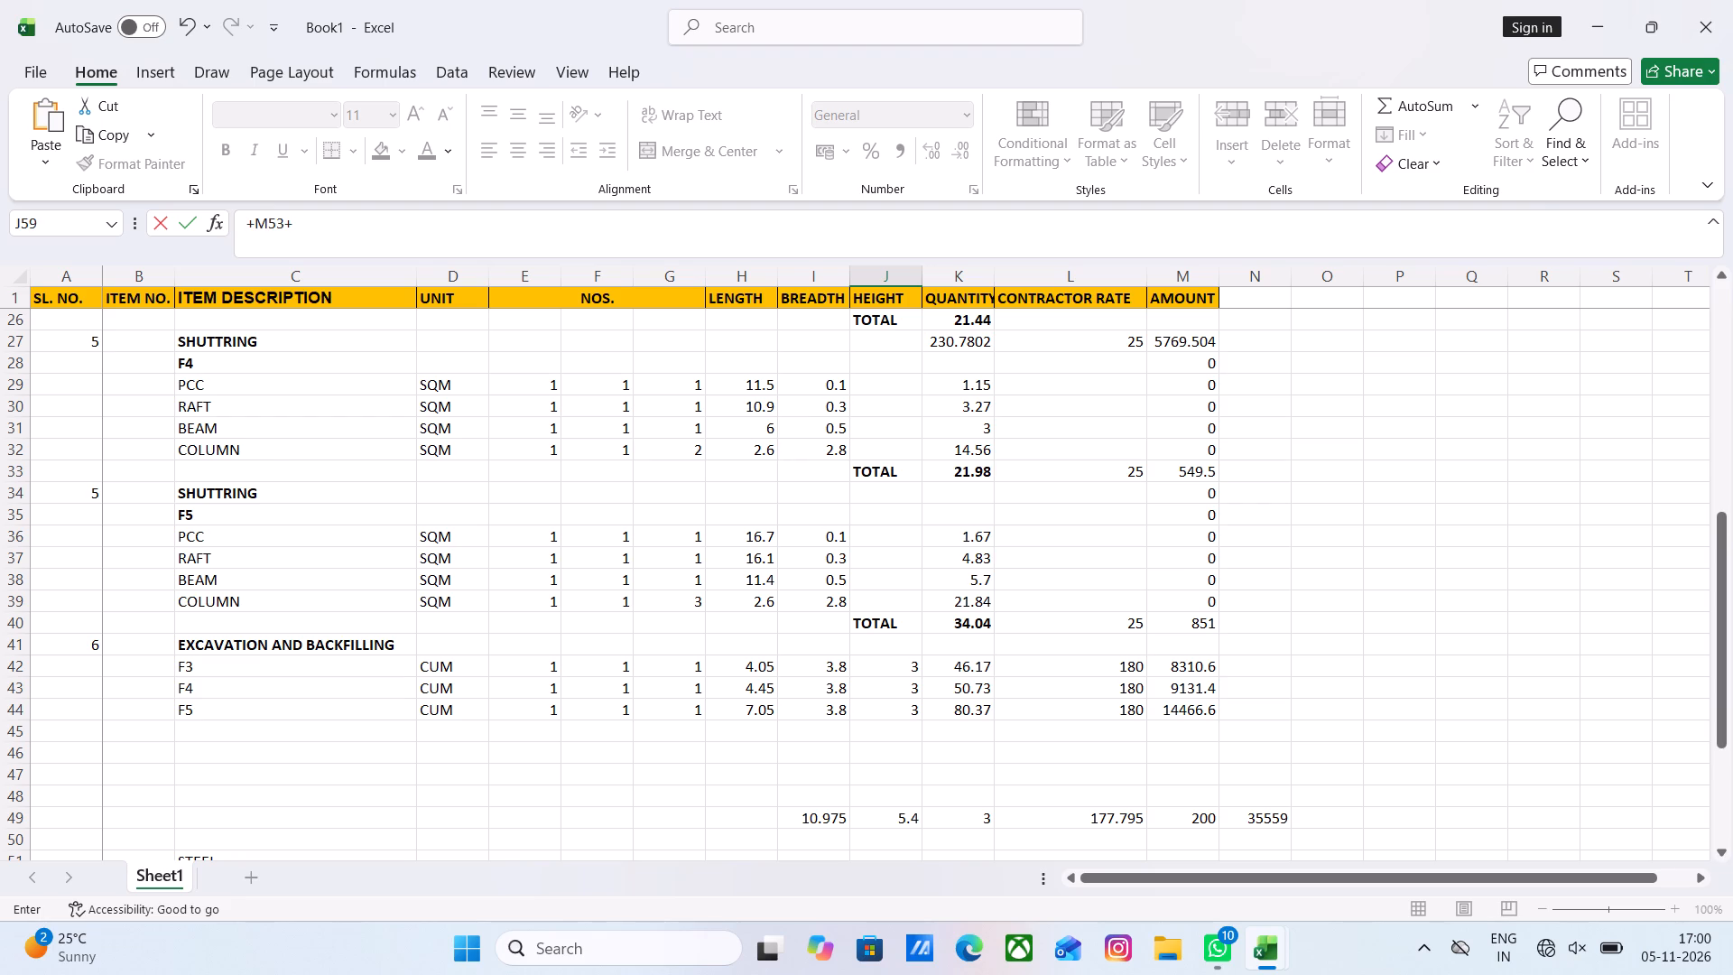
scroll(1171, 503, down, 1)
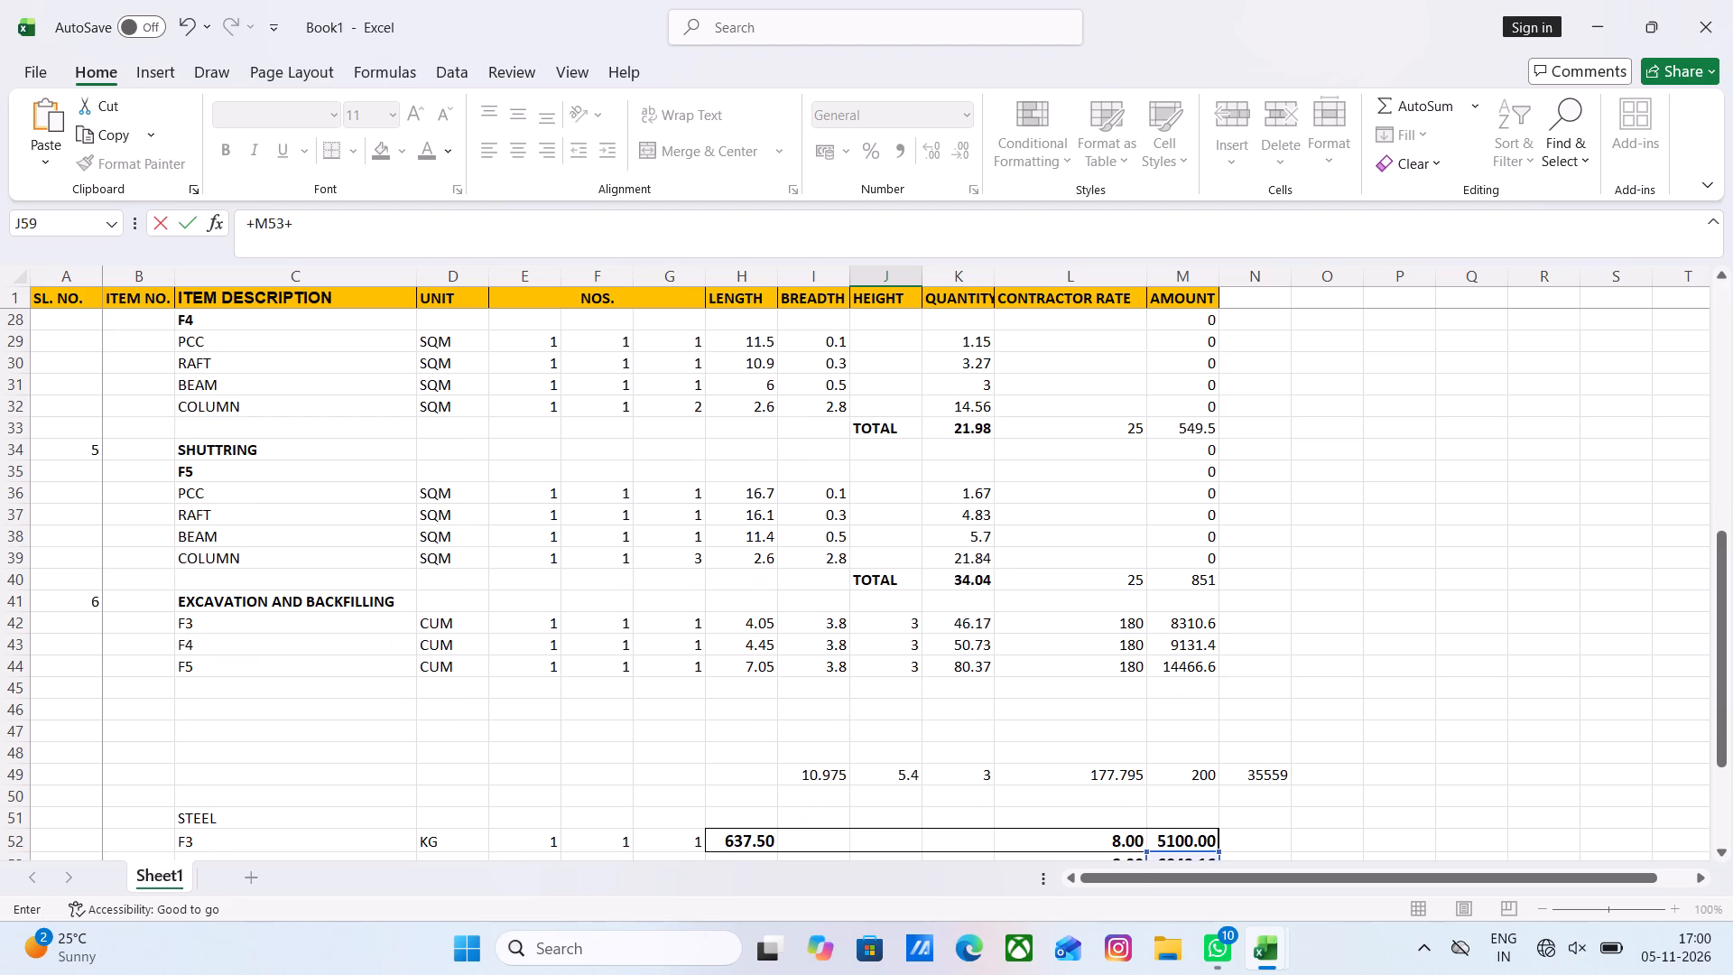
scroll(1171, 503, up, 1)
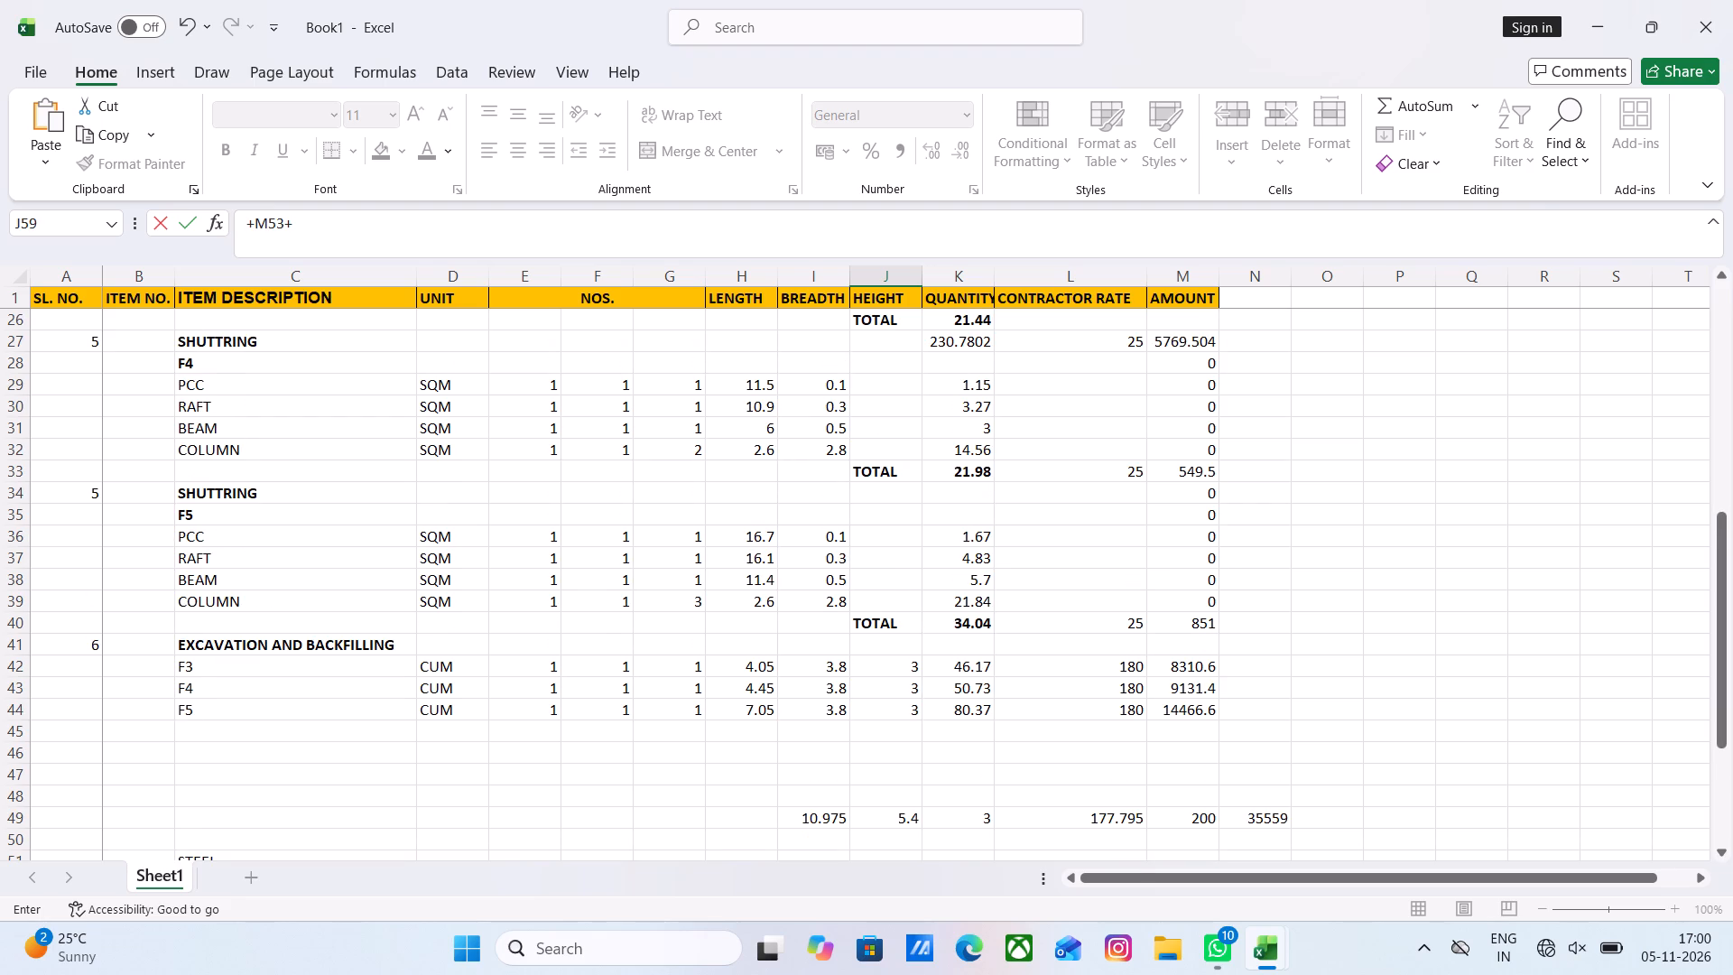
click(1198, 469)
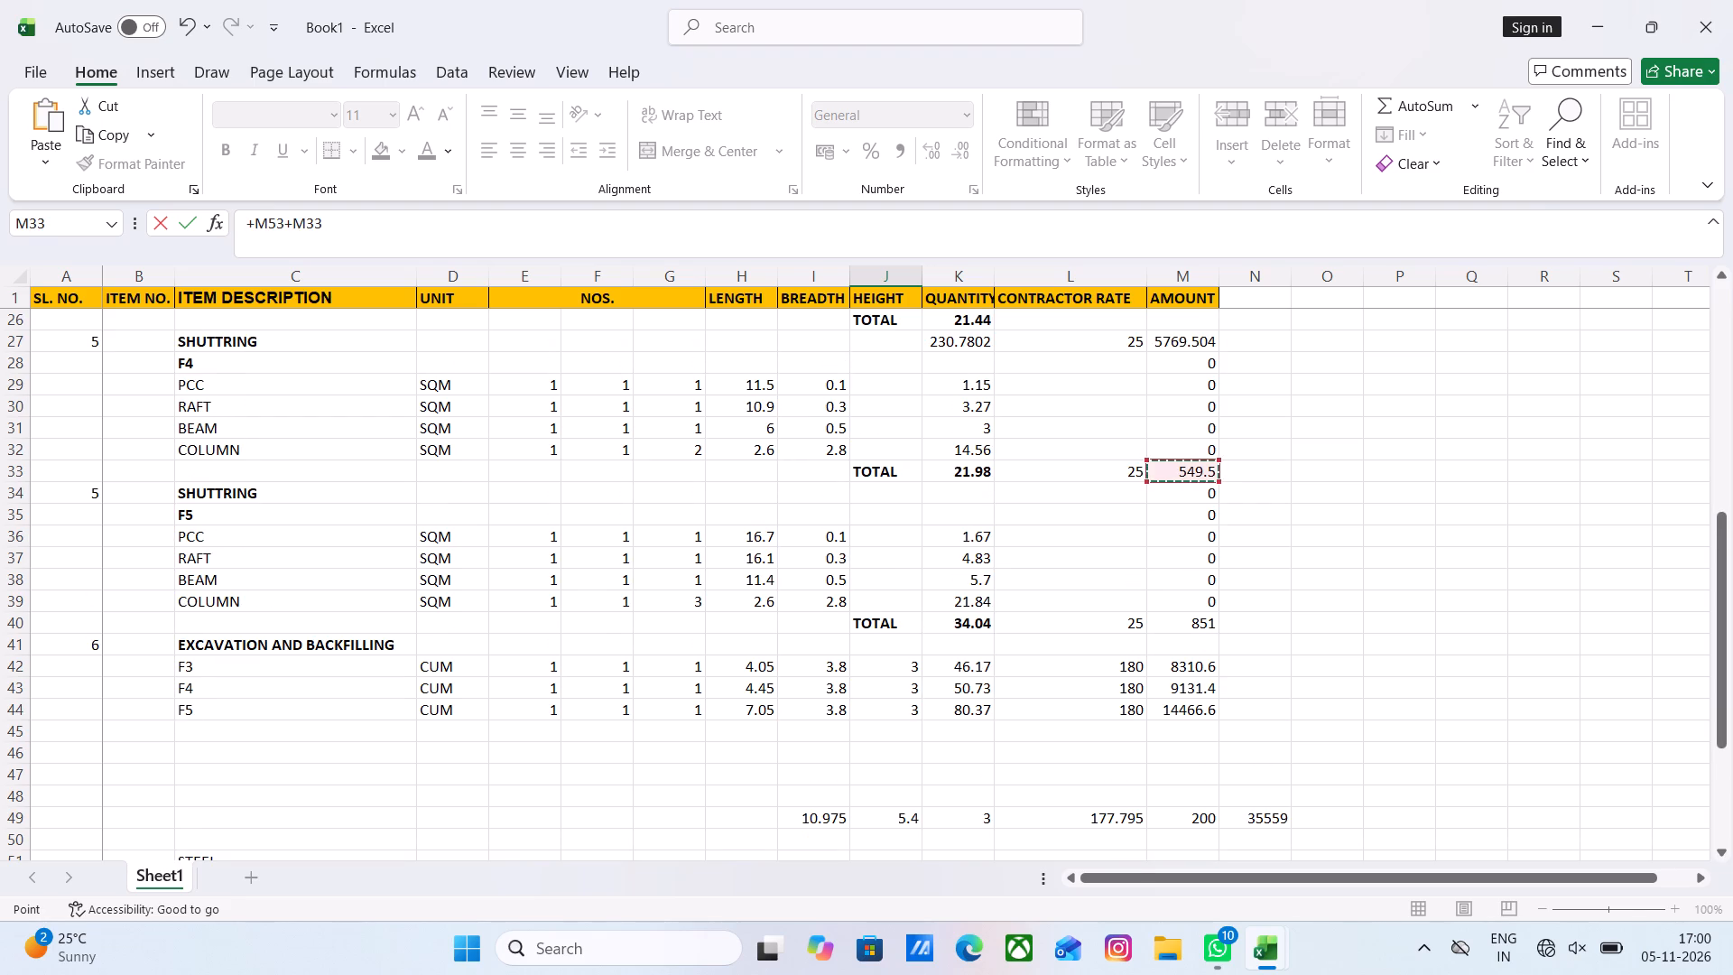
key(plus)
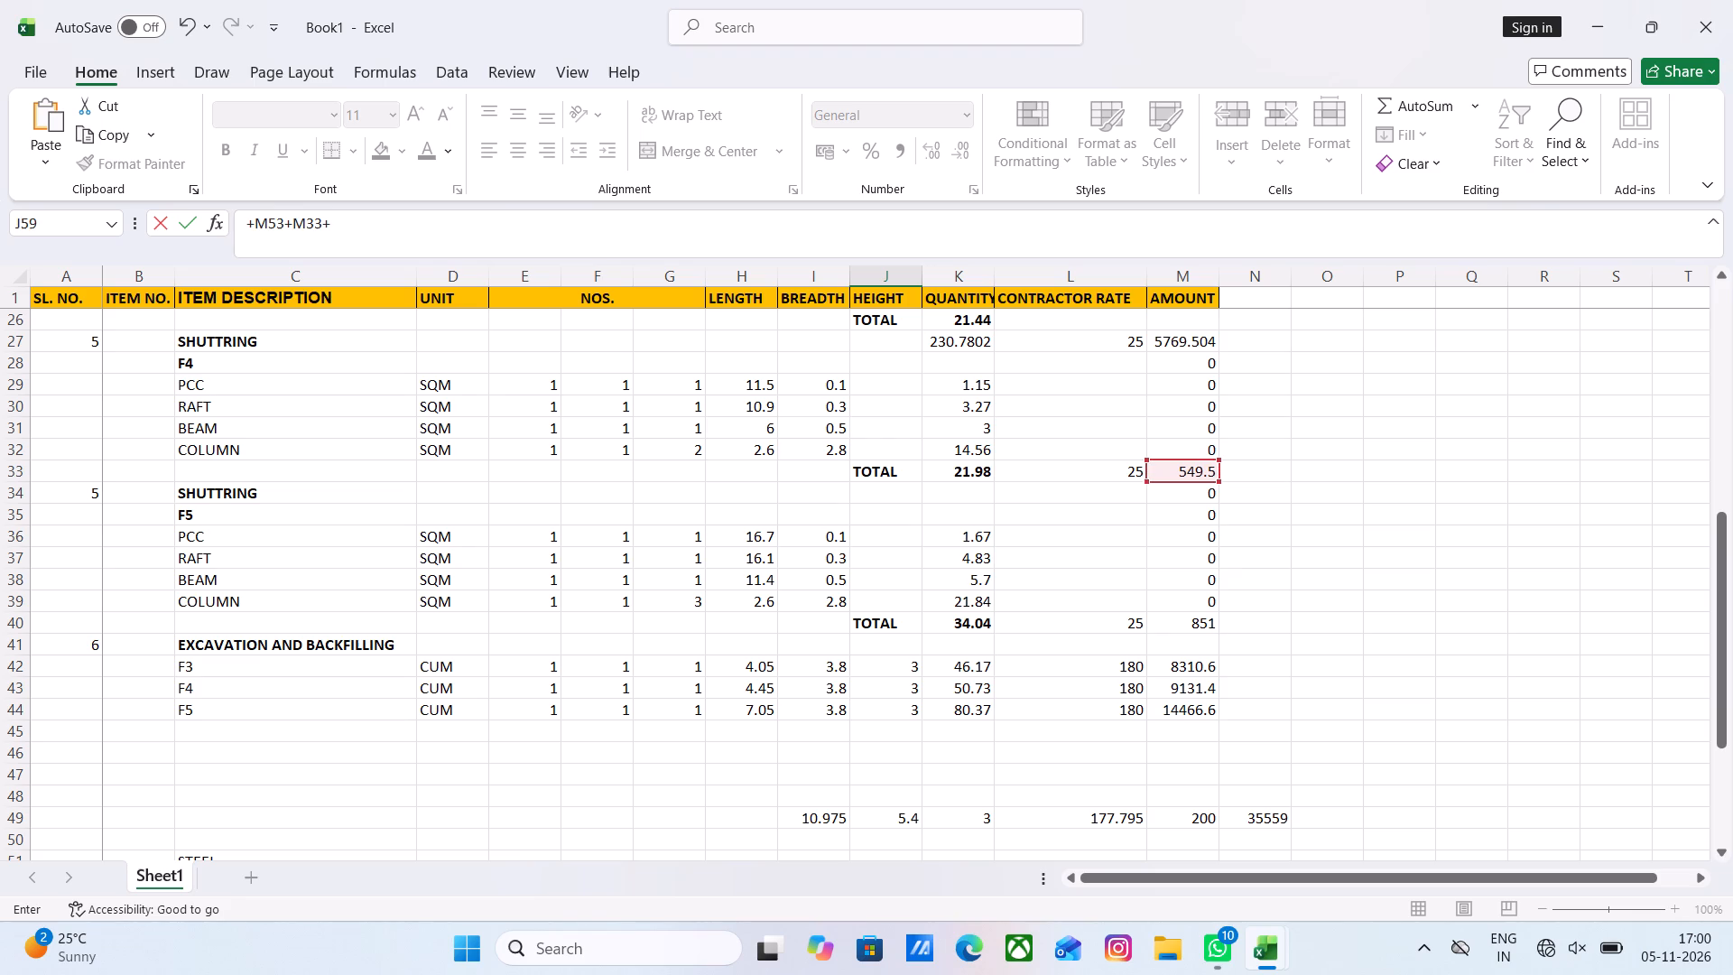
click(1209, 688)
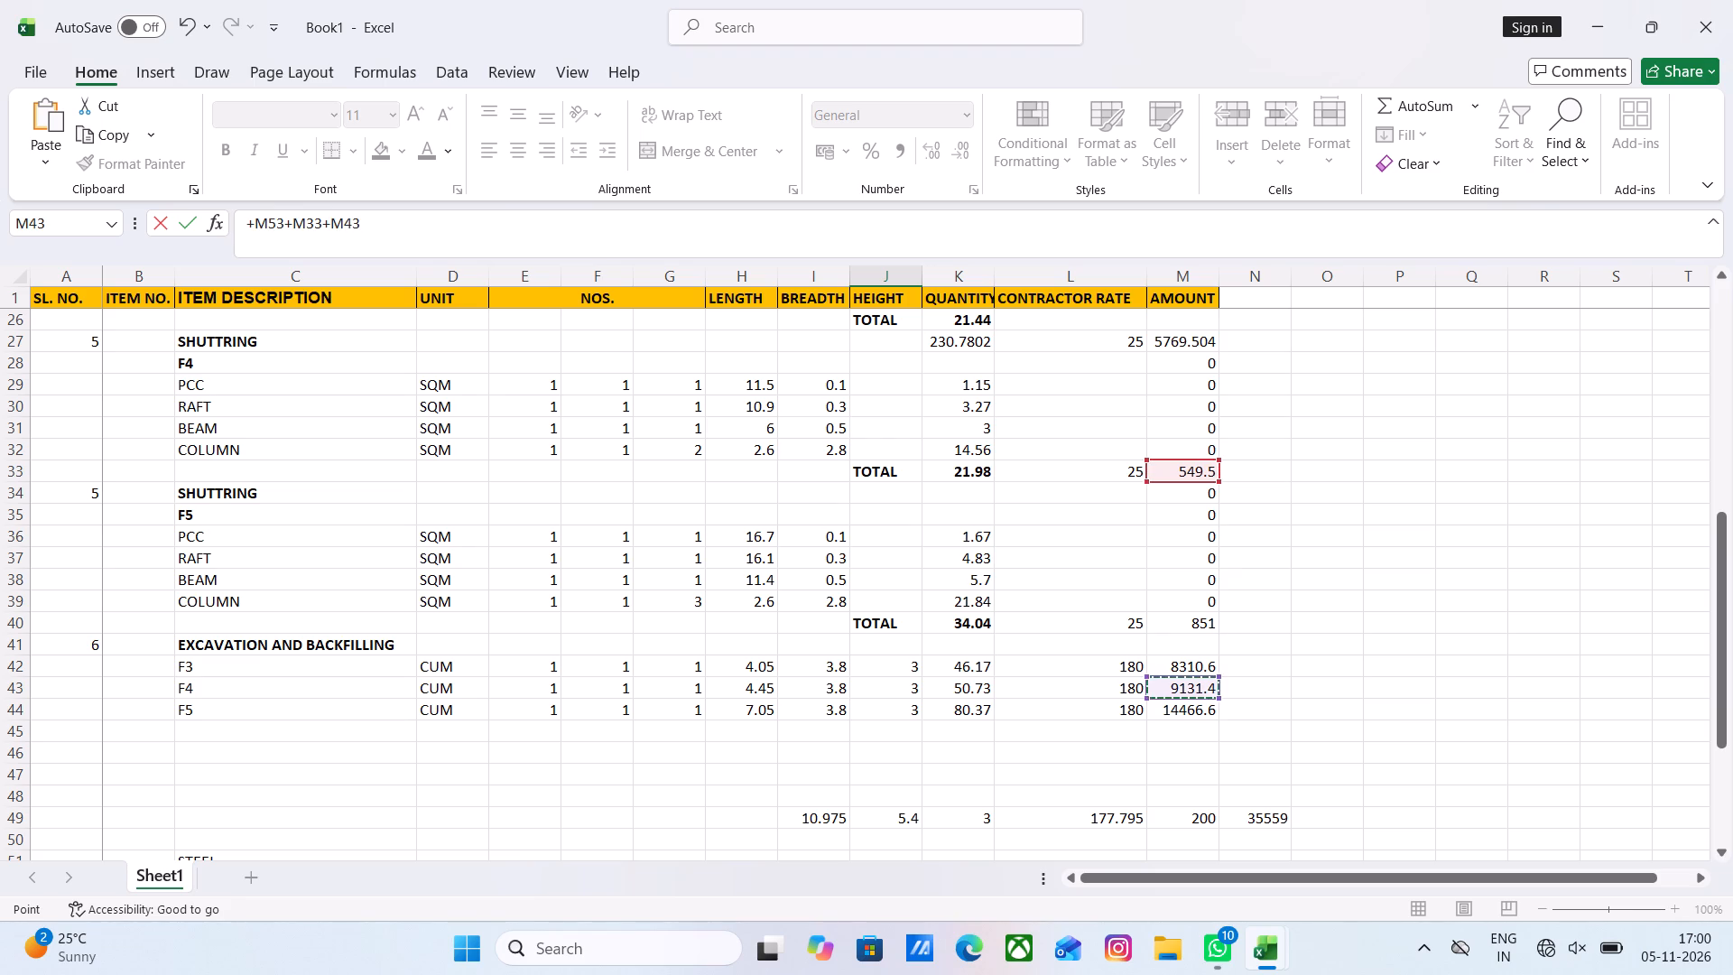
key(plus)
scroll(1207, 651, up, 9)
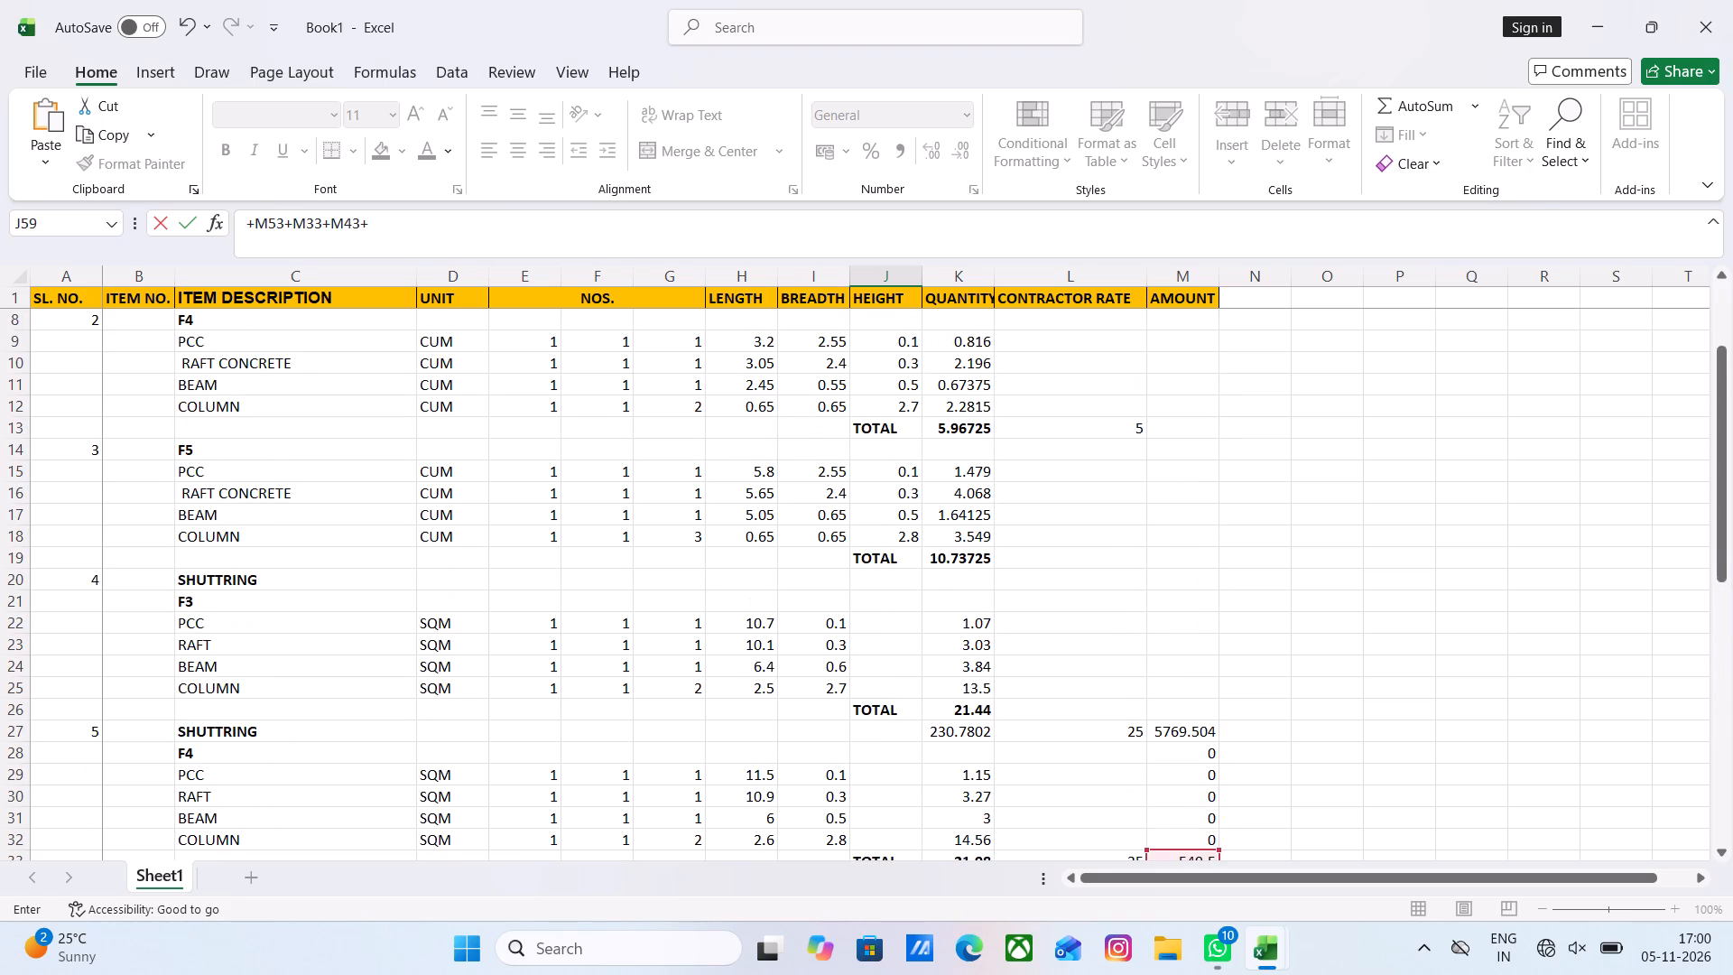
scroll(1207, 651, up, 3)
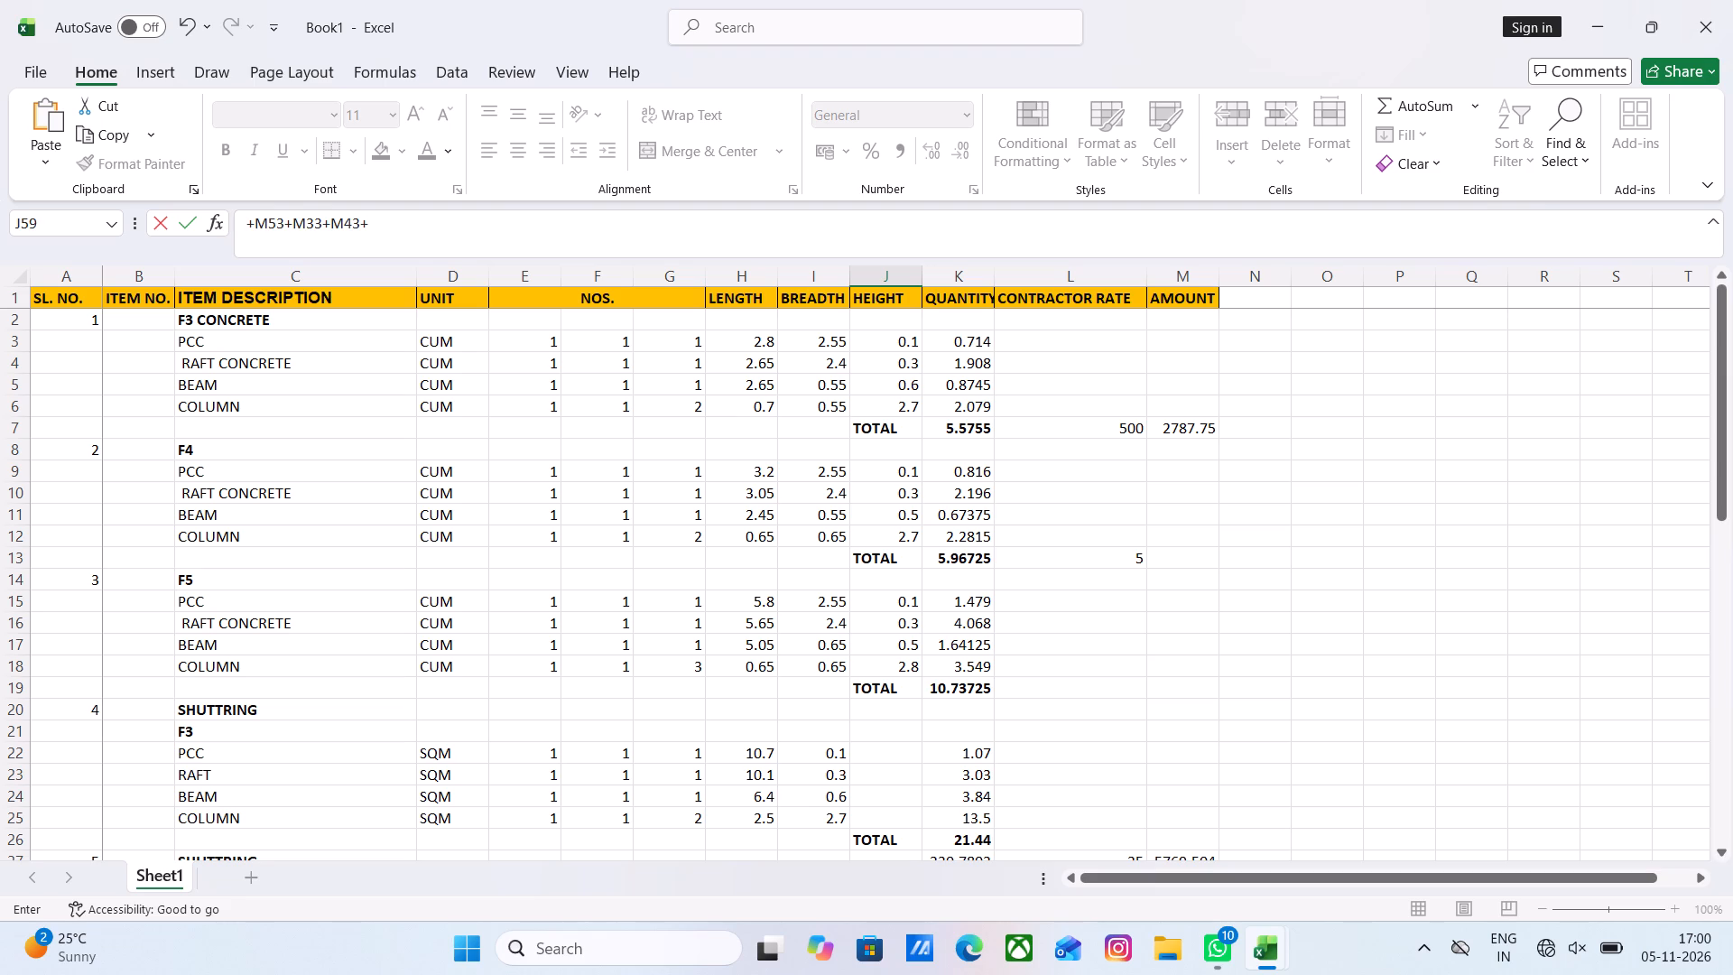
click(1179, 560)
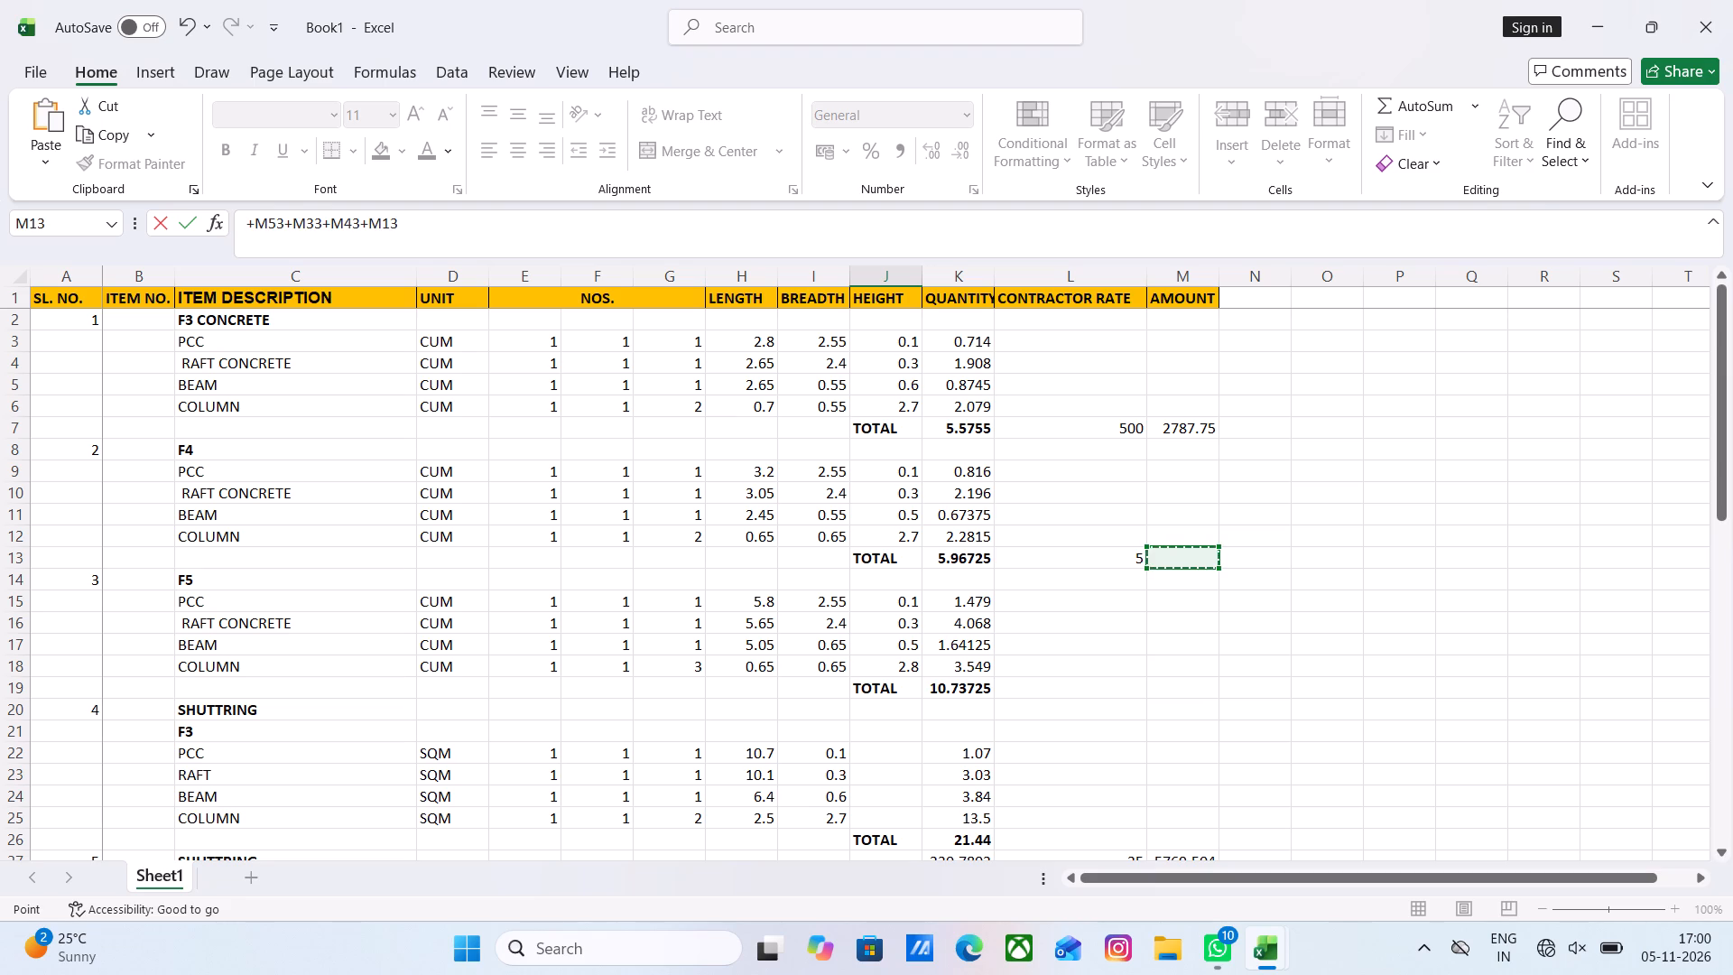
key(plus)
scroll(1181, 560, up, 7)
key(Return)
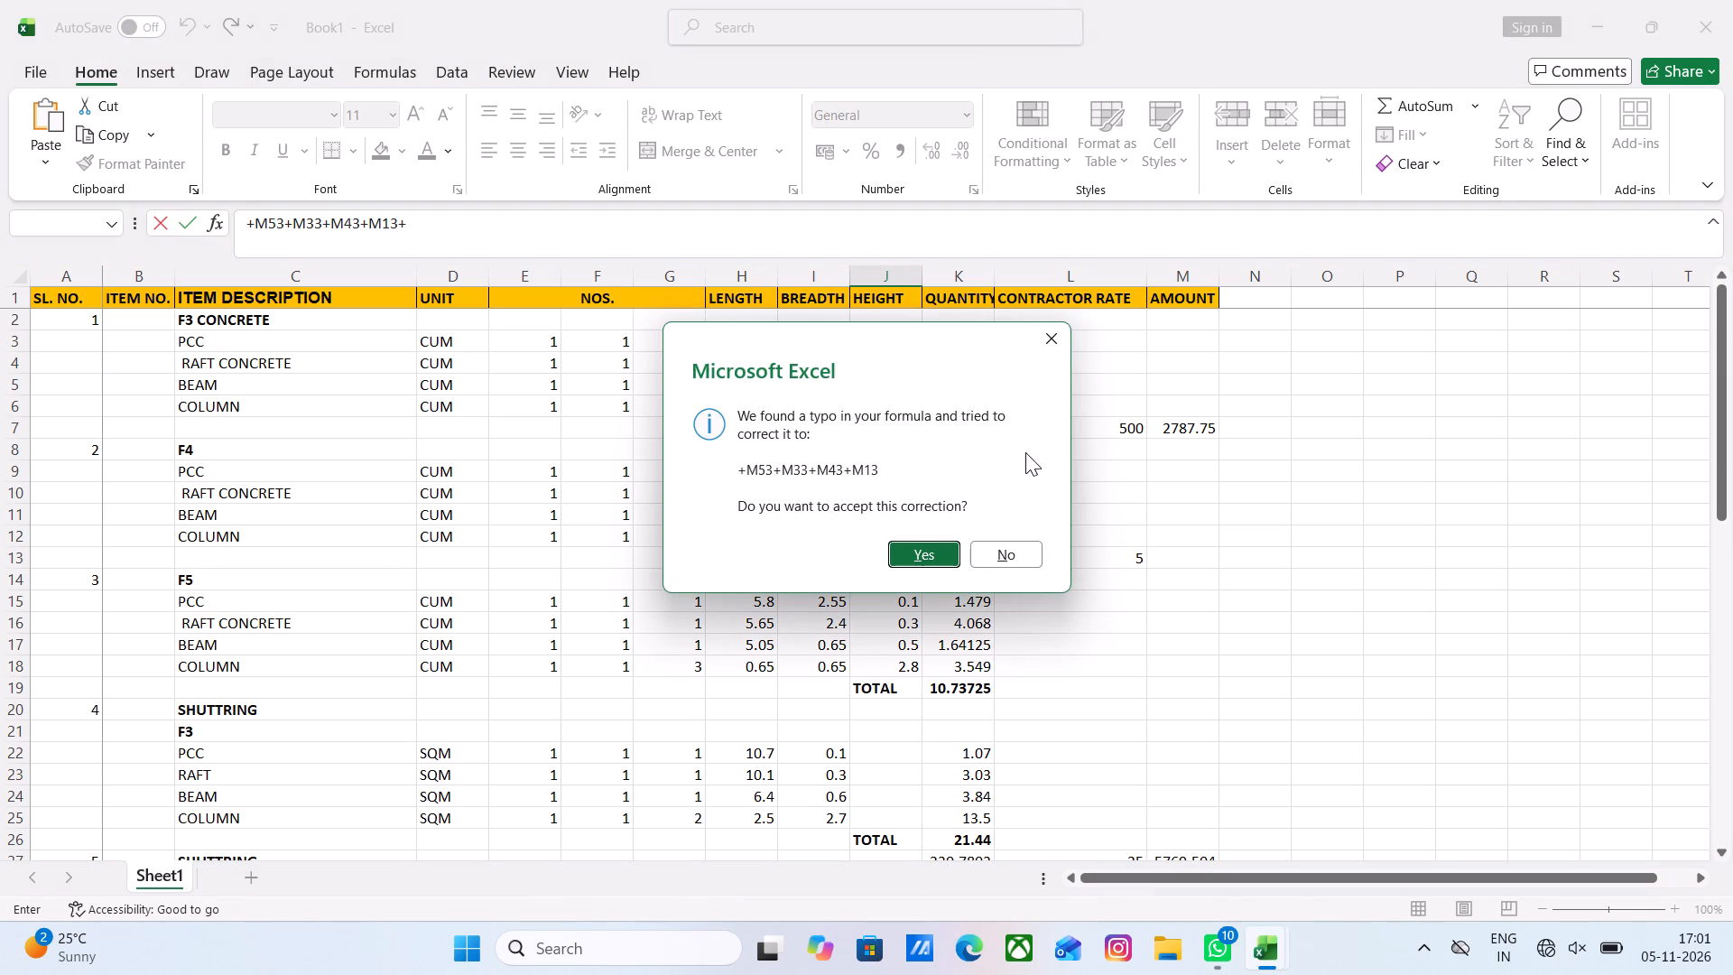
click(931, 548)
Set the F4 concrete CONTRACTOR RATE in L13 to 500 and fill the AMOUNT formula from M7 down to M25.
scroll(1172, 563, up, 6)
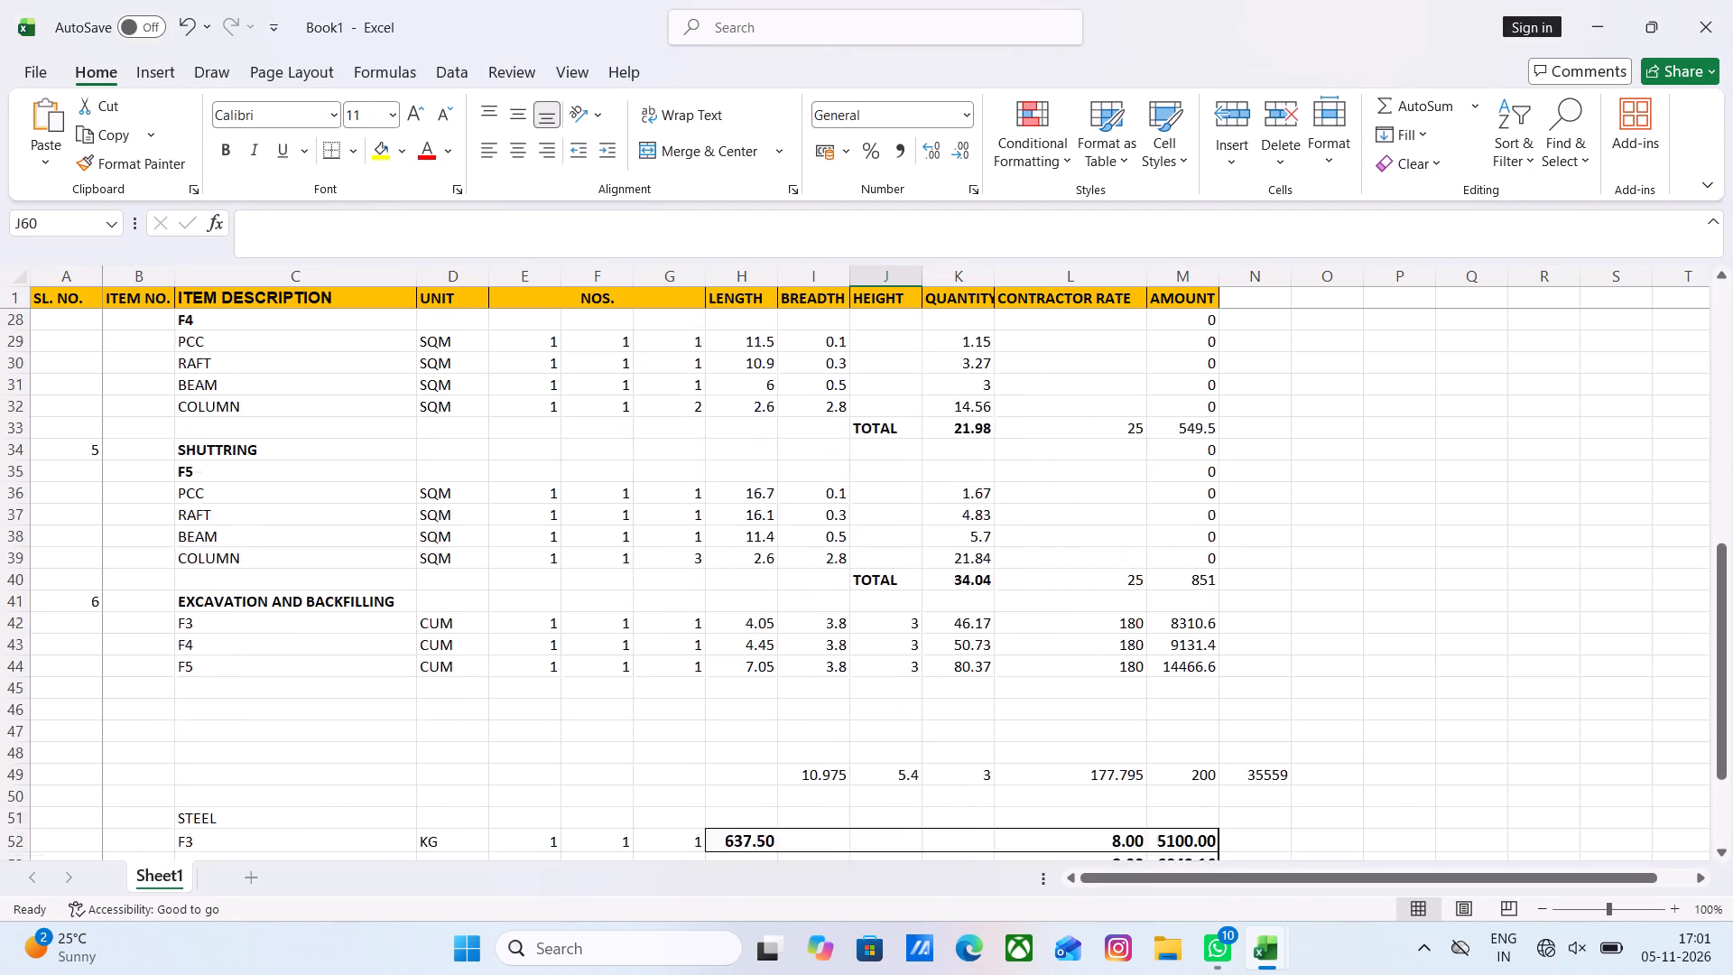
scroll(1172, 563, up, 12)
click(1184, 435)
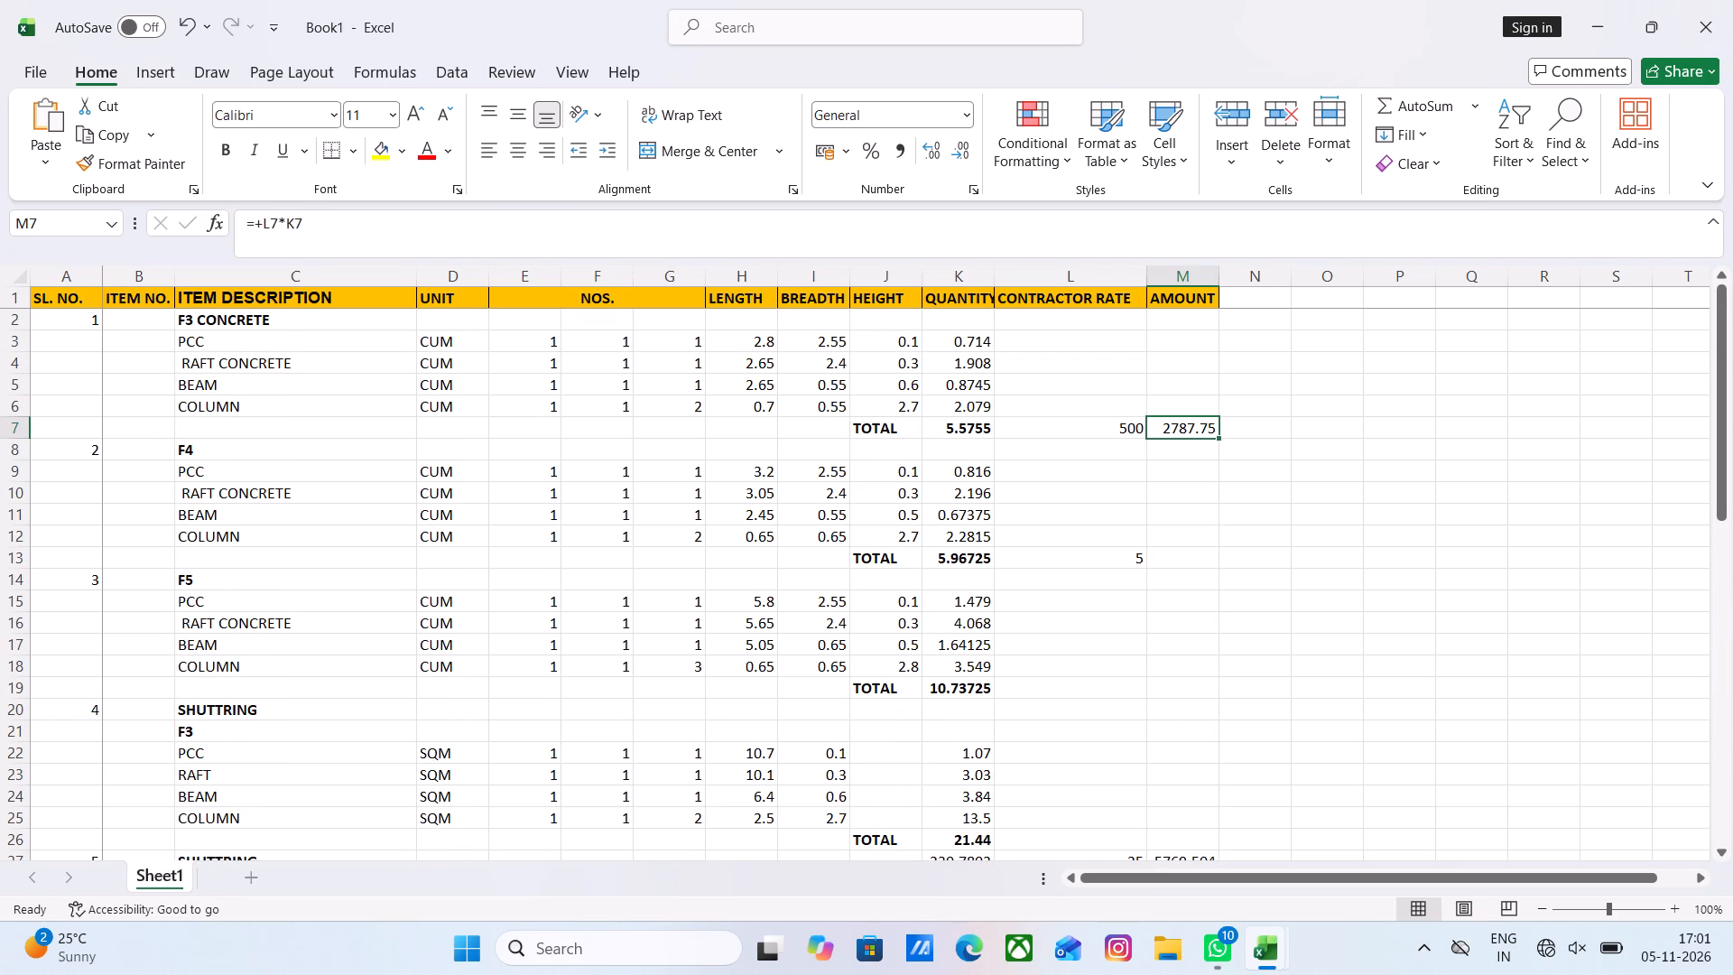
click(1120, 558)
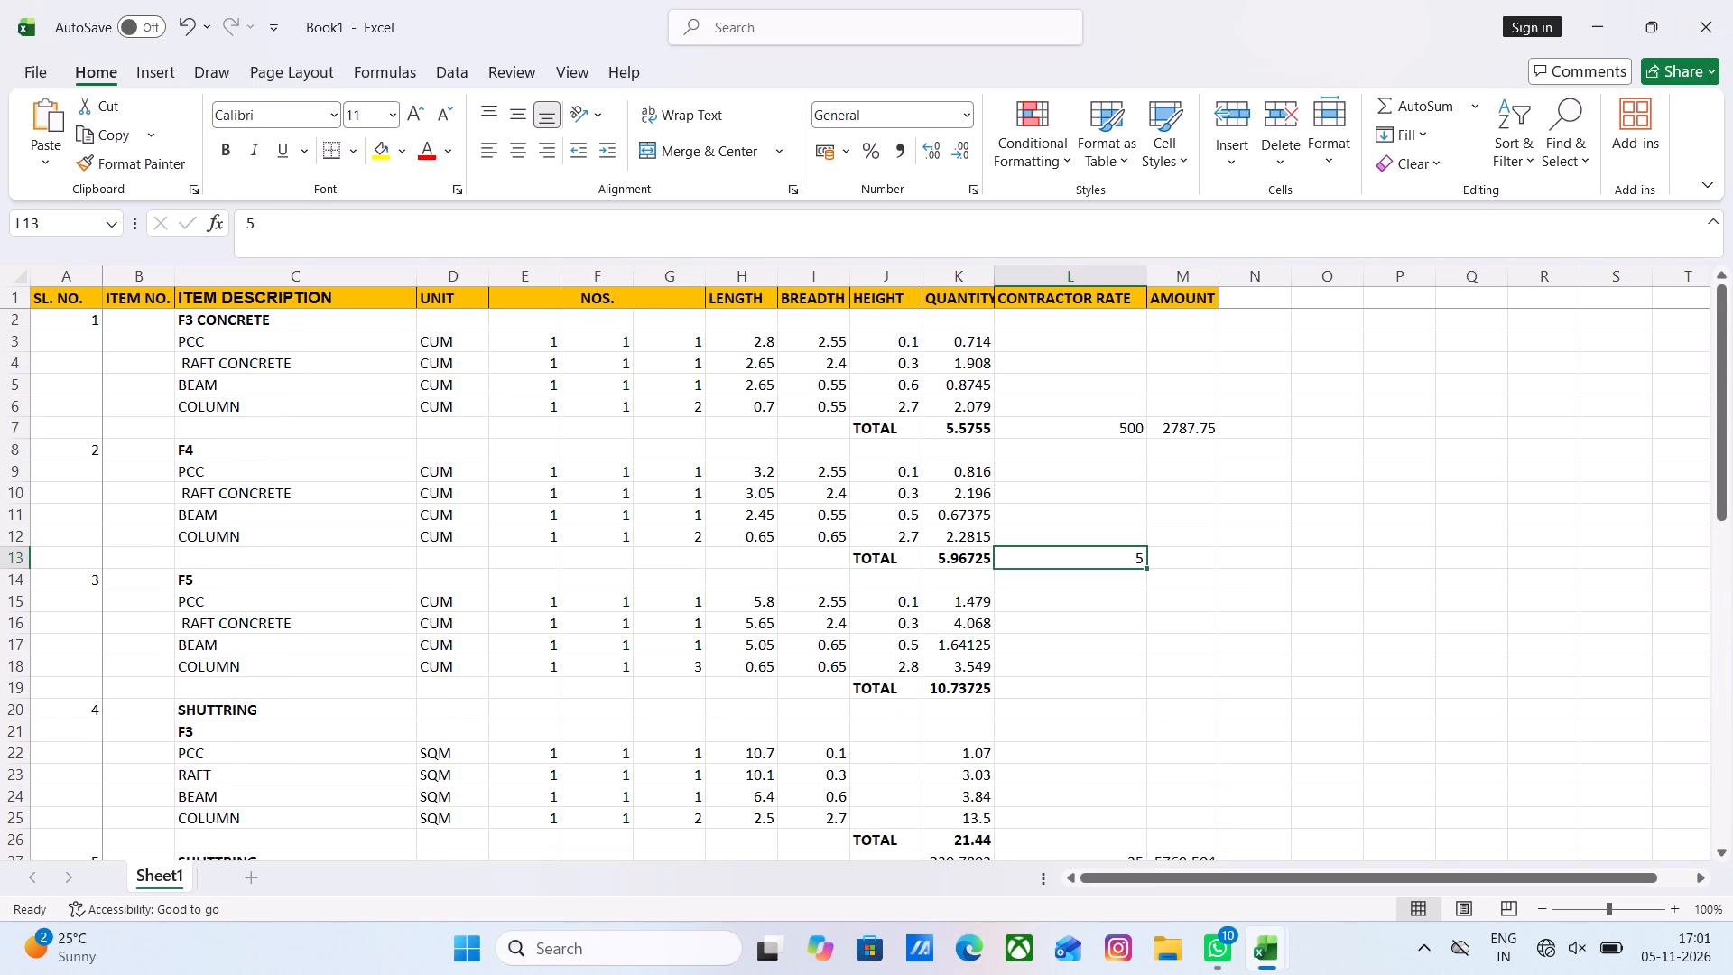
text(500)
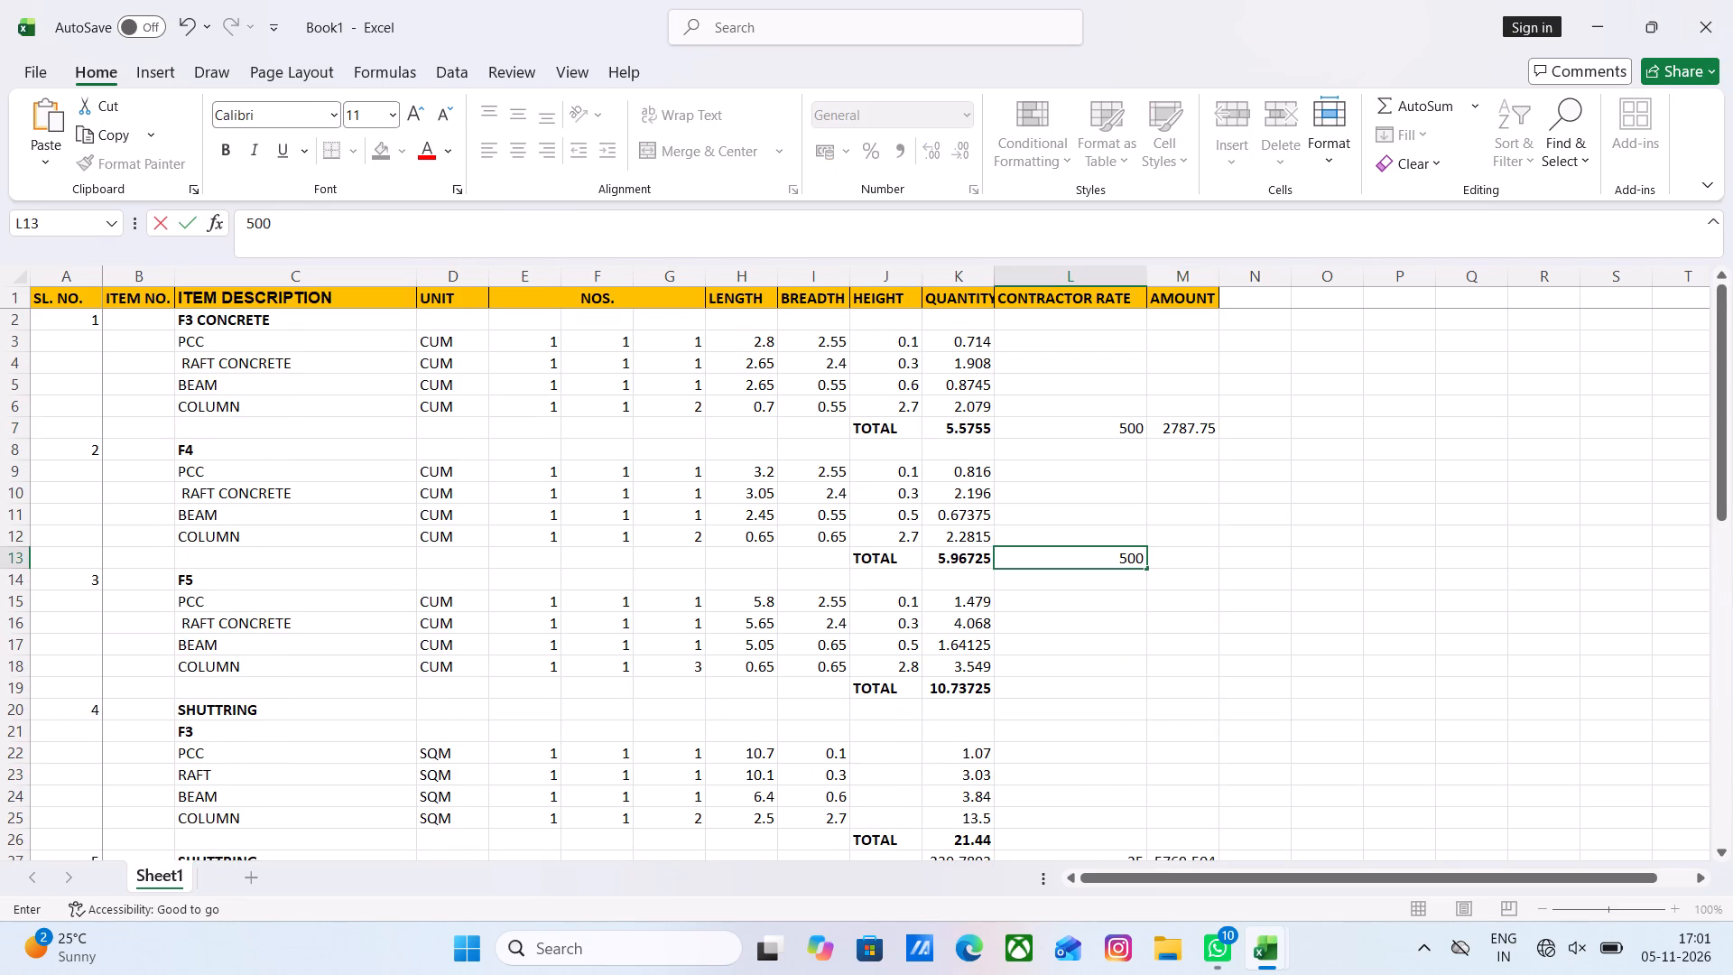
click(1185, 579)
click(1181, 426)
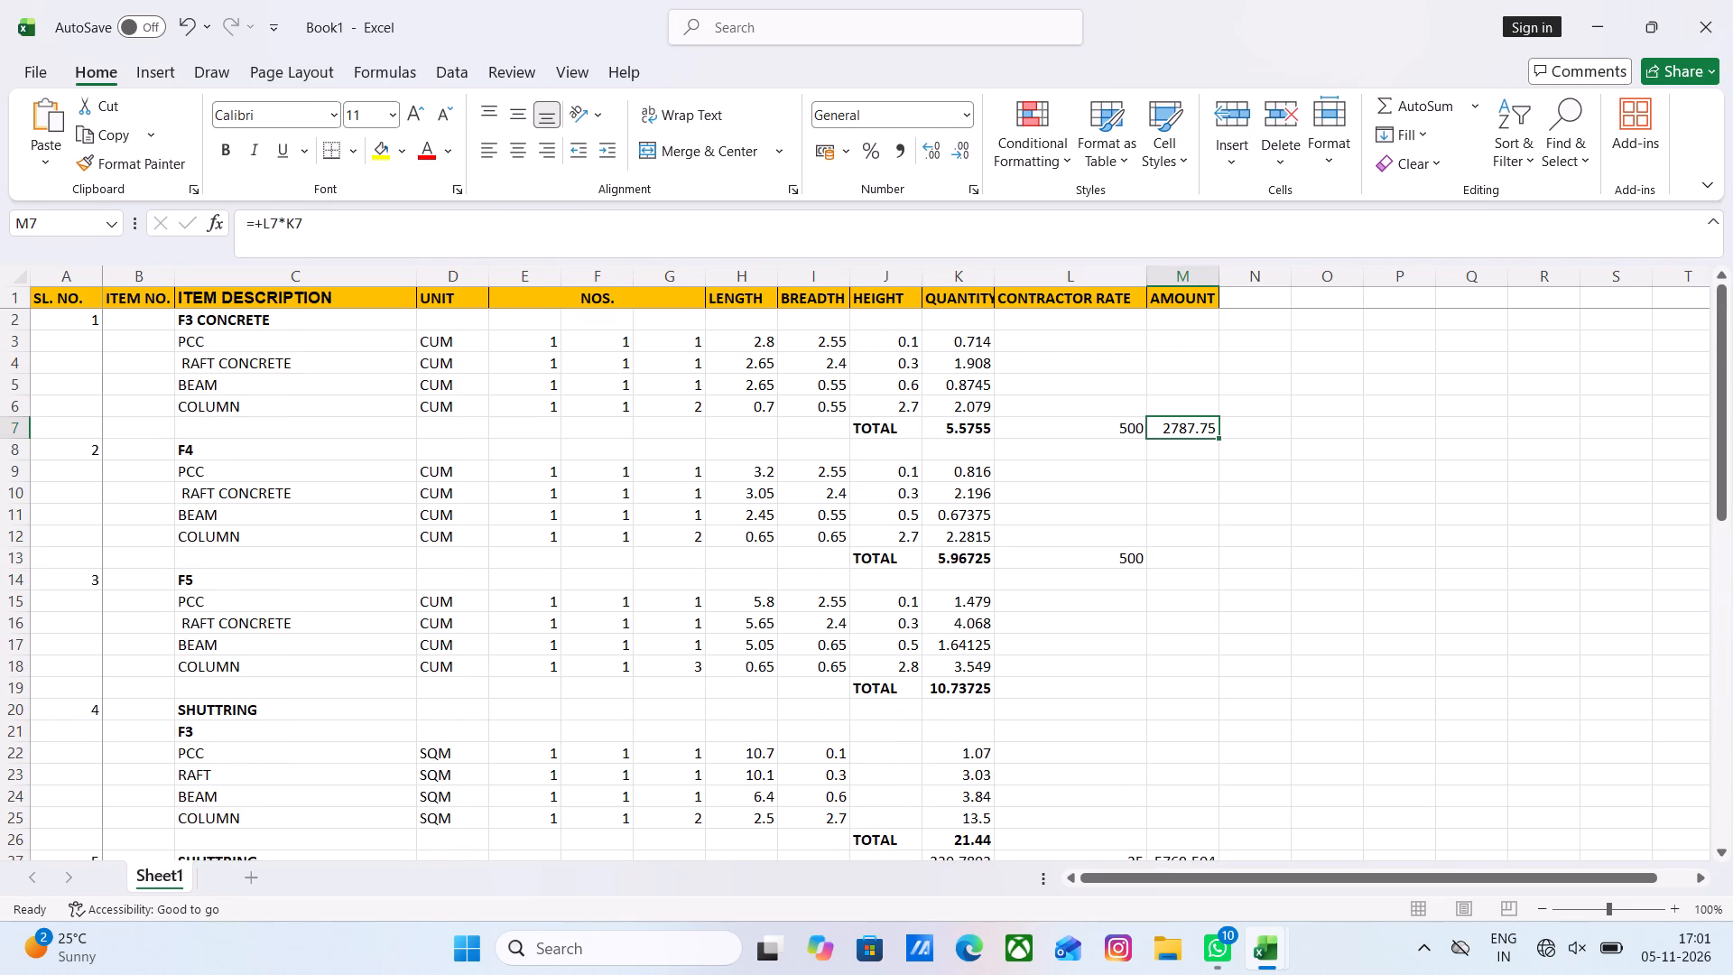
drag(1219, 435, 1223, 828)
scroll(1233, 597, down, 2)
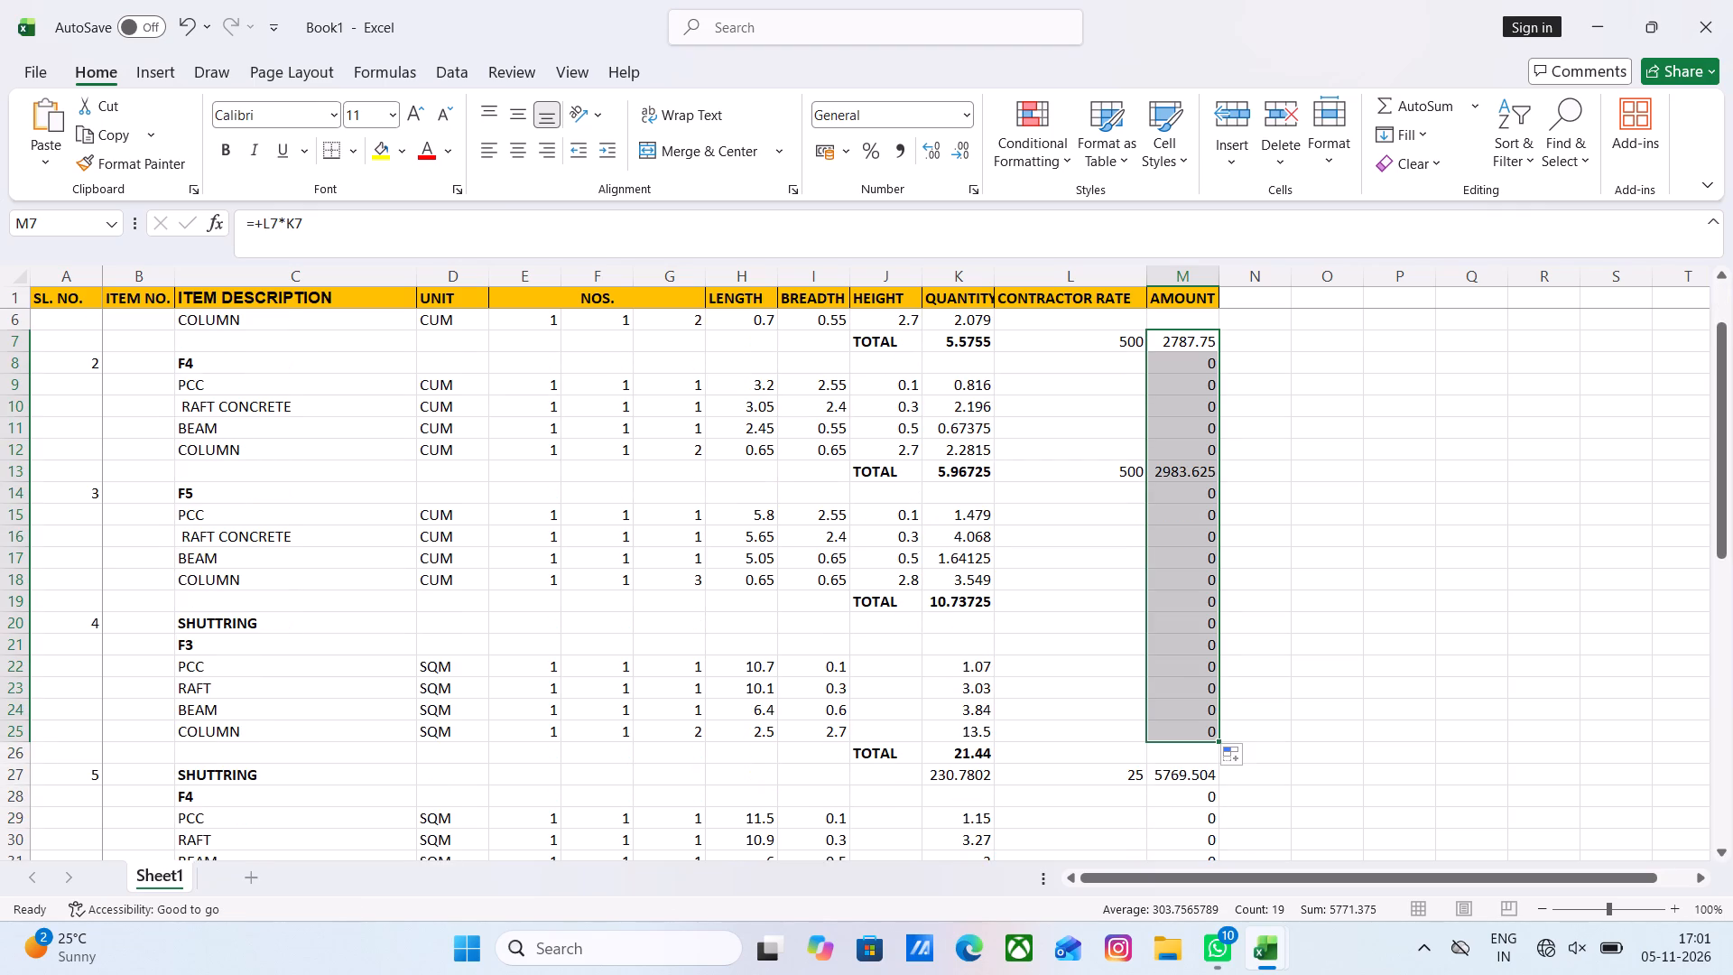
Set the F5 concrete CONTRACTOR RATE in L19 to 500.
click(1107, 752)
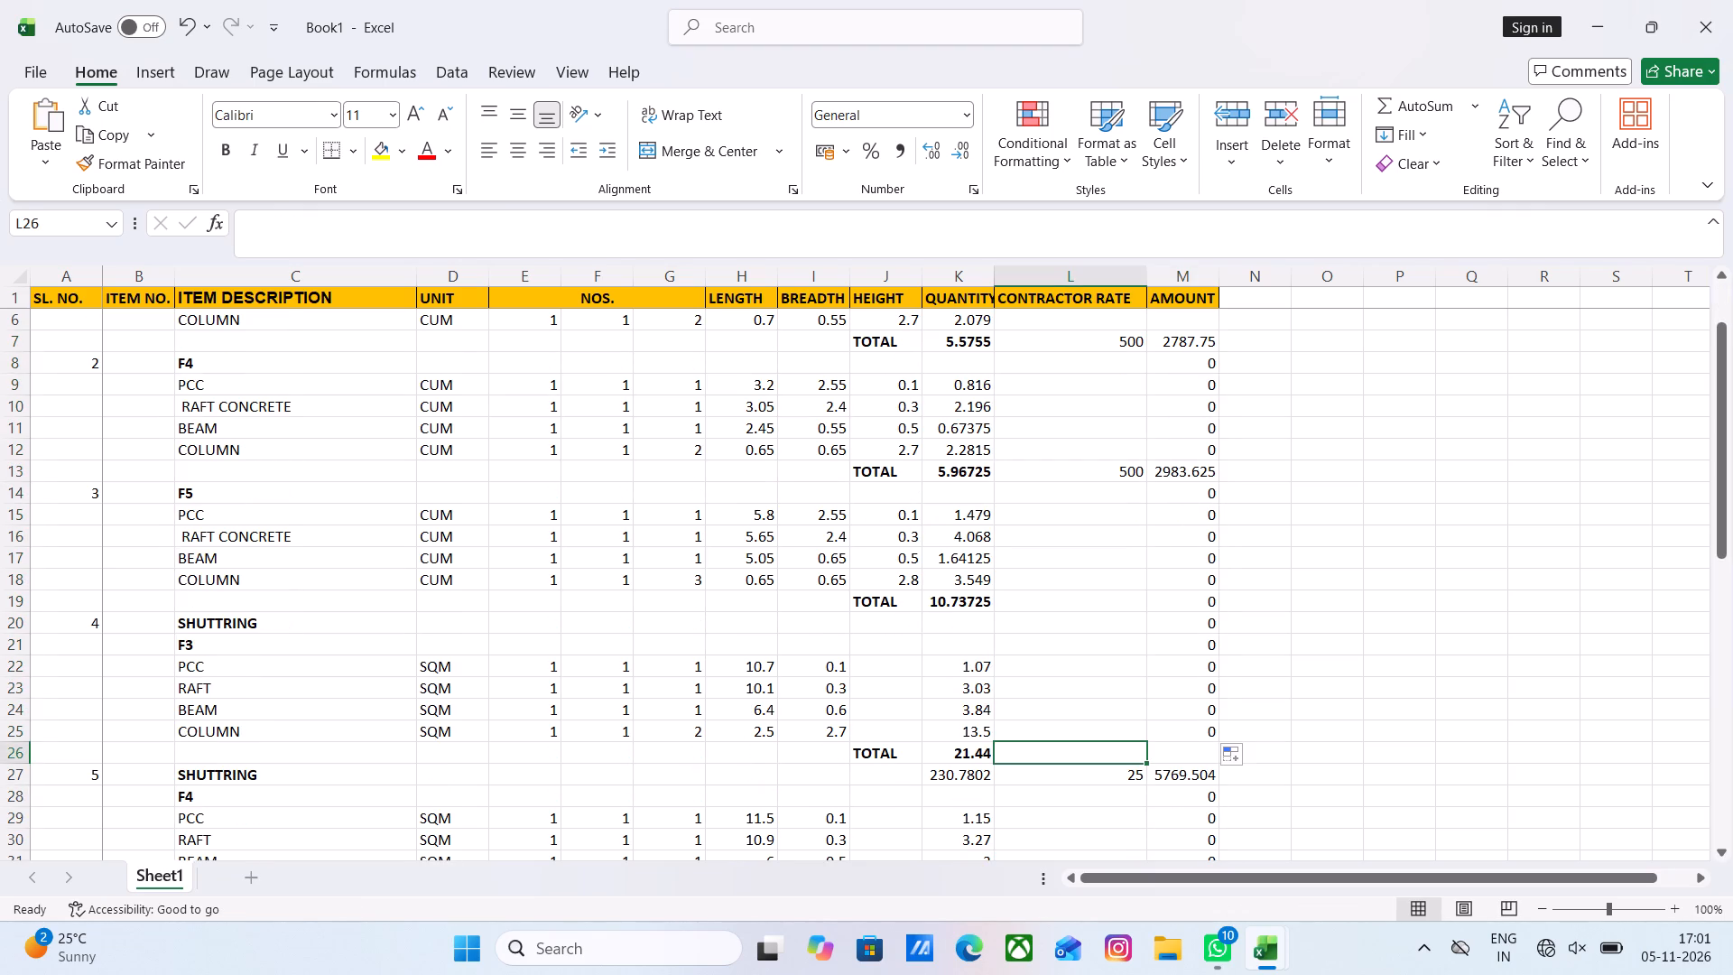
click(1120, 603)
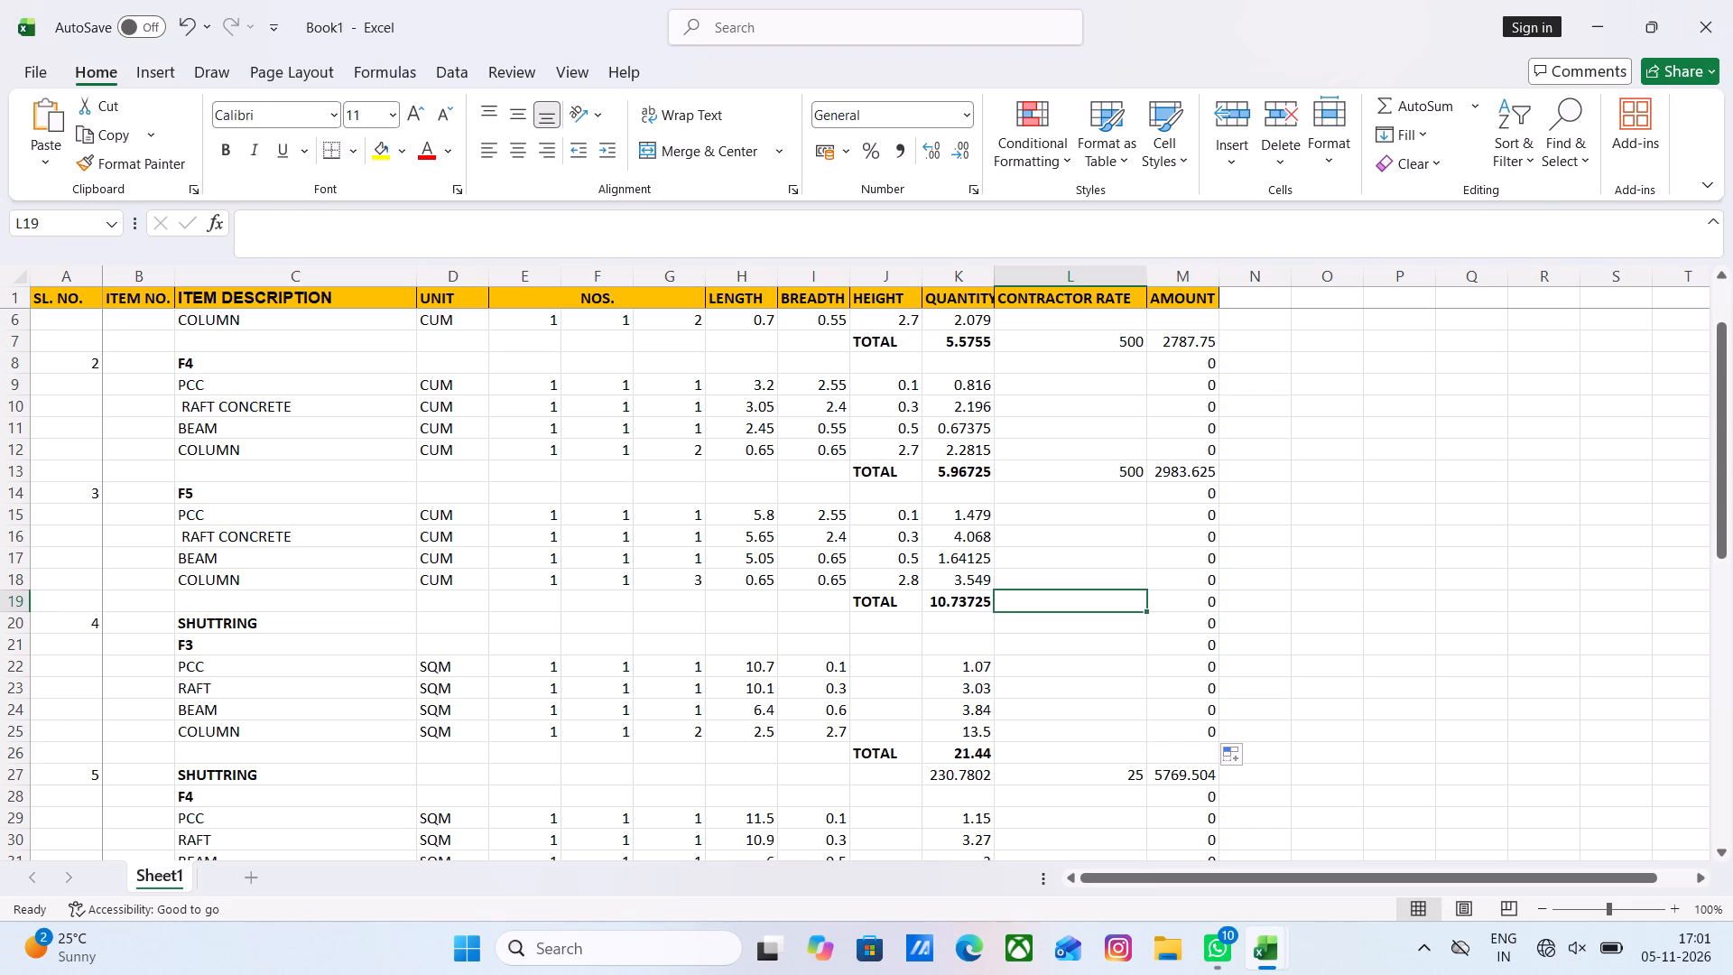
text(500)
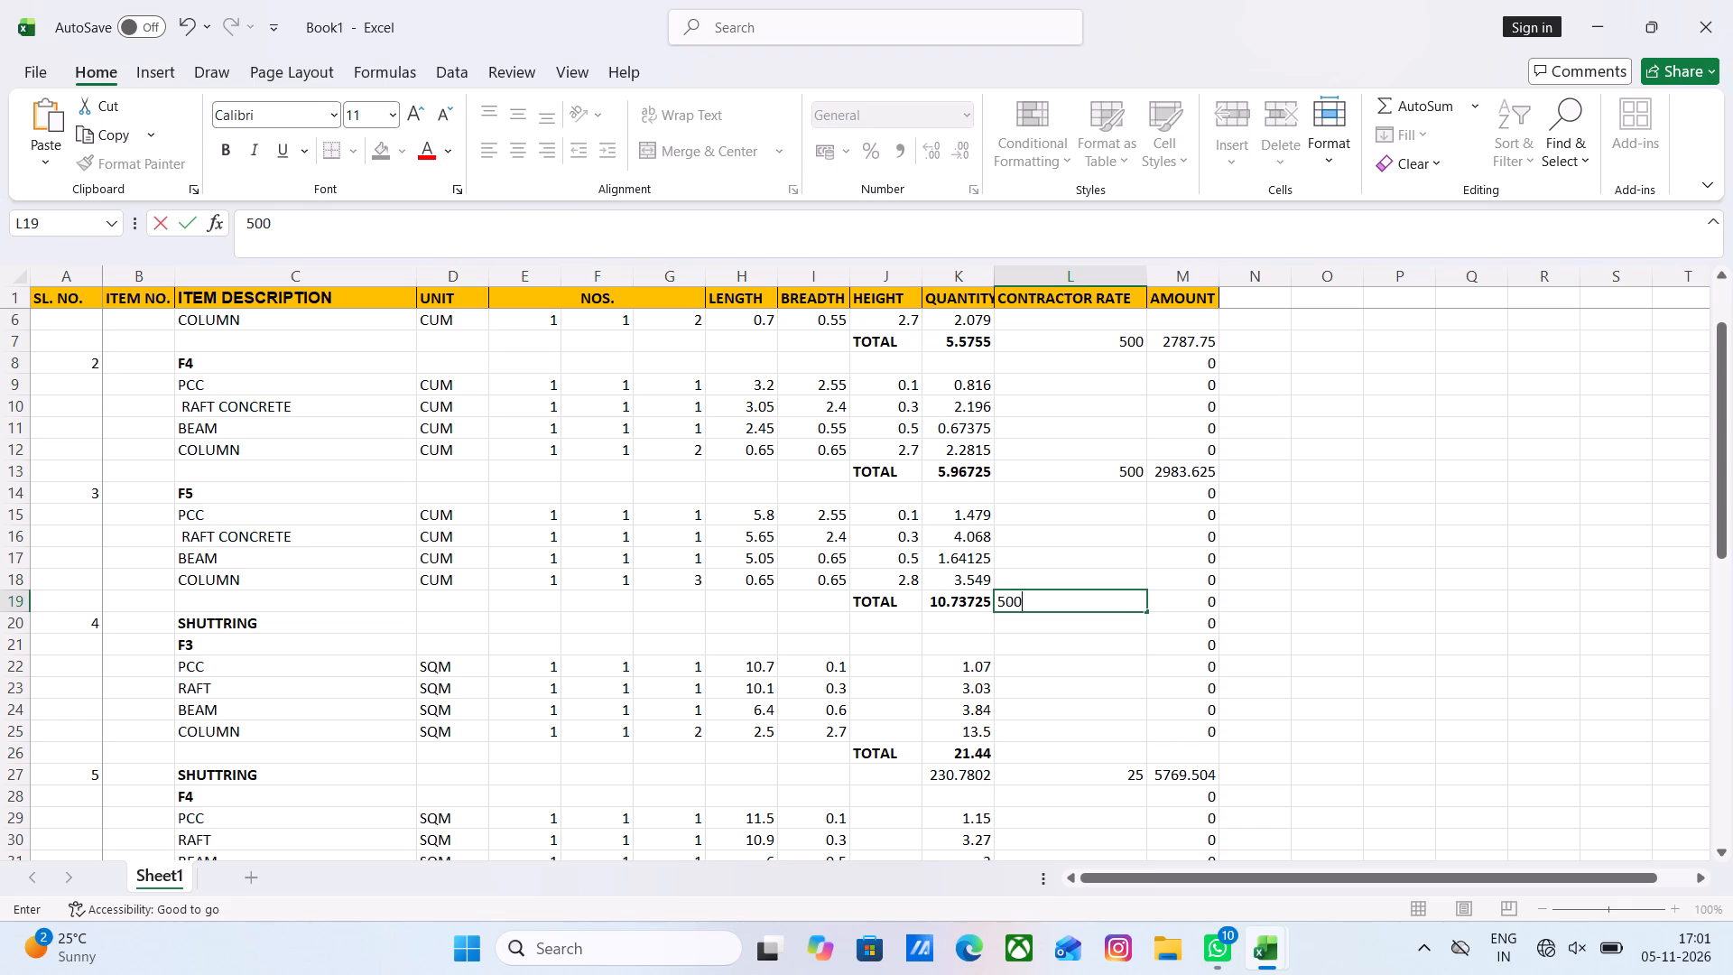
click(1393, 558)
scroll(1107, 714, down, 2)
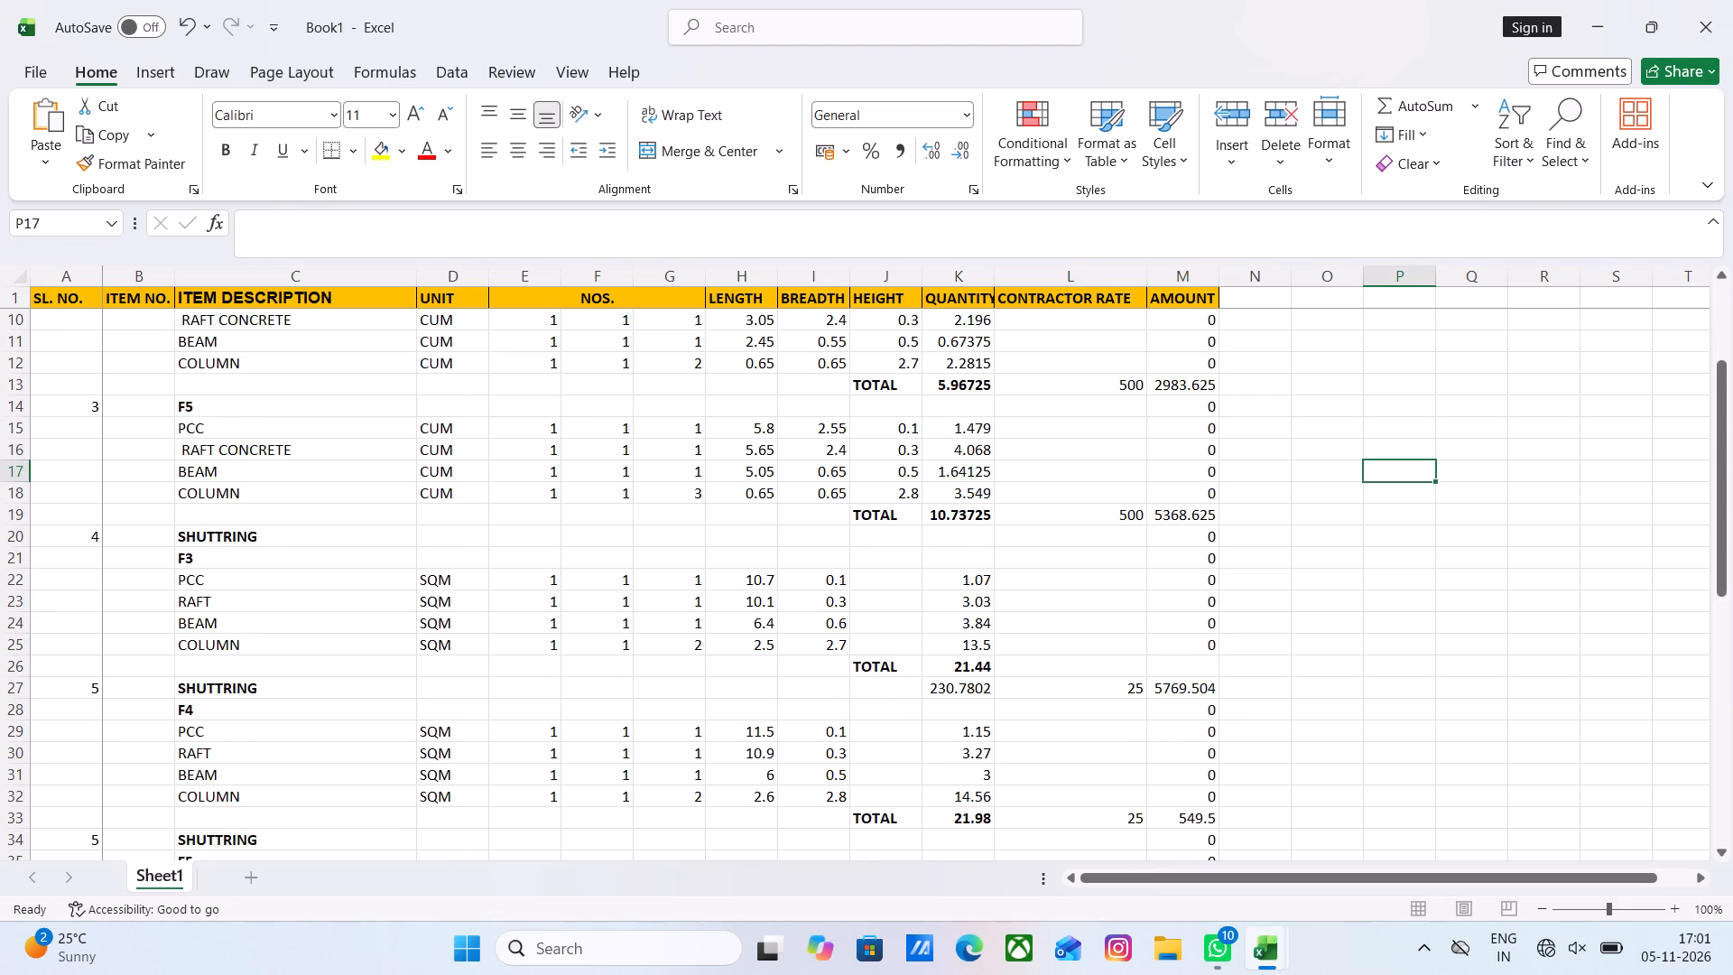
Calculate the F5 total in J60 as M54+M44+M40+M19, adding the steel, excavation, shuttering and concrete amounts.
scroll(1107, 714, down, 14)
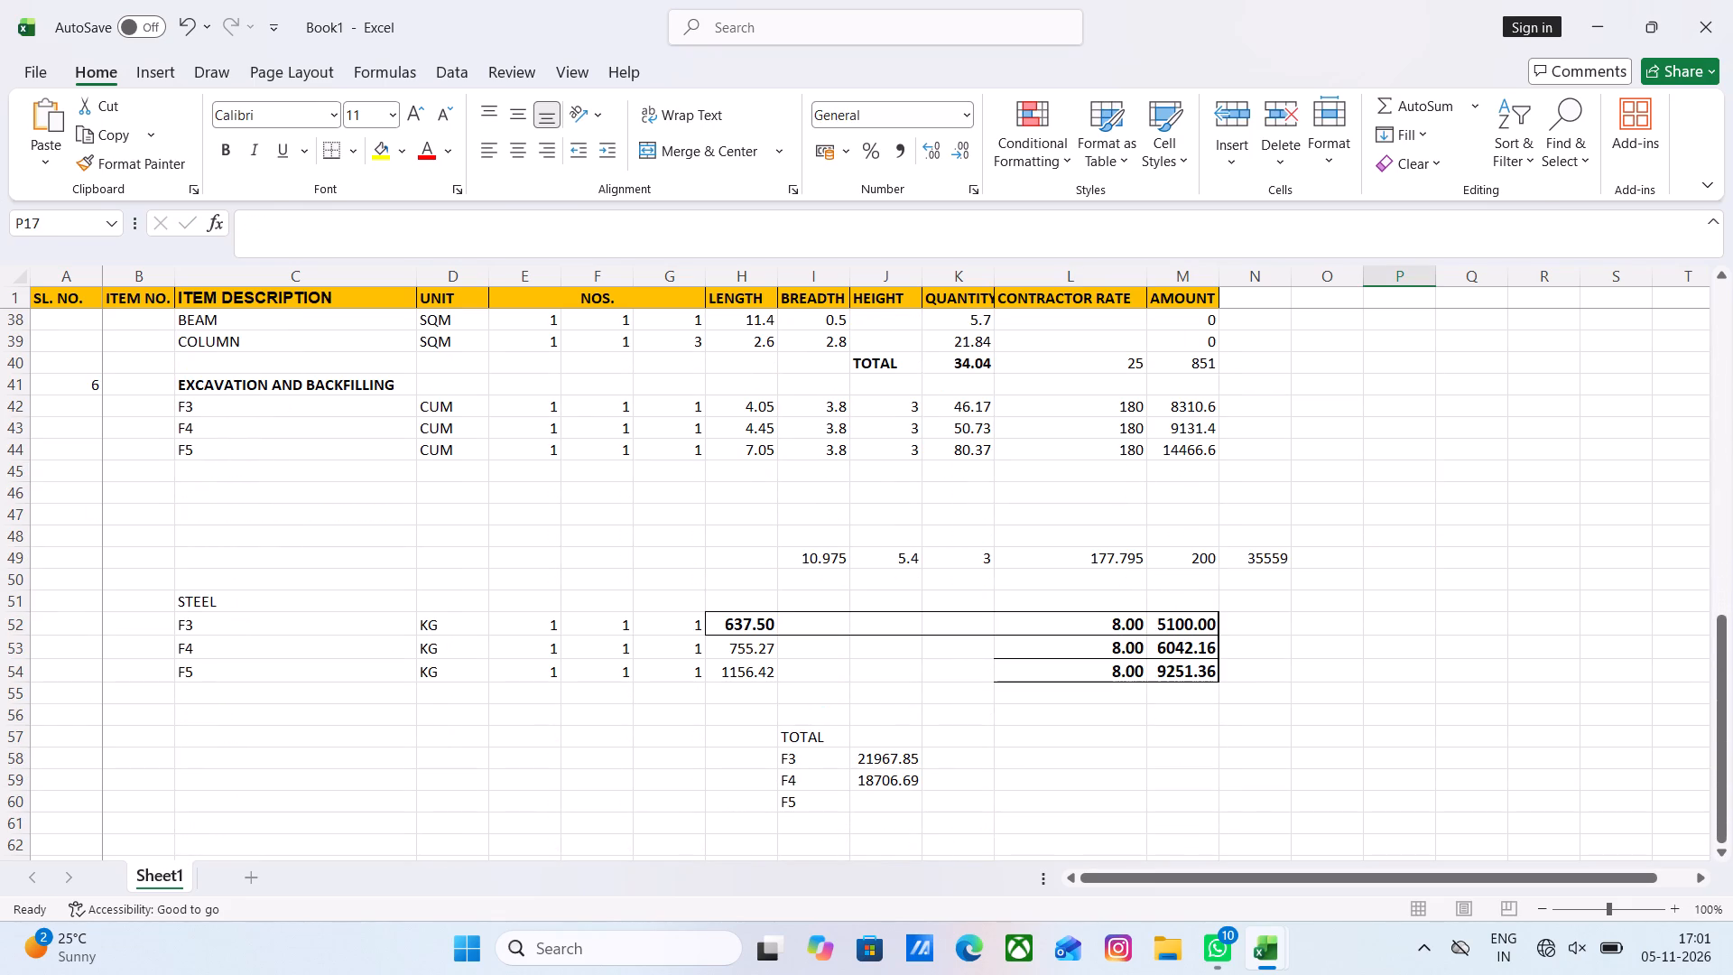
click(899, 799)
key(plus)
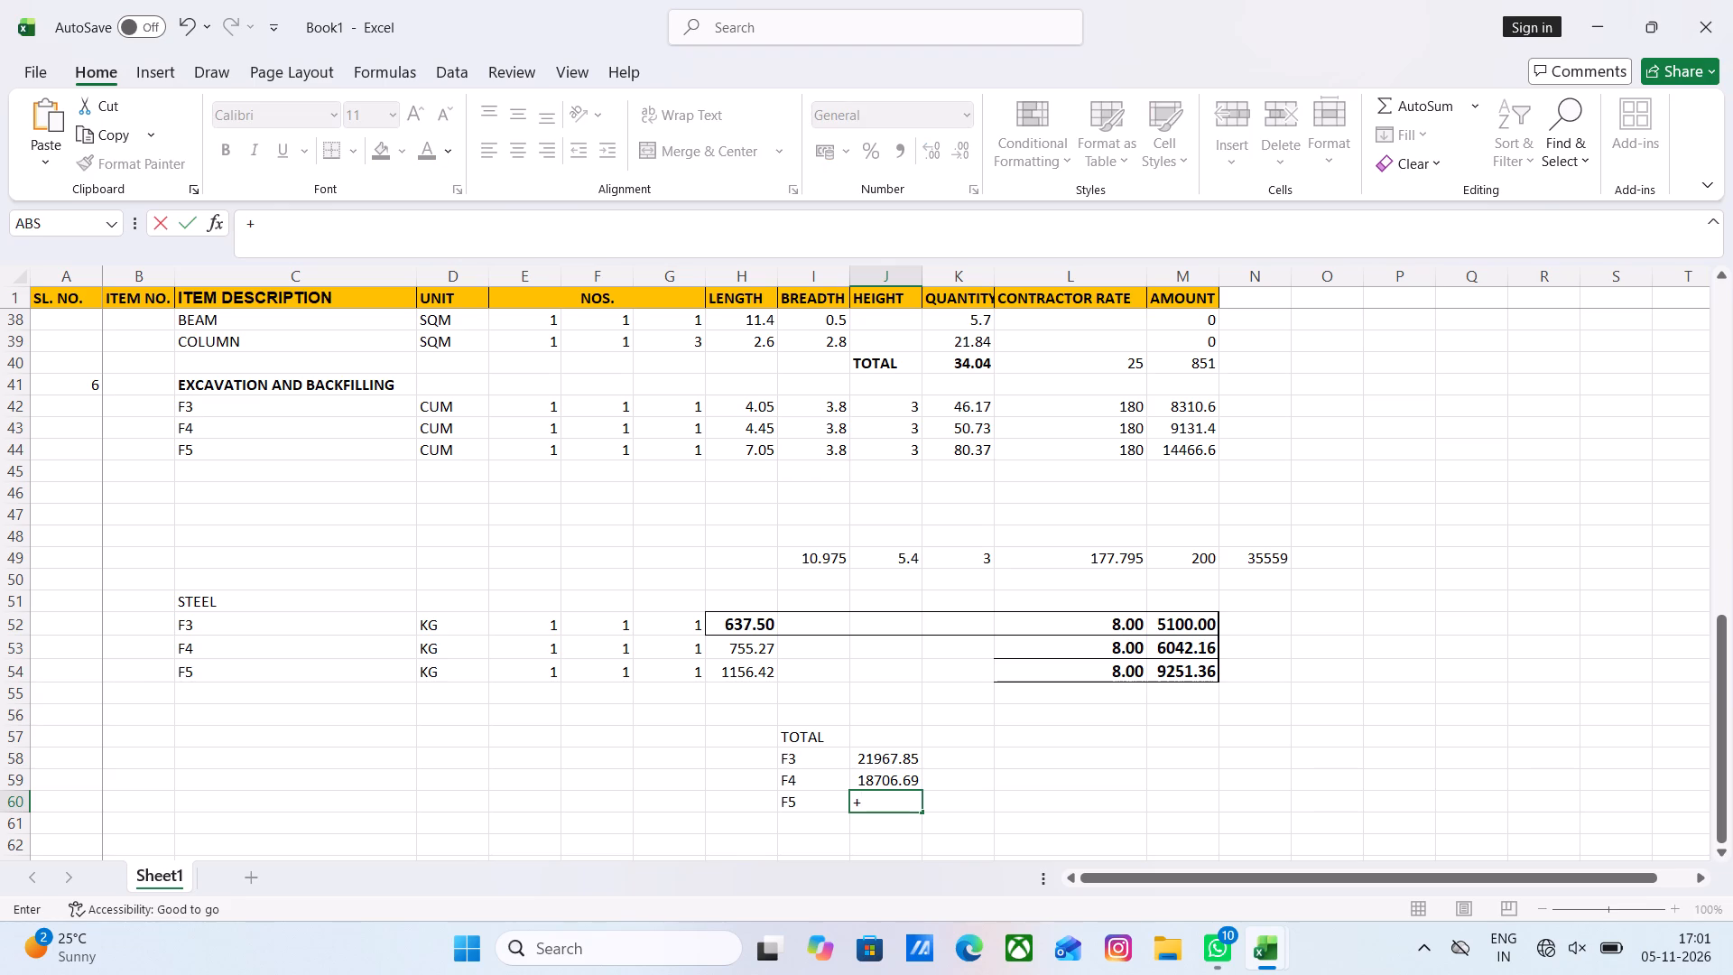
click(1195, 674)
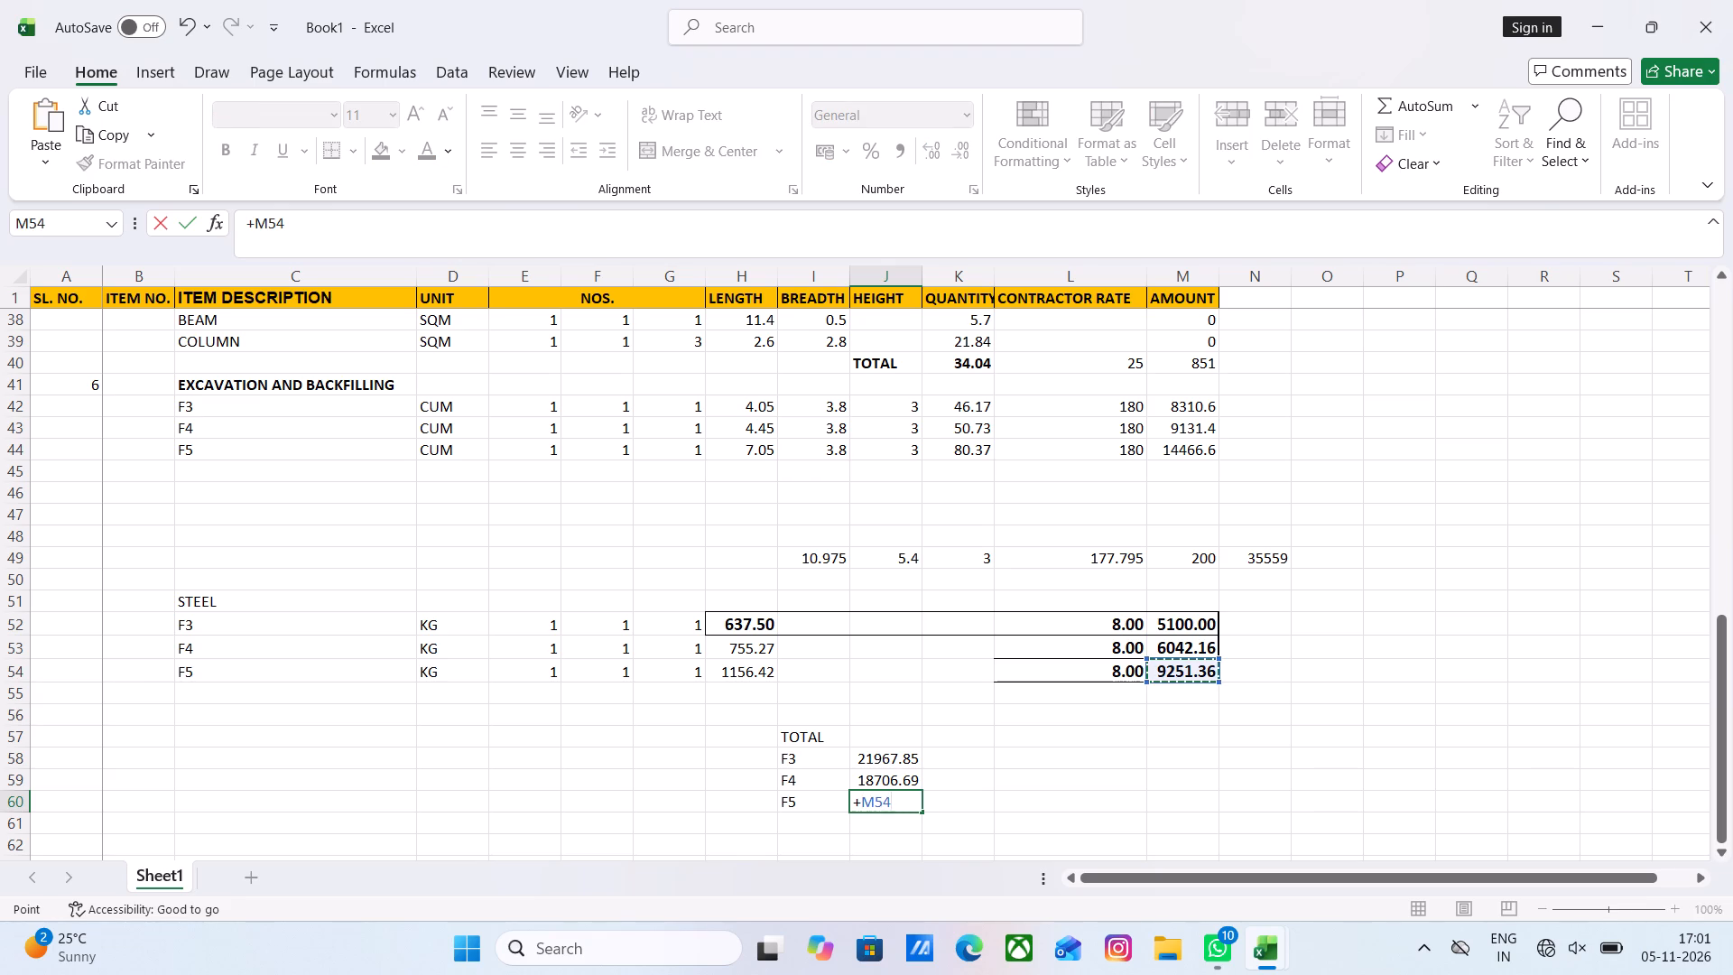
key(plus)
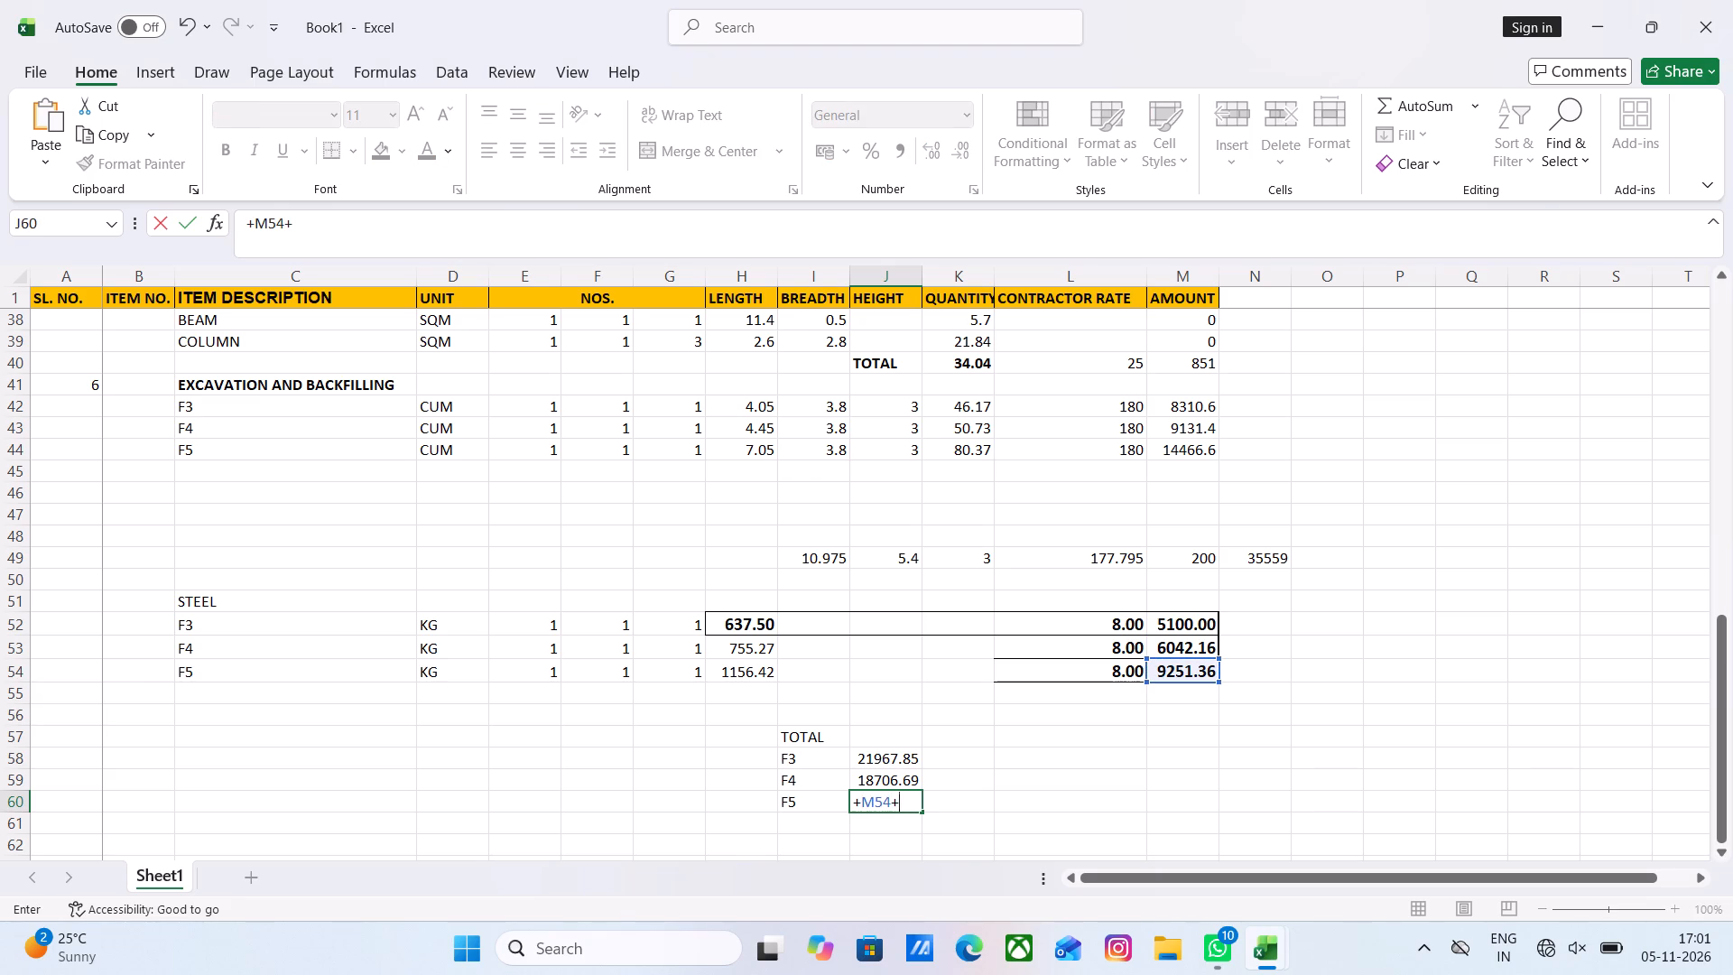
click(1188, 455)
key(plus)
scroll(1188, 455, up, 3)
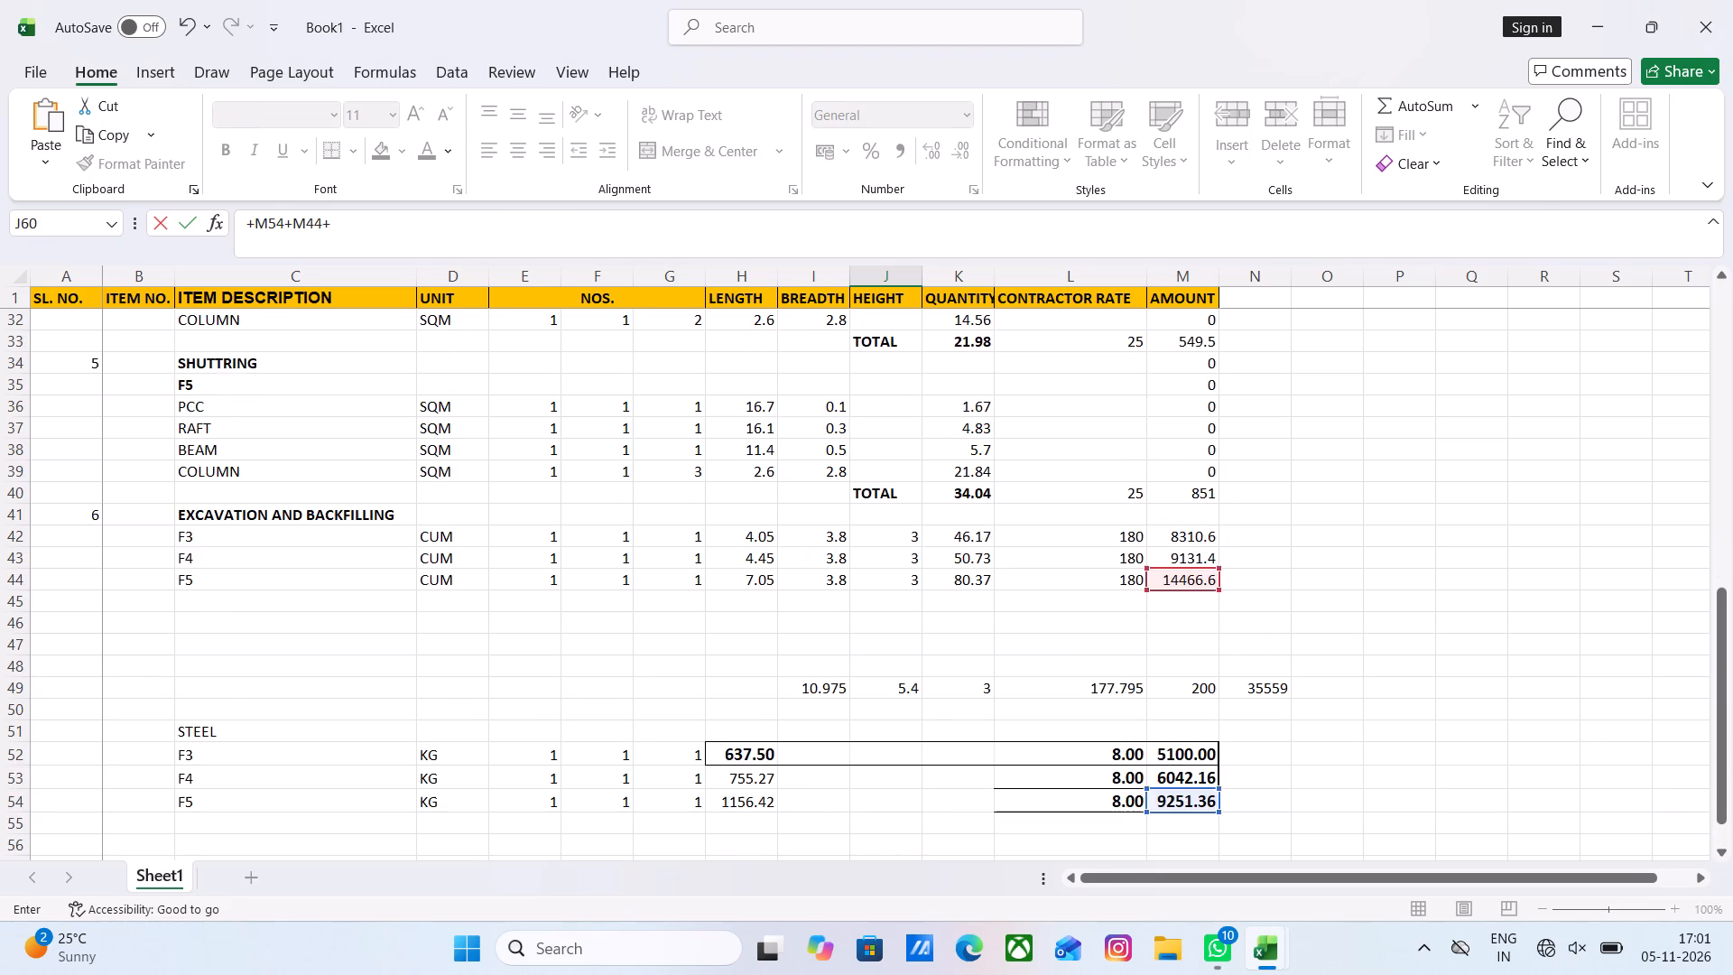
scroll(1188, 455, up, 2)
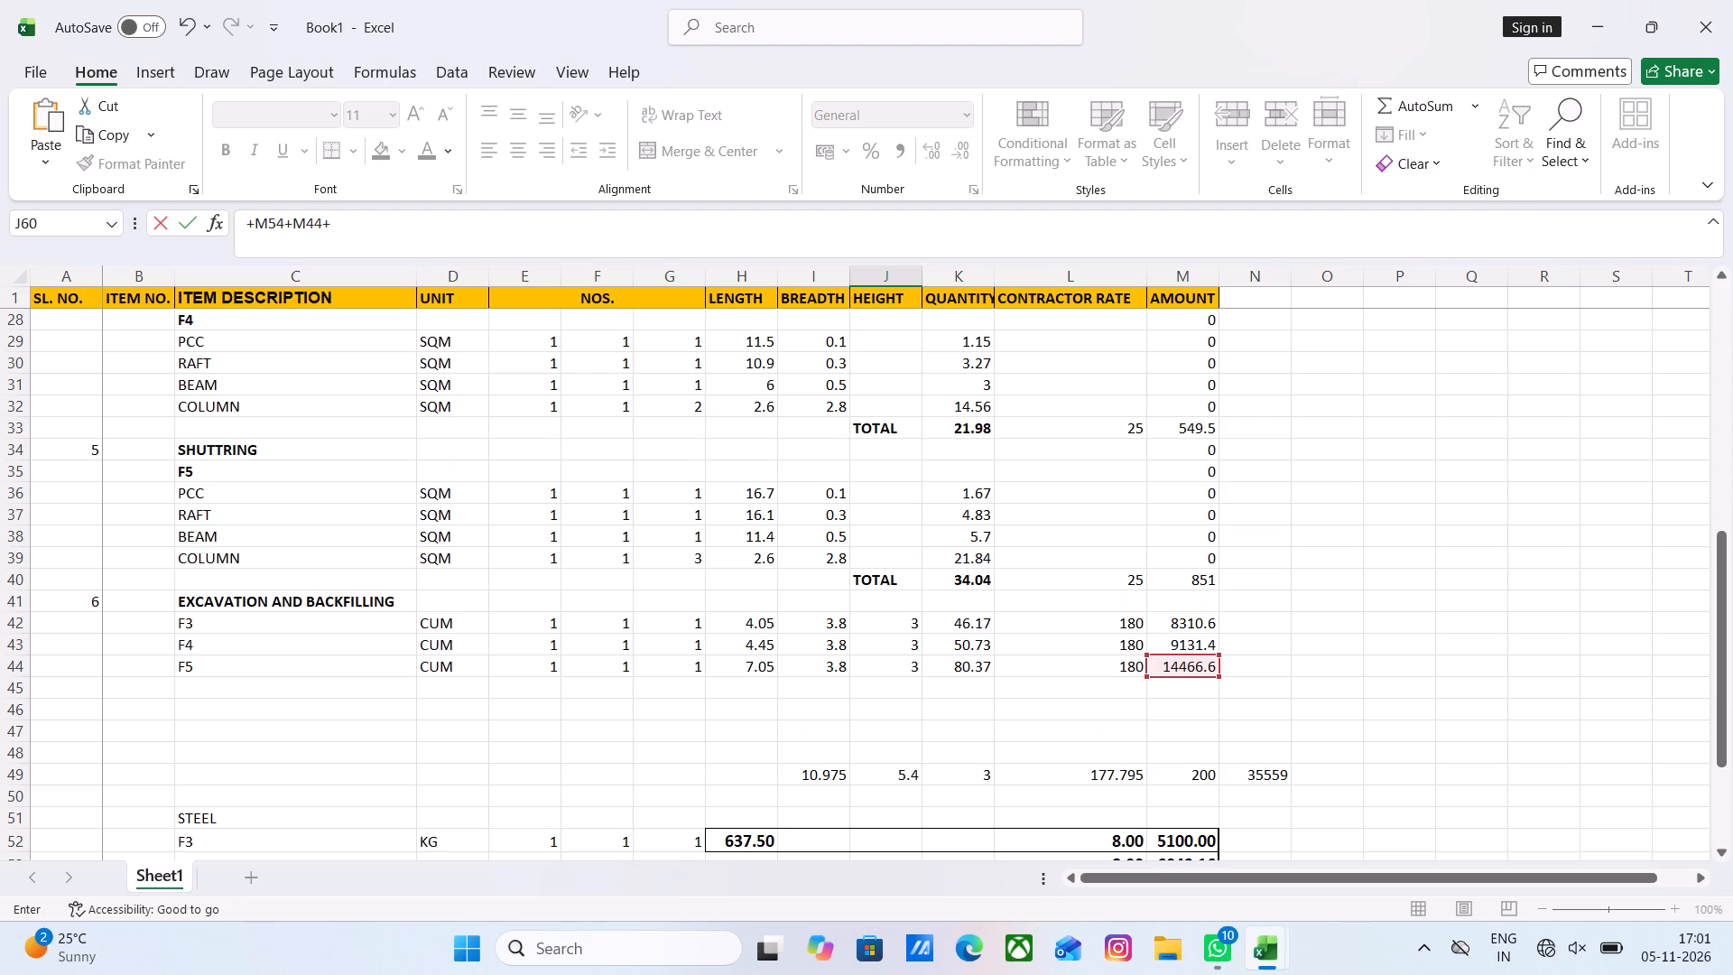
click(1201, 580)
key(plus)
scroll(1201, 580, up, 5)
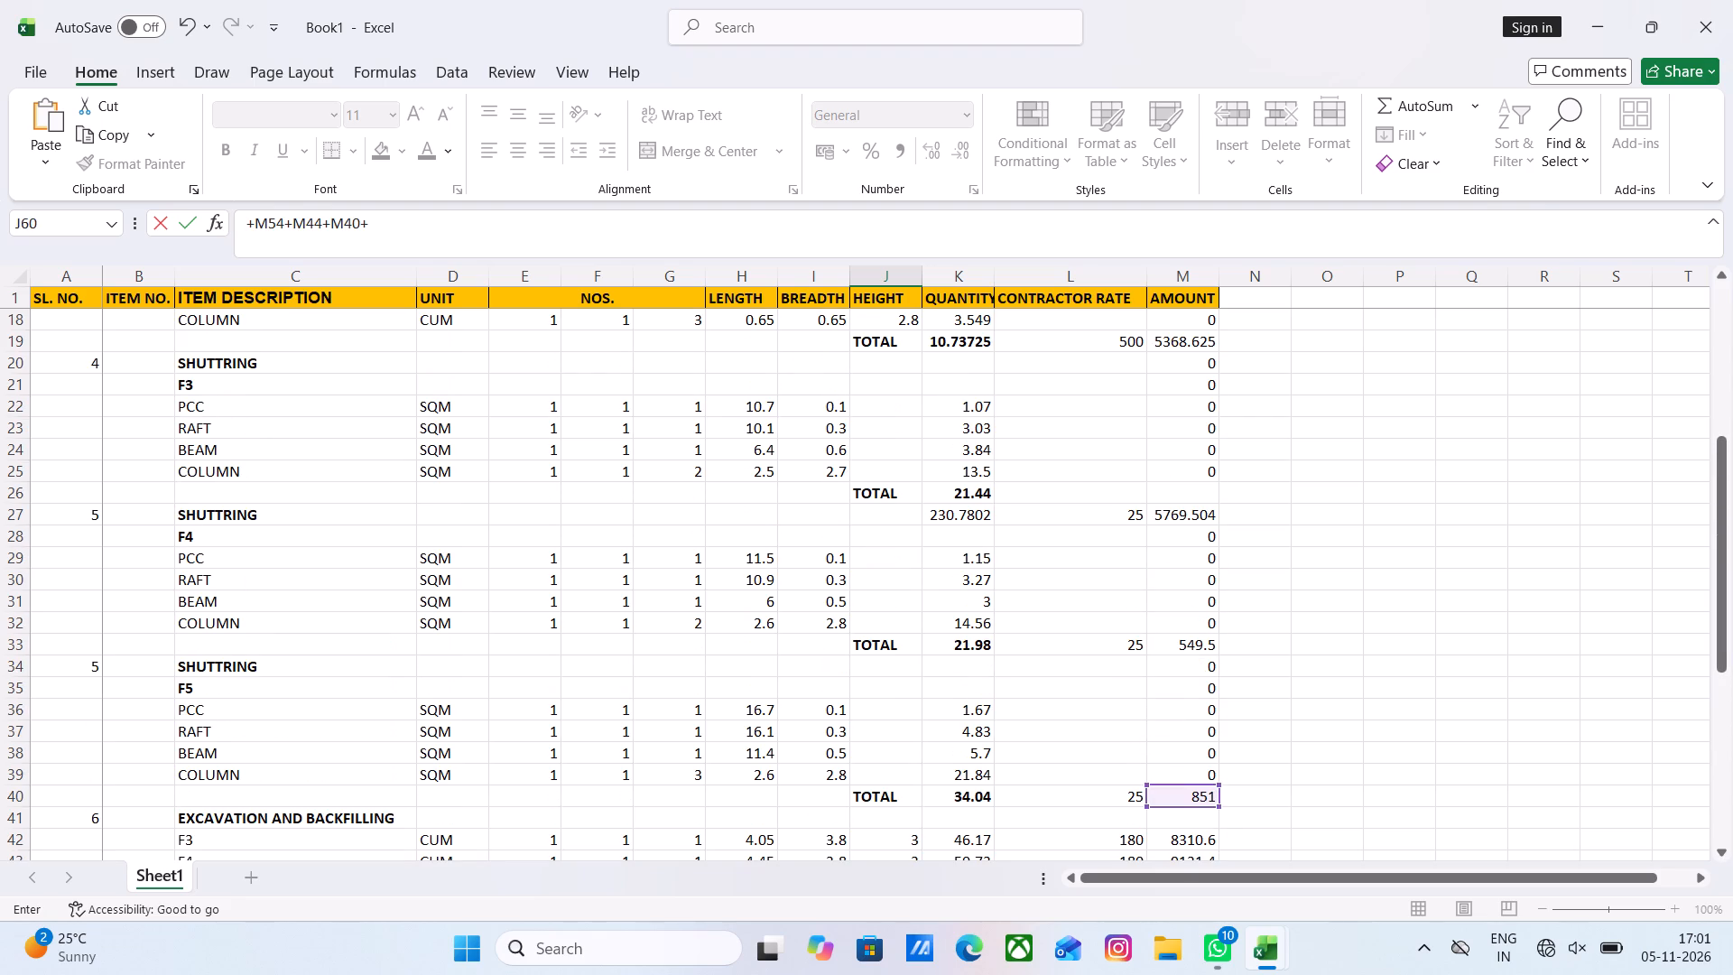
scroll(1192, 592, up, 4)
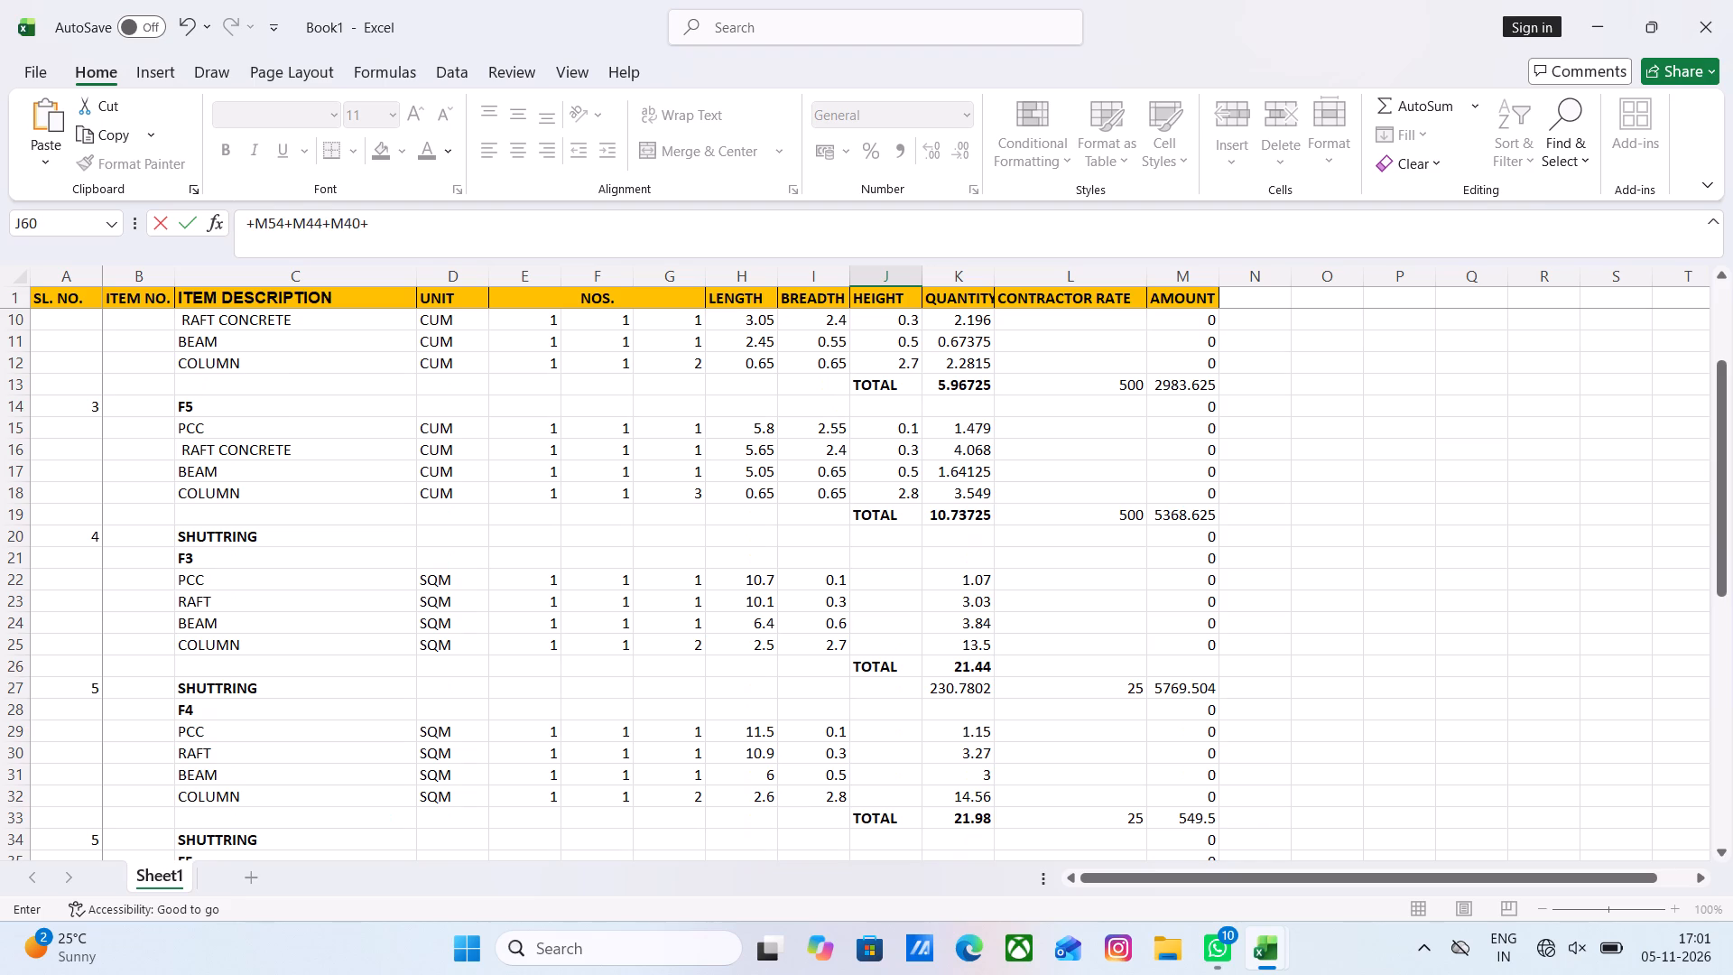
click(1182, 518)
key(Return)
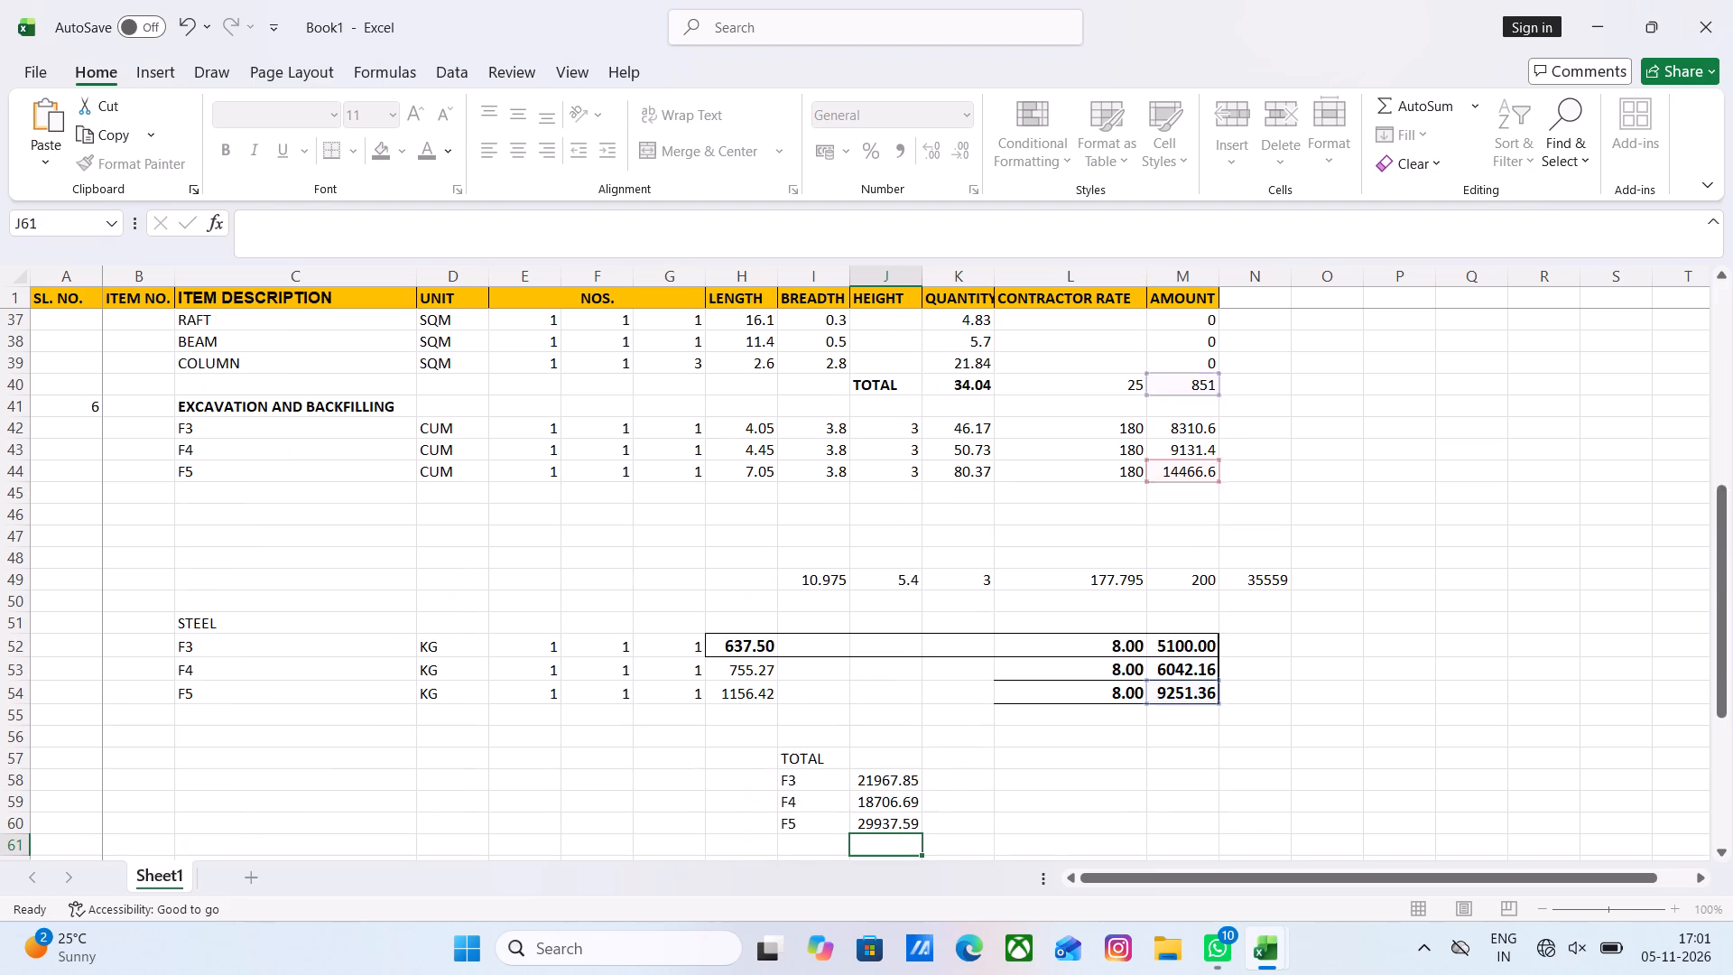
Check the F5 total formula in J60 against the amount cells it references, leaving the formula as it is.
scroll(1182, 518, down, 4)
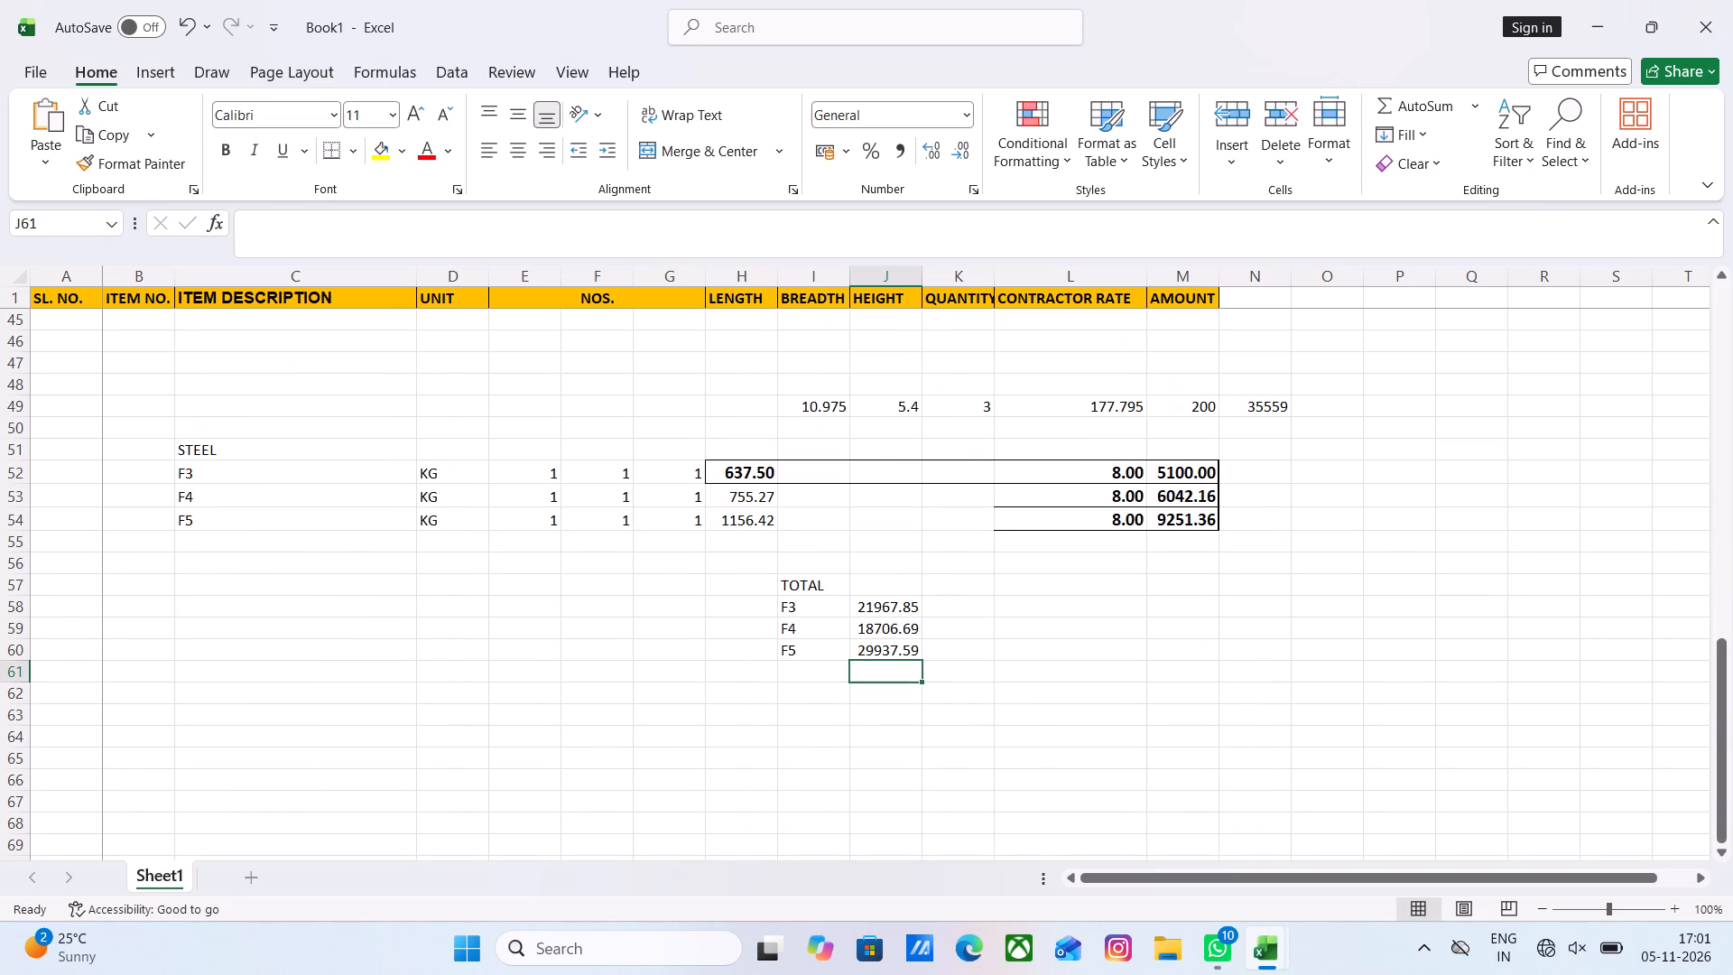
double_click(879, 653)
scroll(917, 624, up, 4)
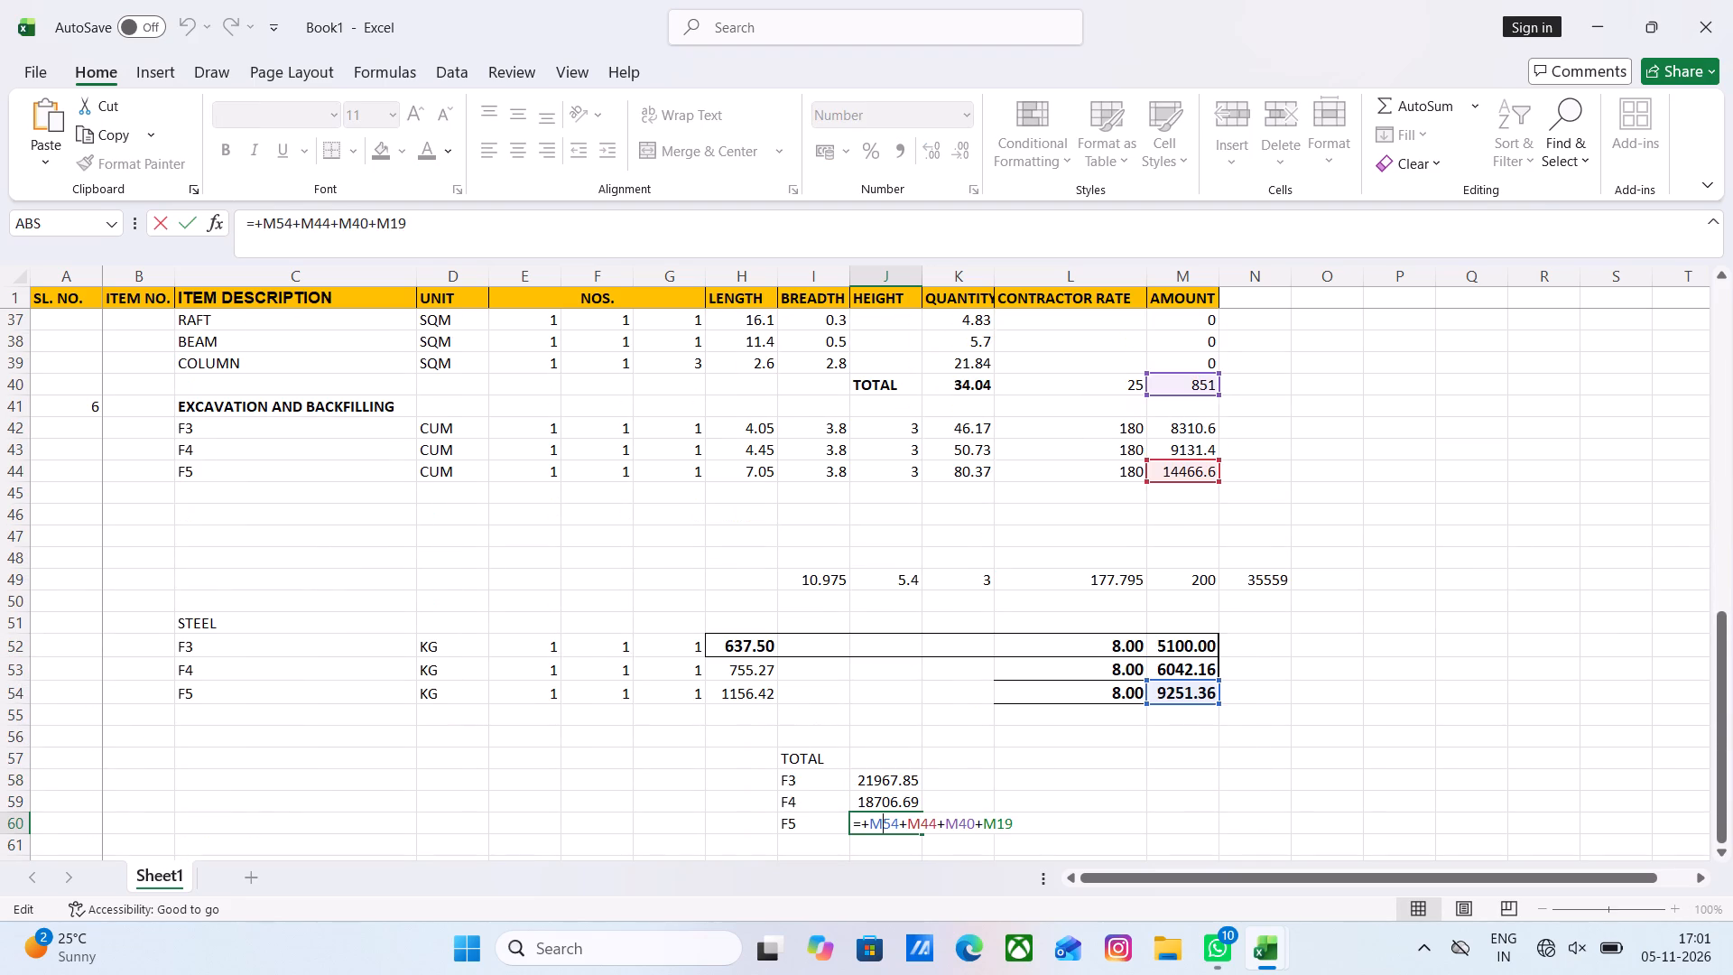
scroll(917, 624, up, 3)
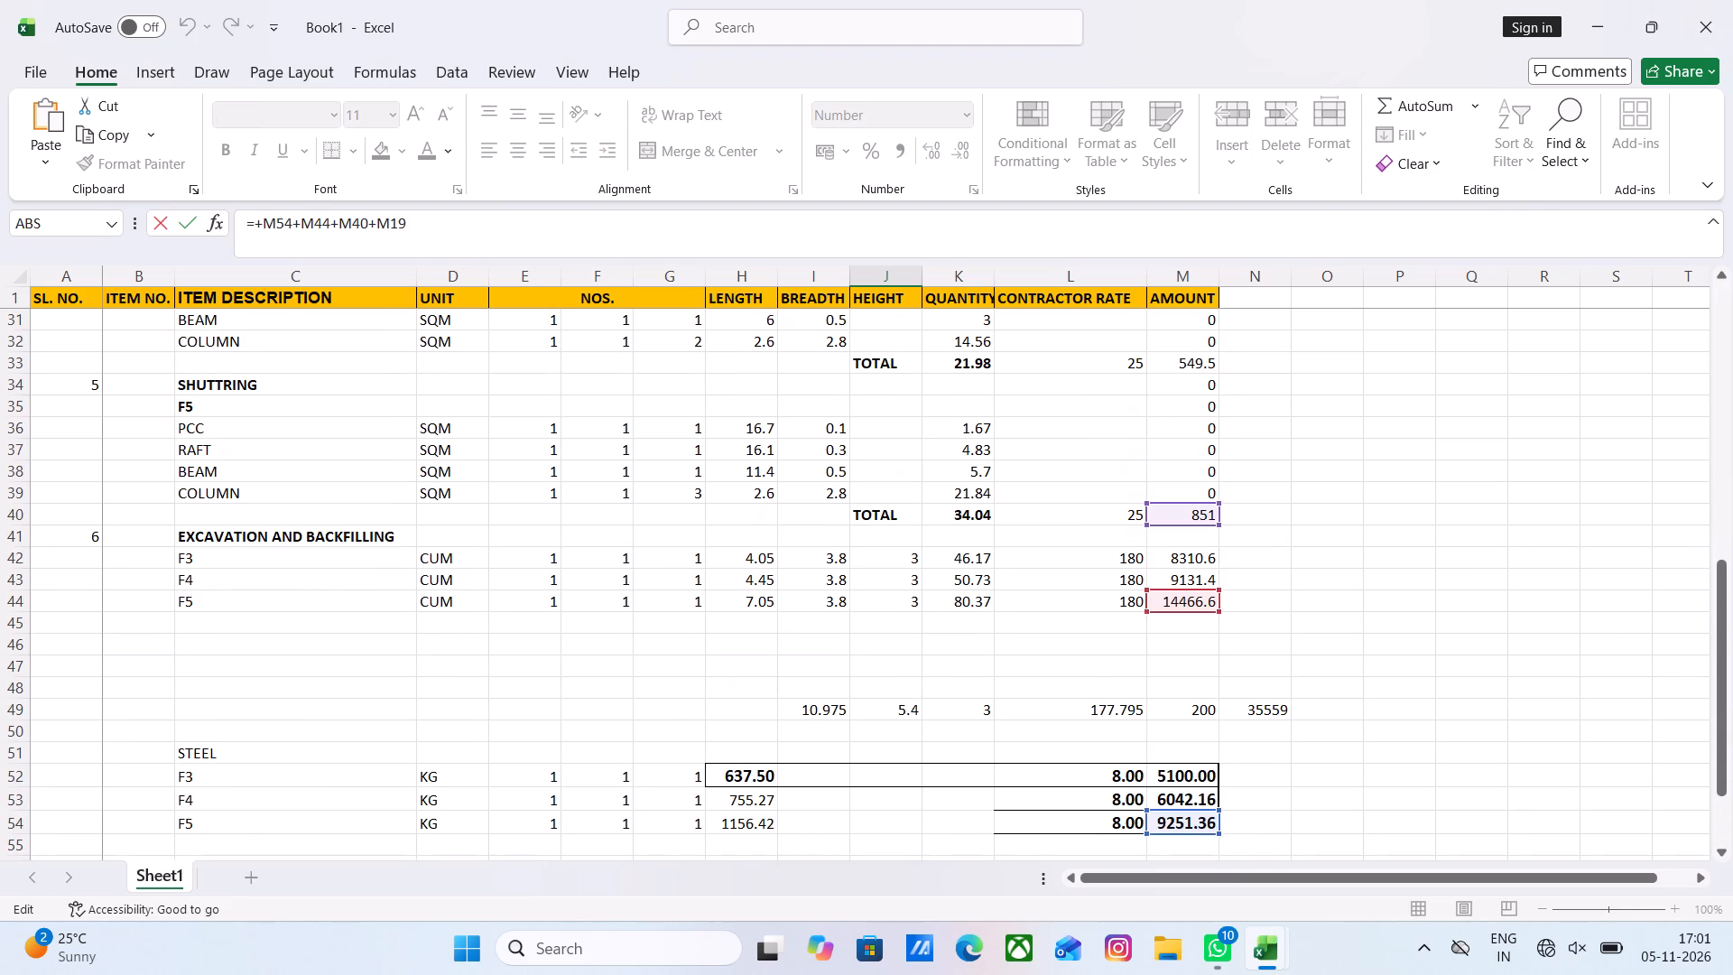
scroll(917, 624, up, 6)
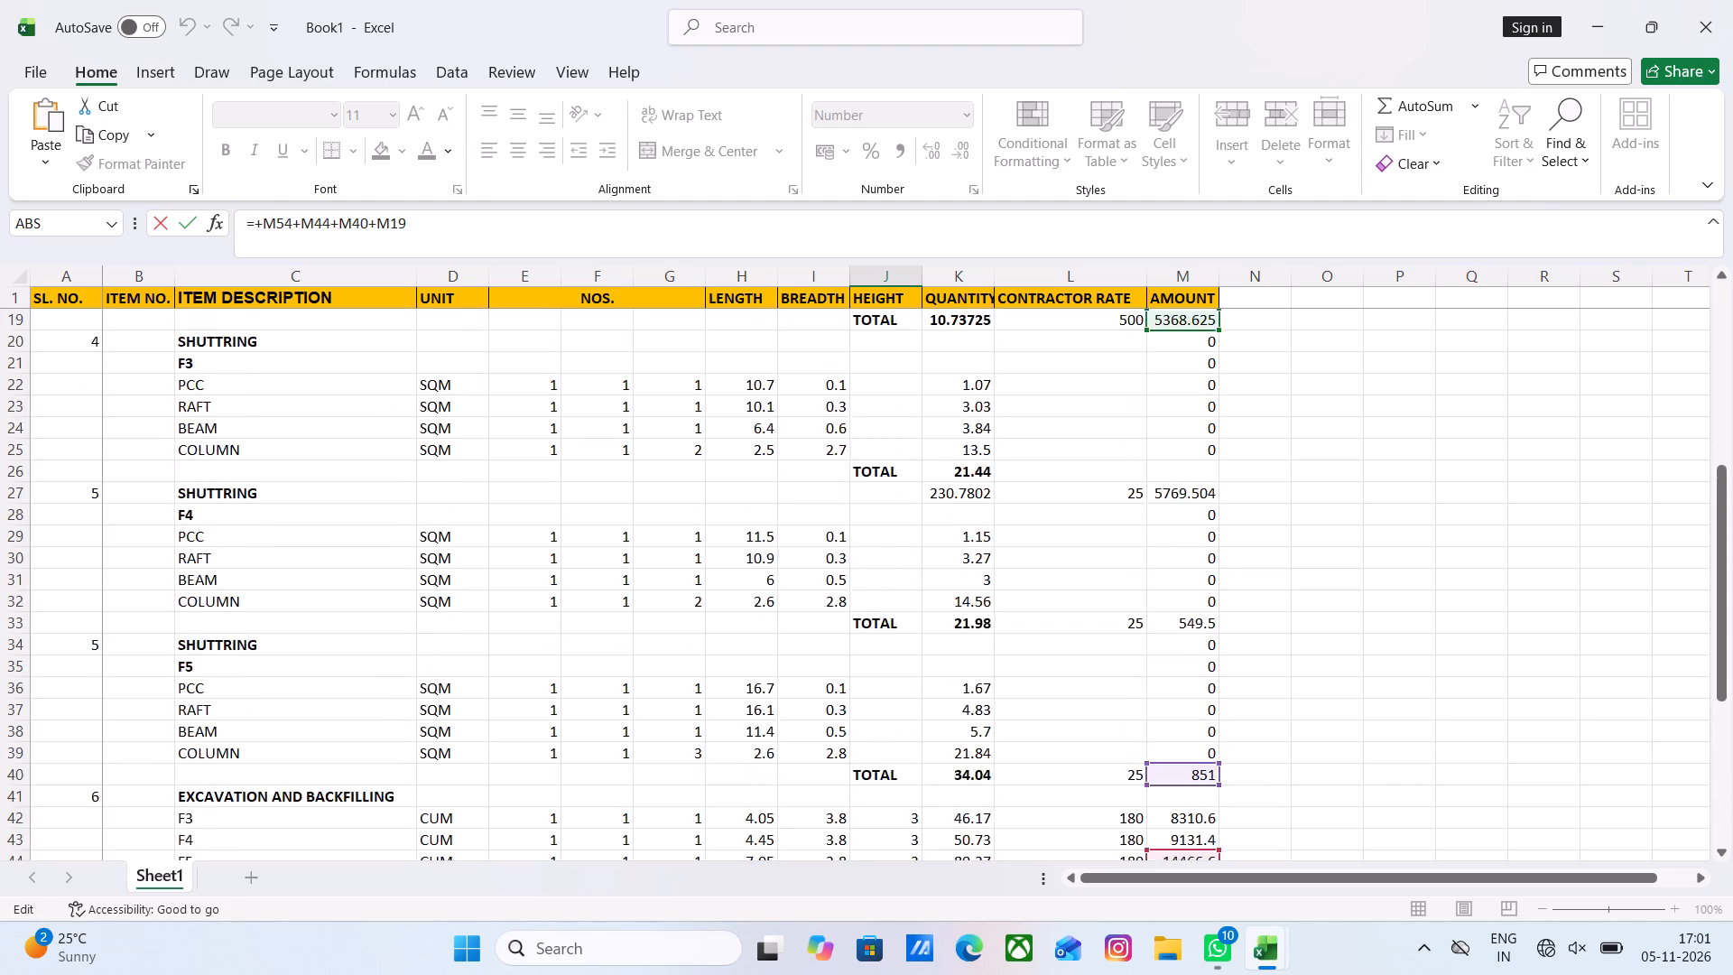
scroll(917, 624, up, 1)
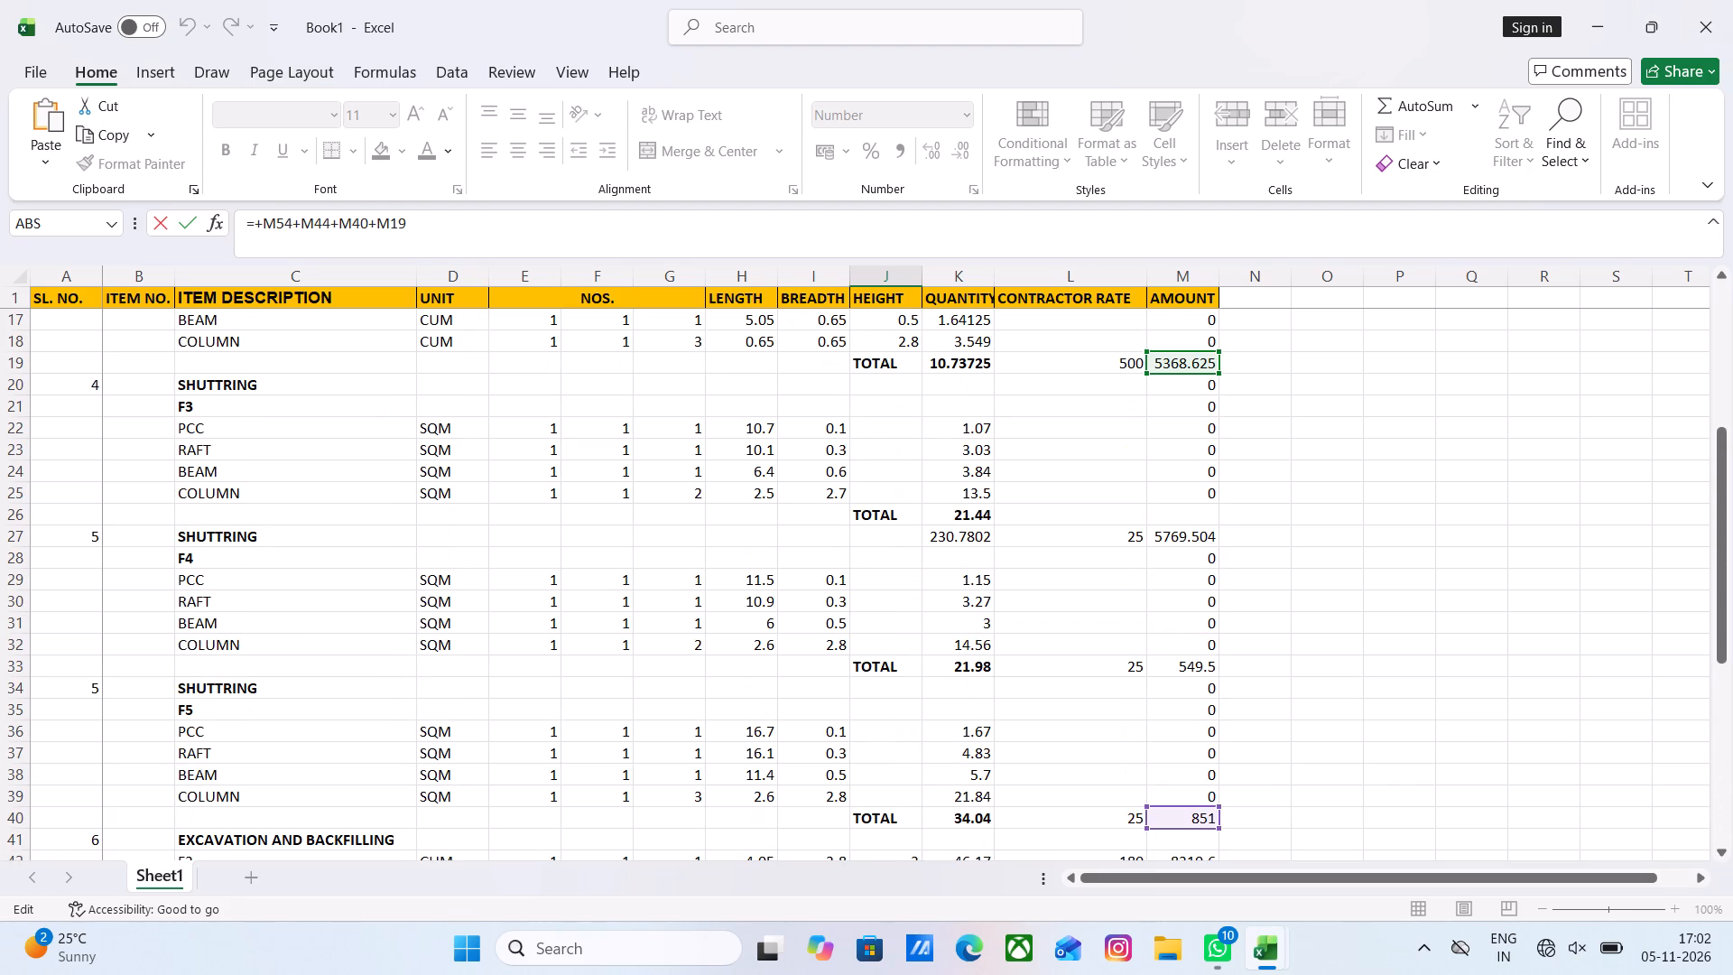
scroll(917, 624, up, 8)
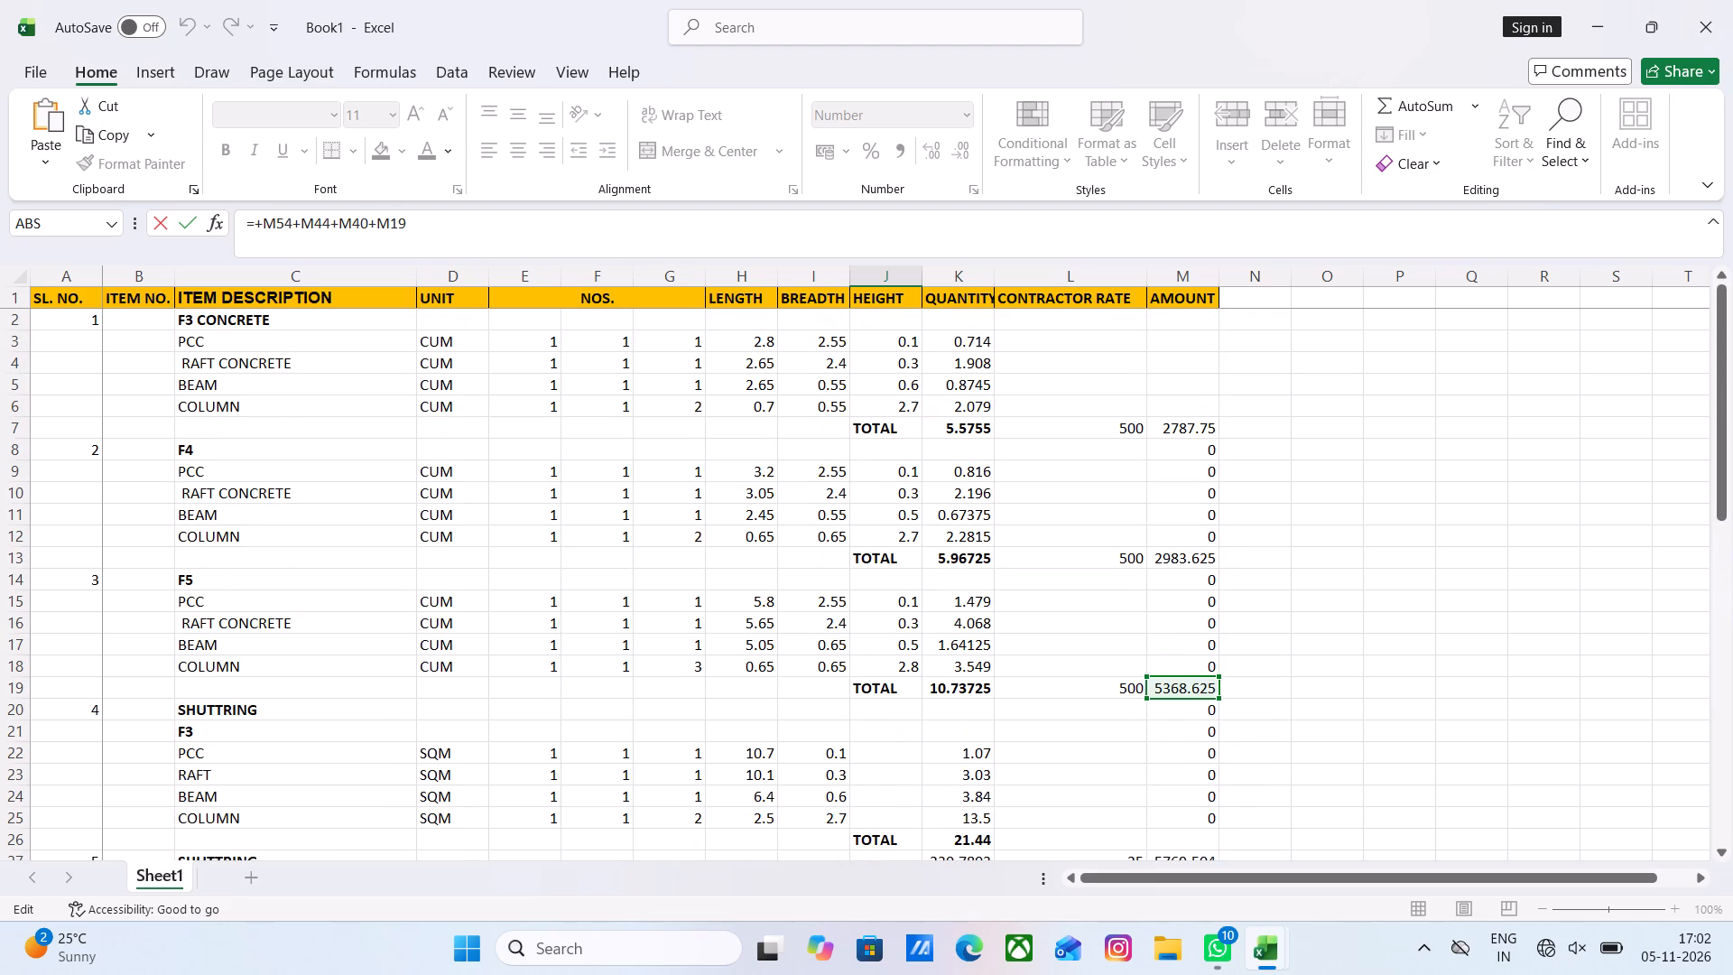
click(1361, 581)
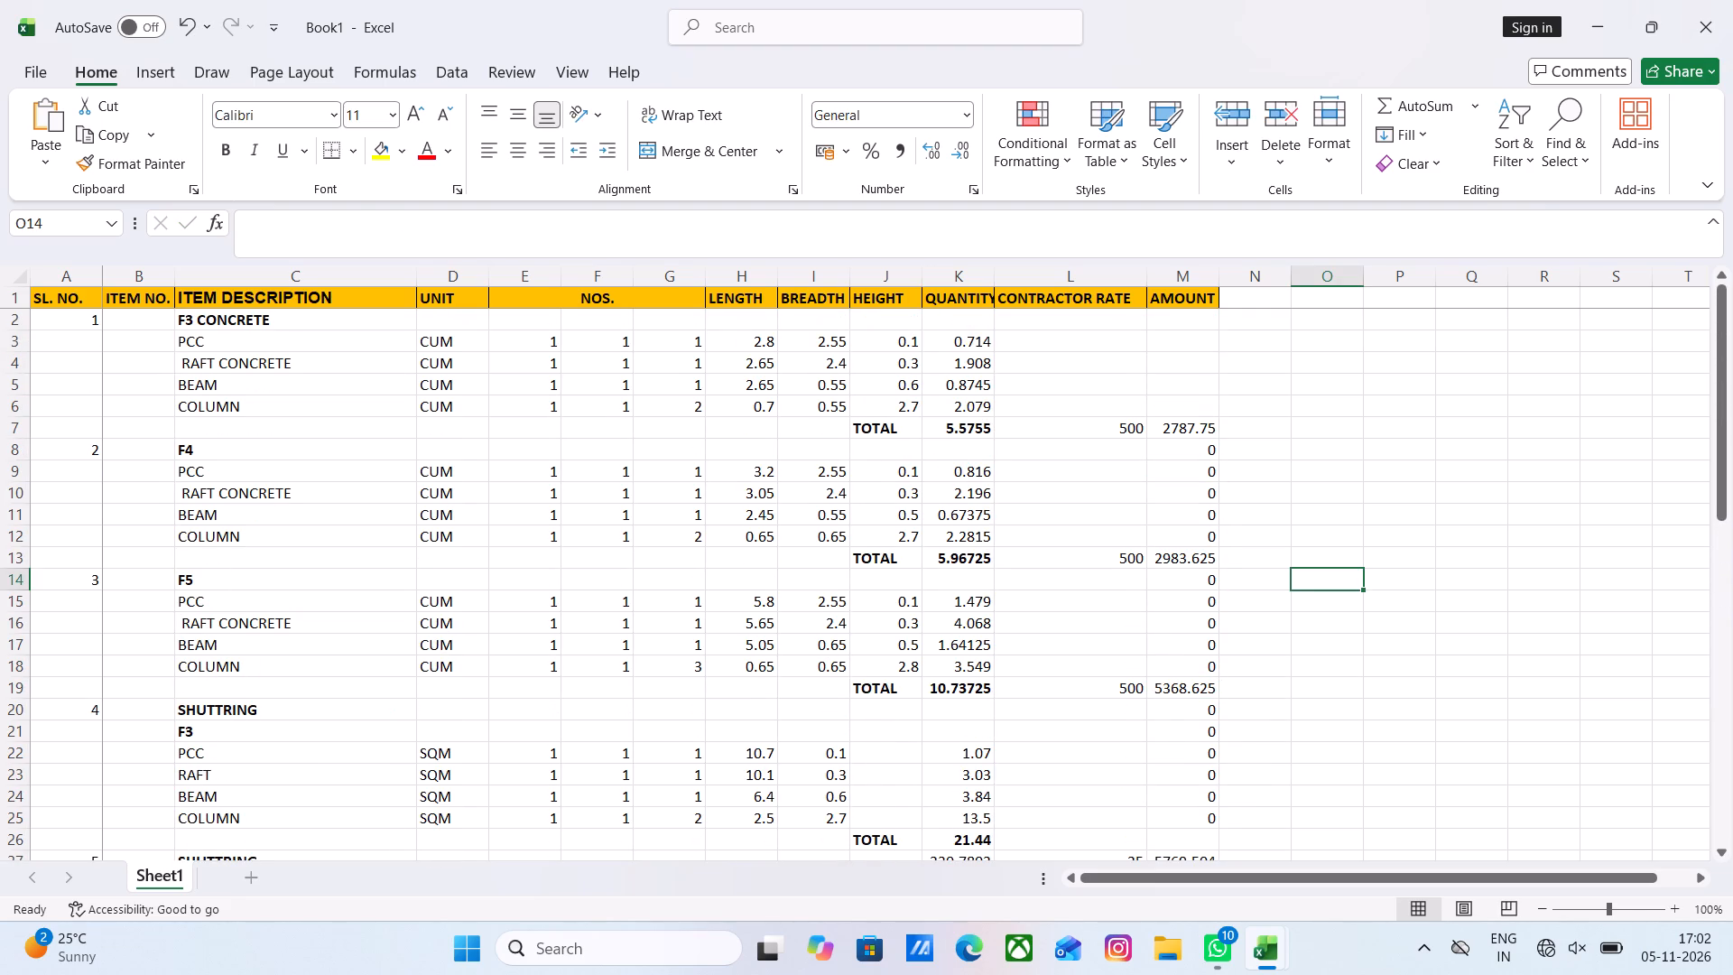
key(Escape)
key(Escape)
Review the quantities, contractor rates and amounts of the concrete, shuttering, excavation and steel sections.
scroll(1296, 635, down, 1)
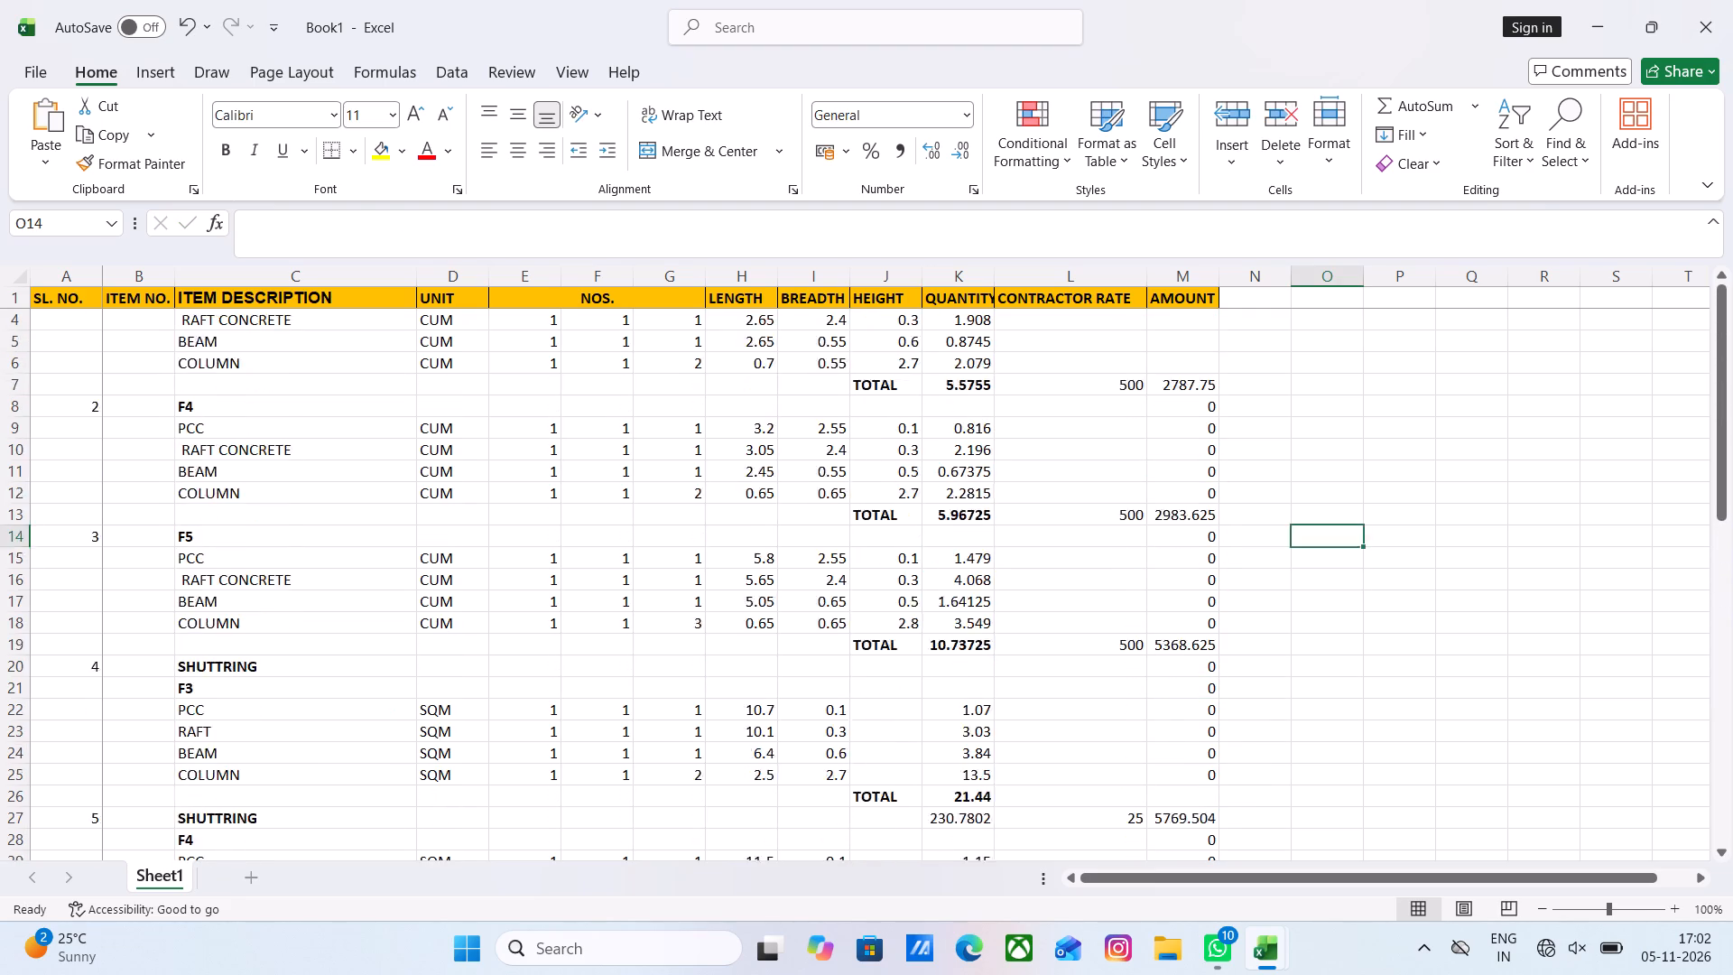
scroll(1296, 635, down, 1)
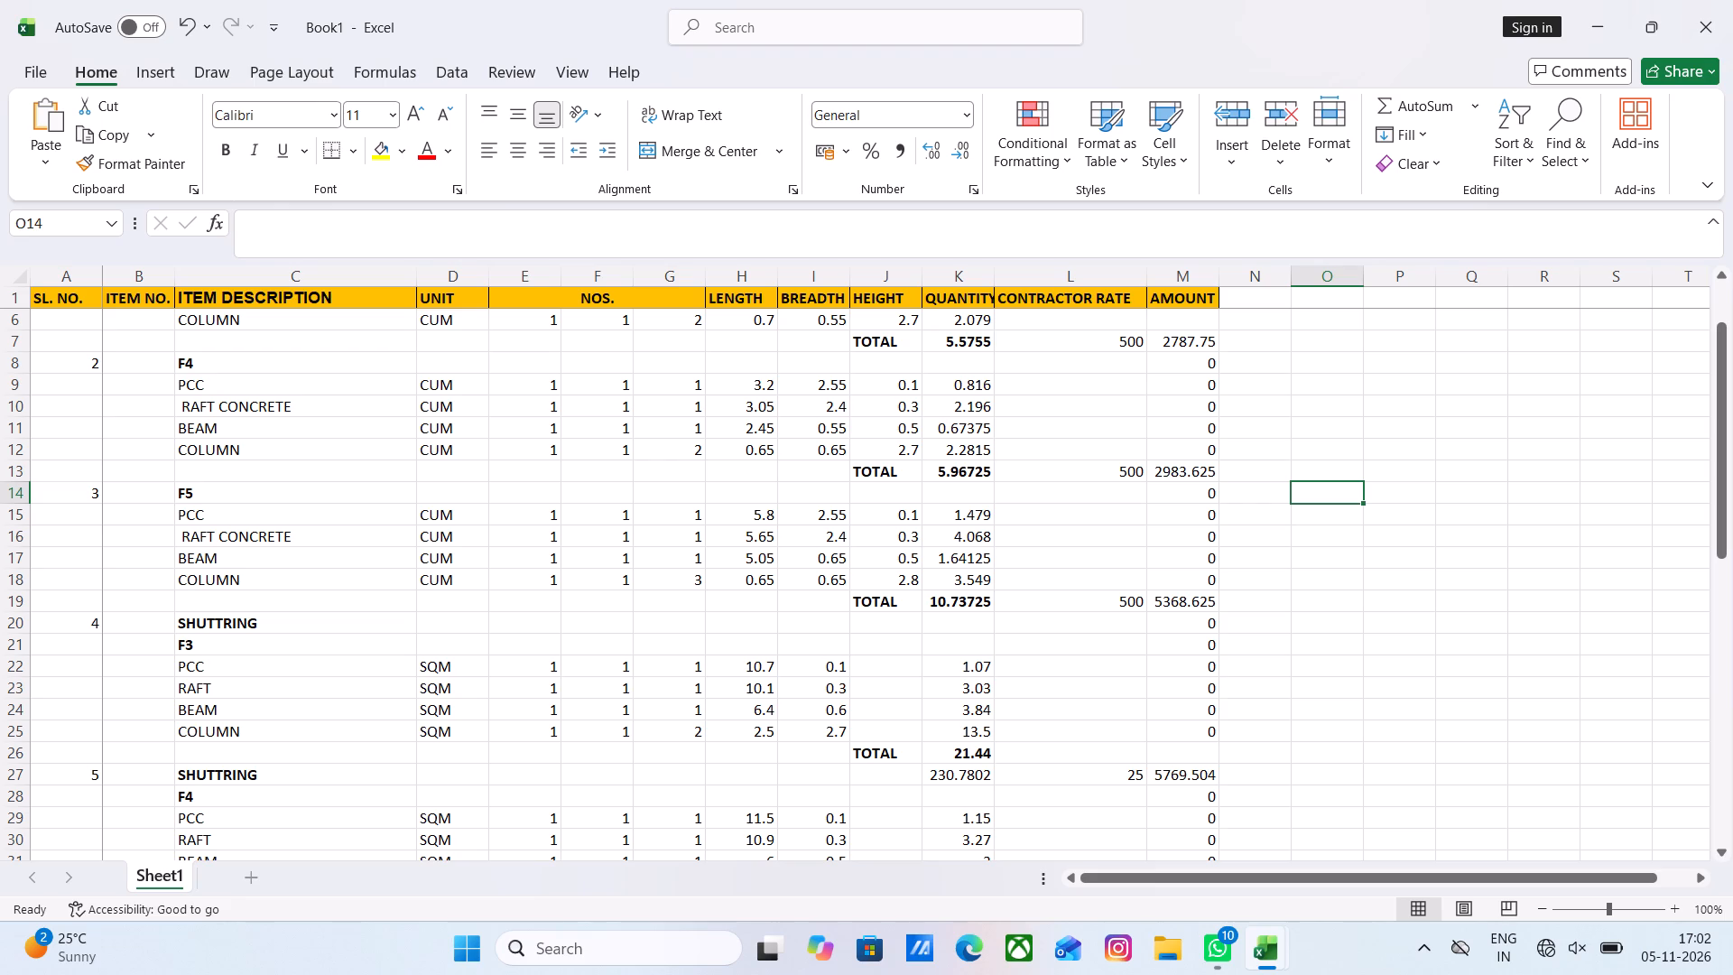
scroll(1341, 627, up, 7)
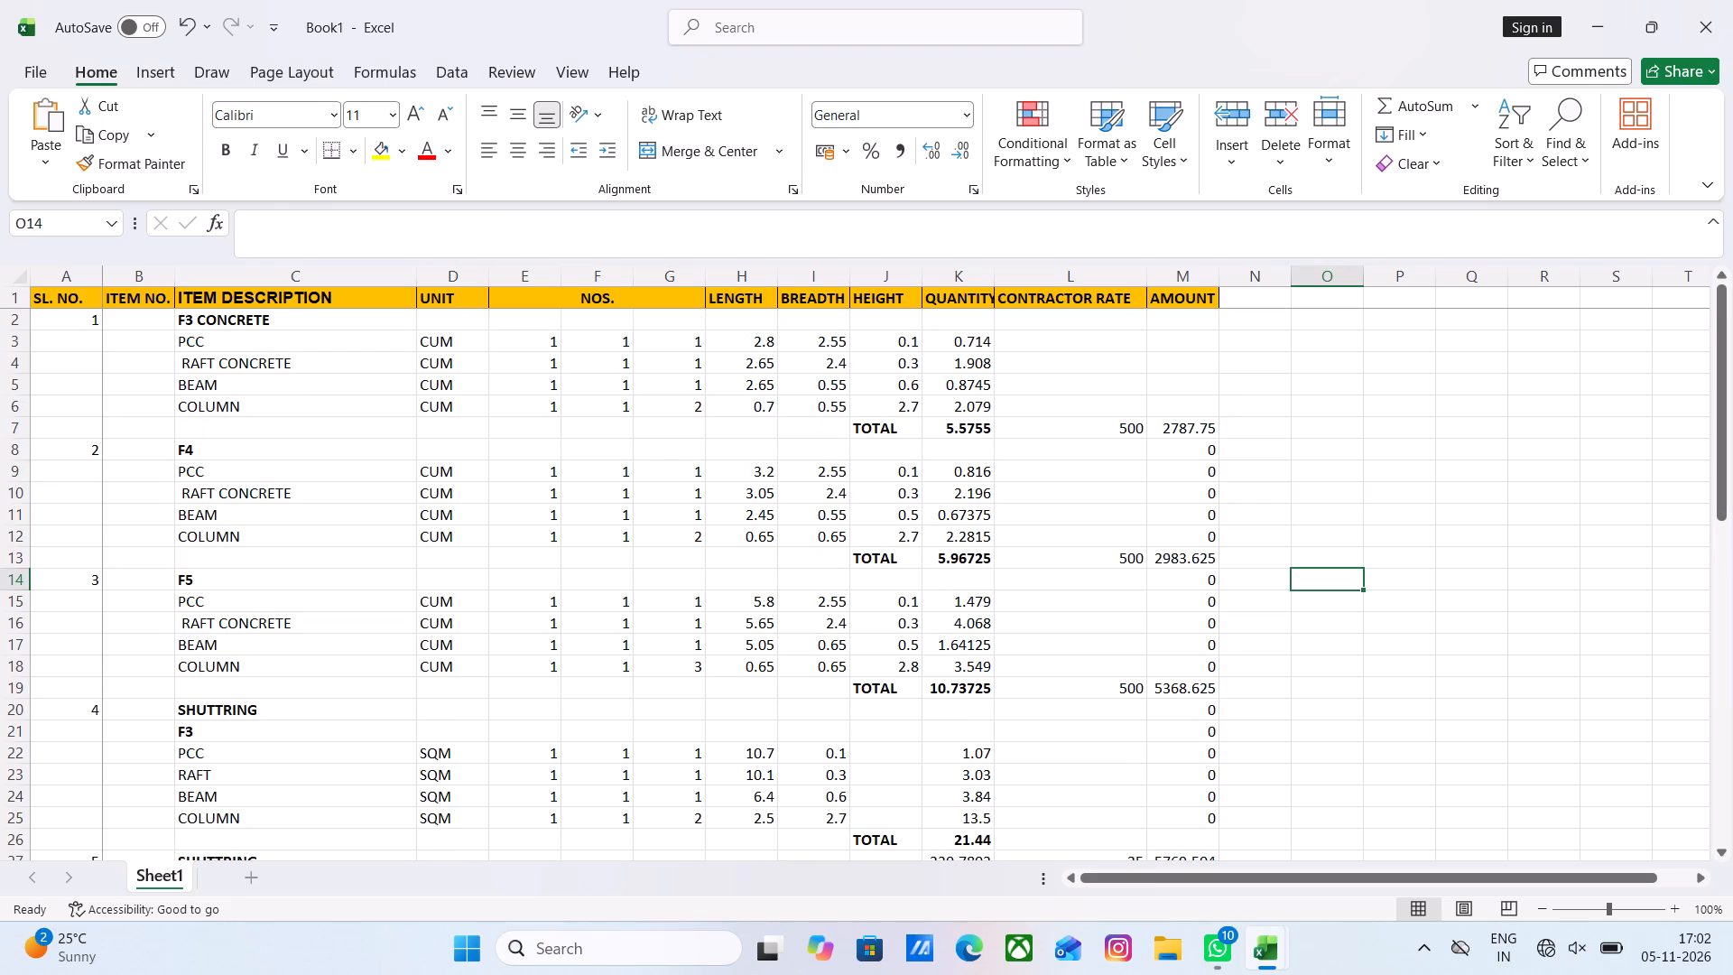
scroll(1339, 629, down, 14)
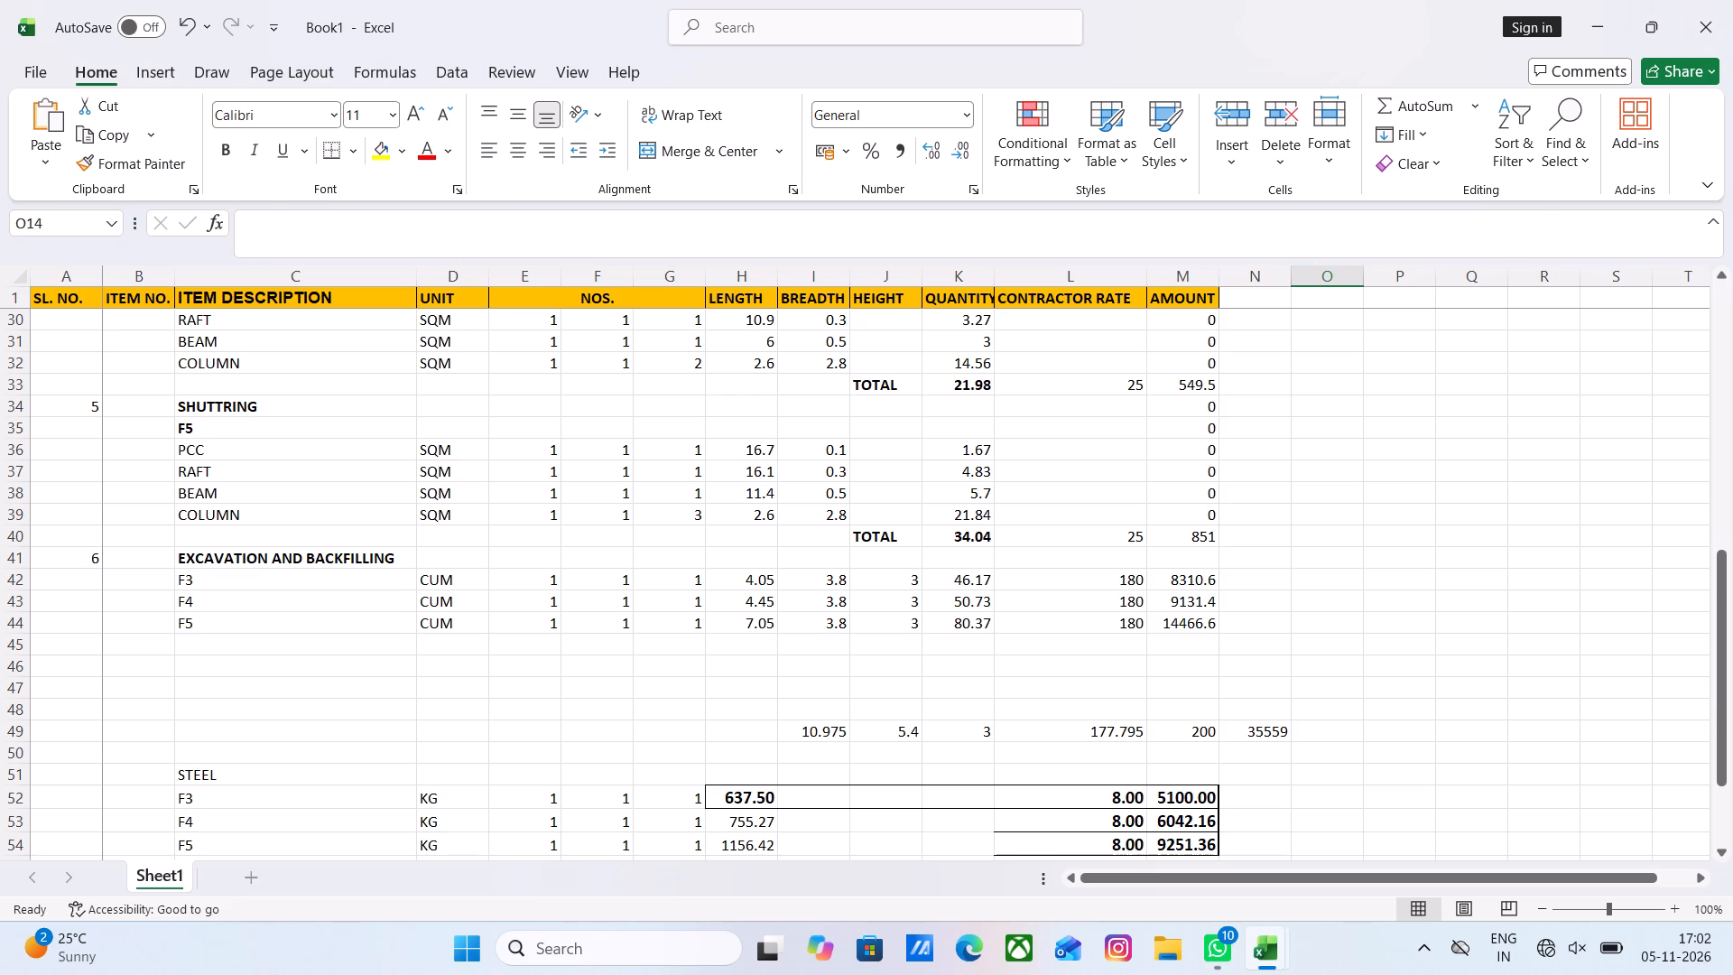
scroll(765, 585, up, 6)
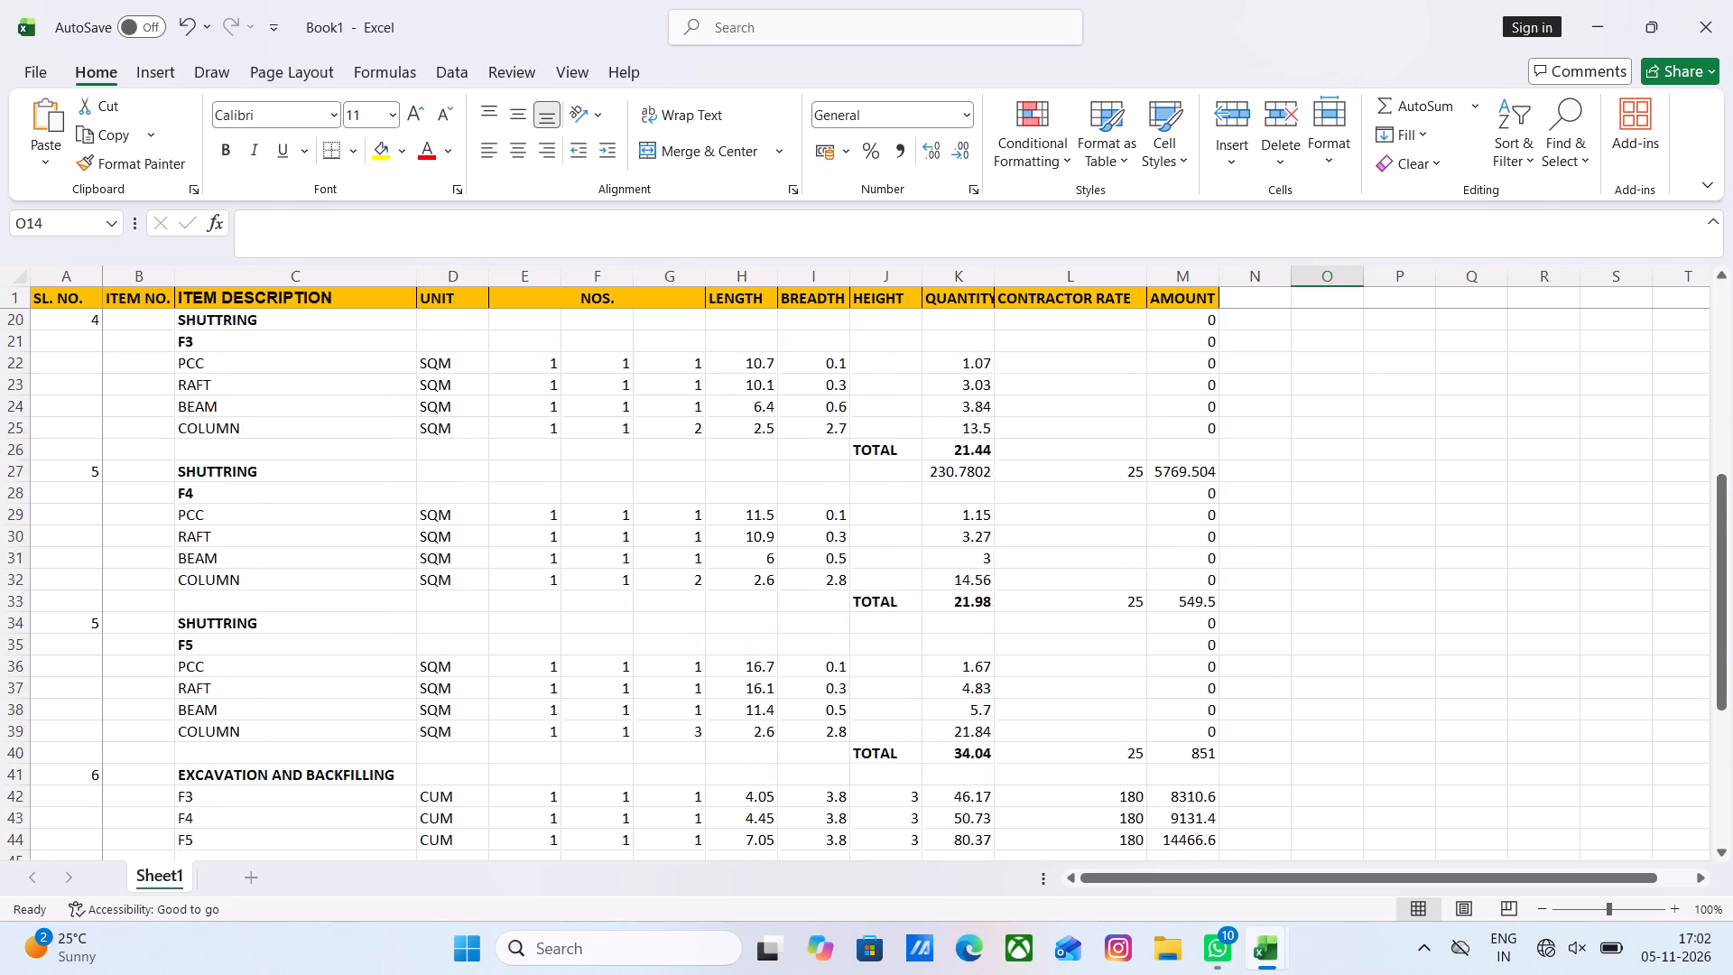
scroll(765, 585, up, 6)
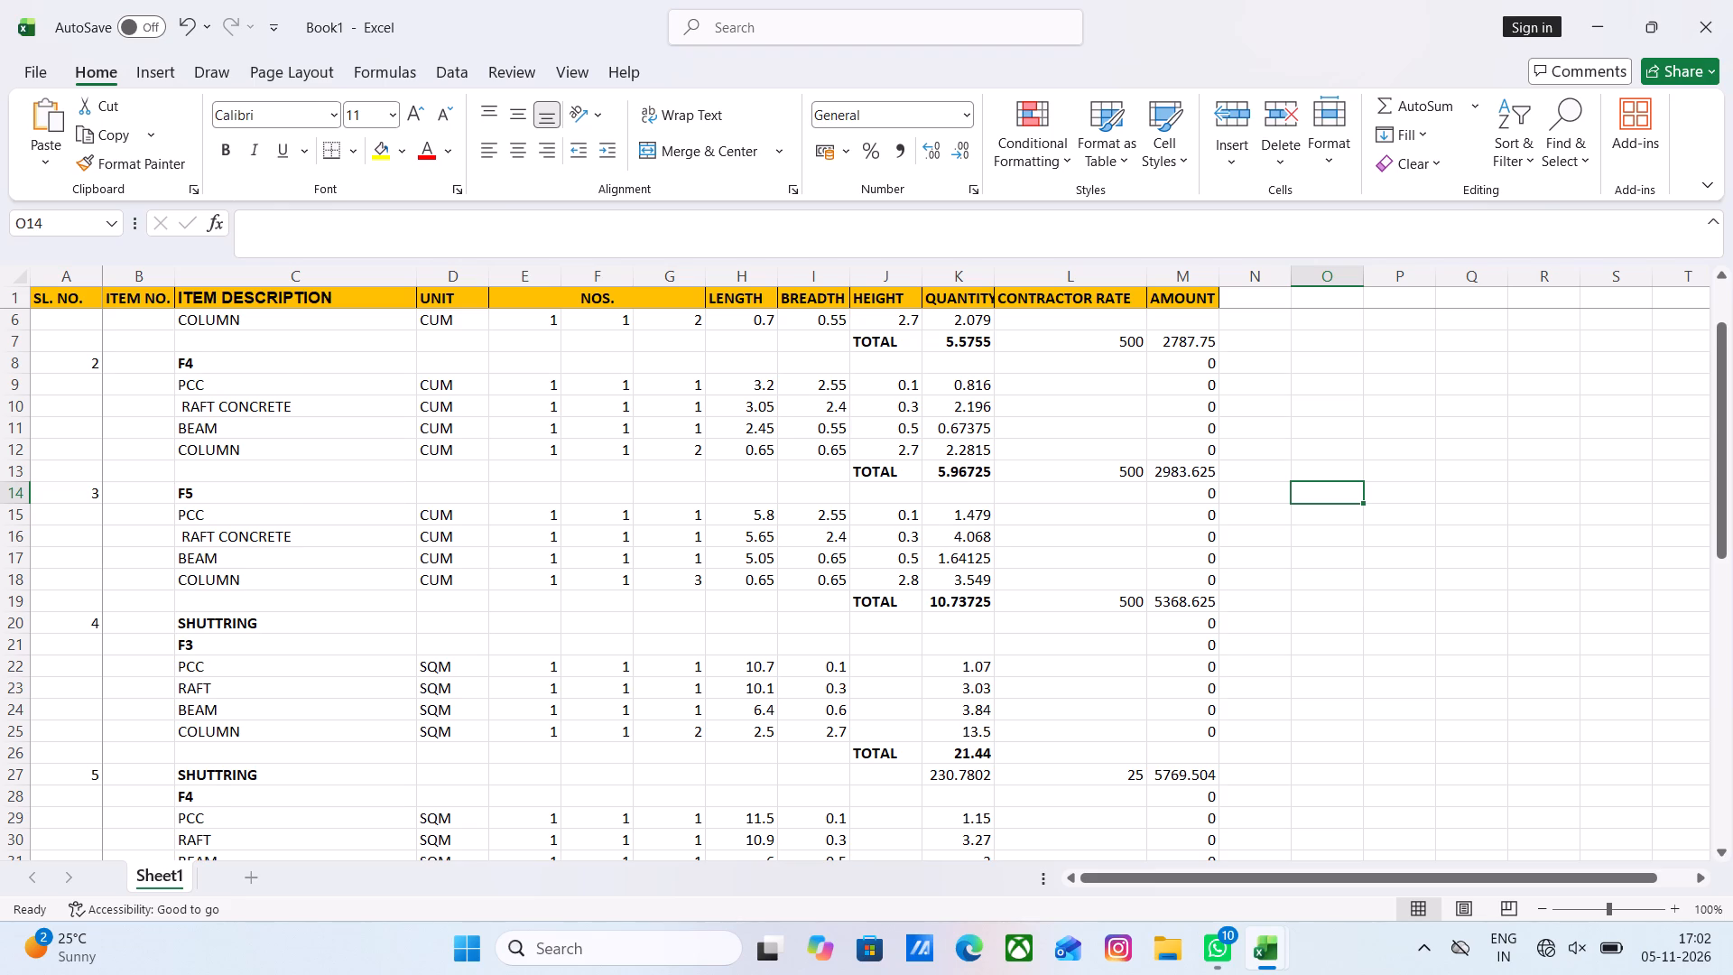
scroll(730, 455, up, 5)
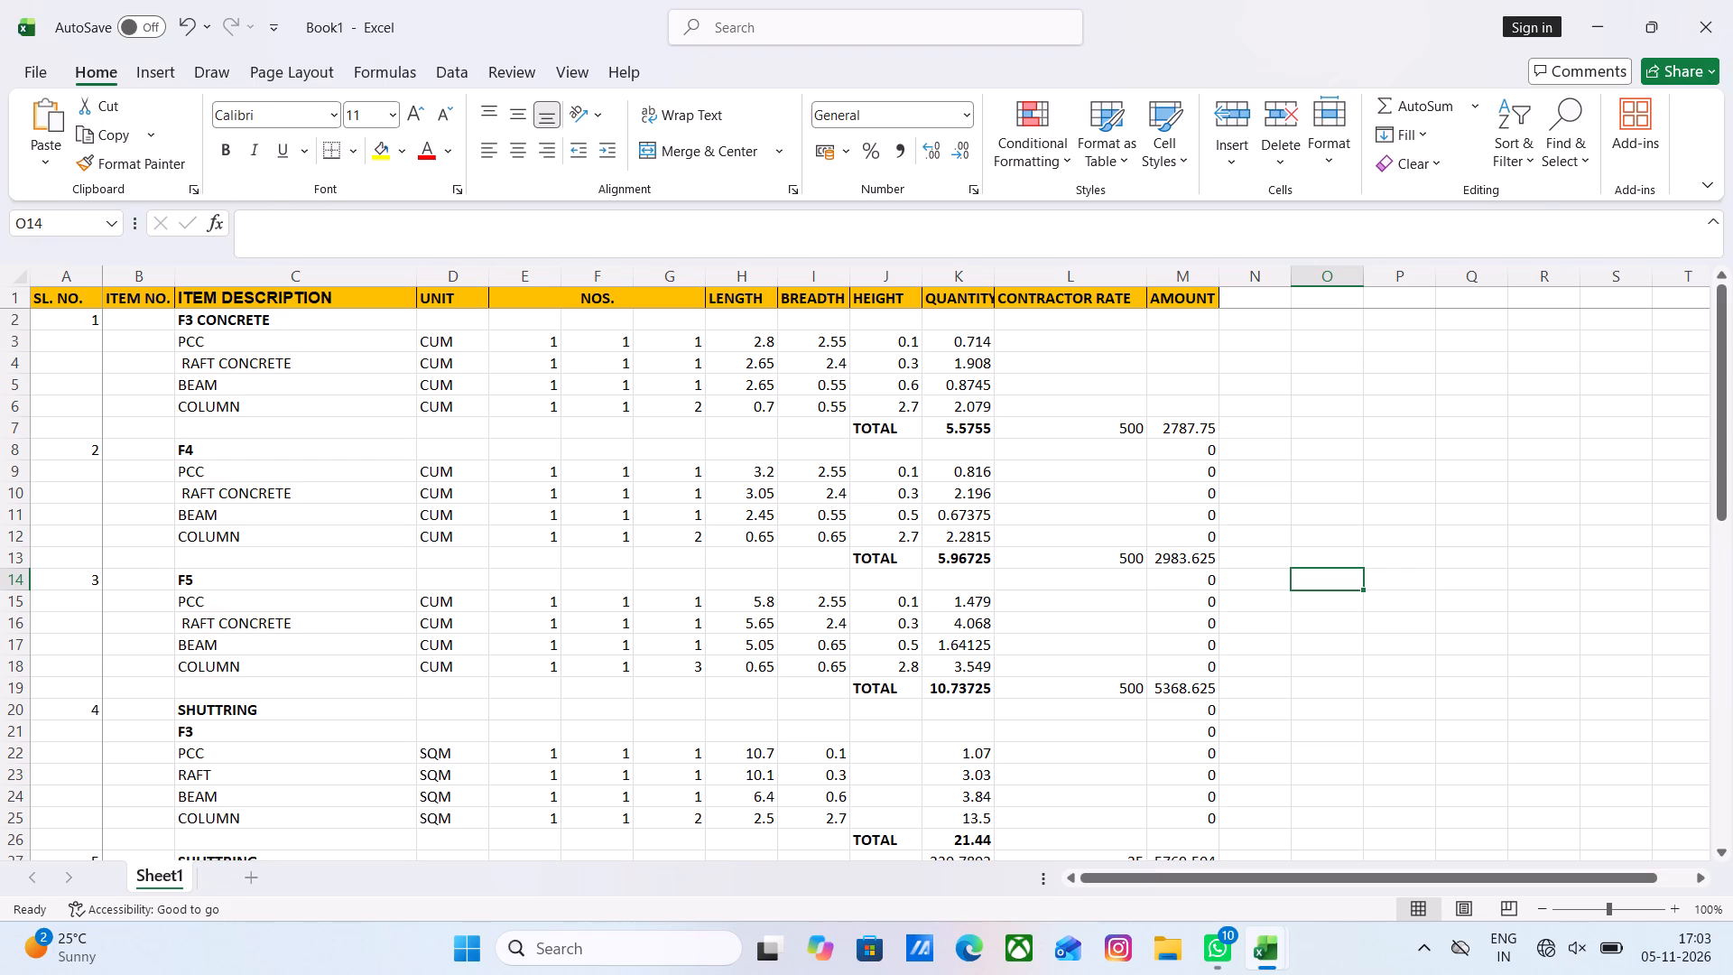
scroll(1123, 457, down, 7)
scroll(1123, 457, up, 4)
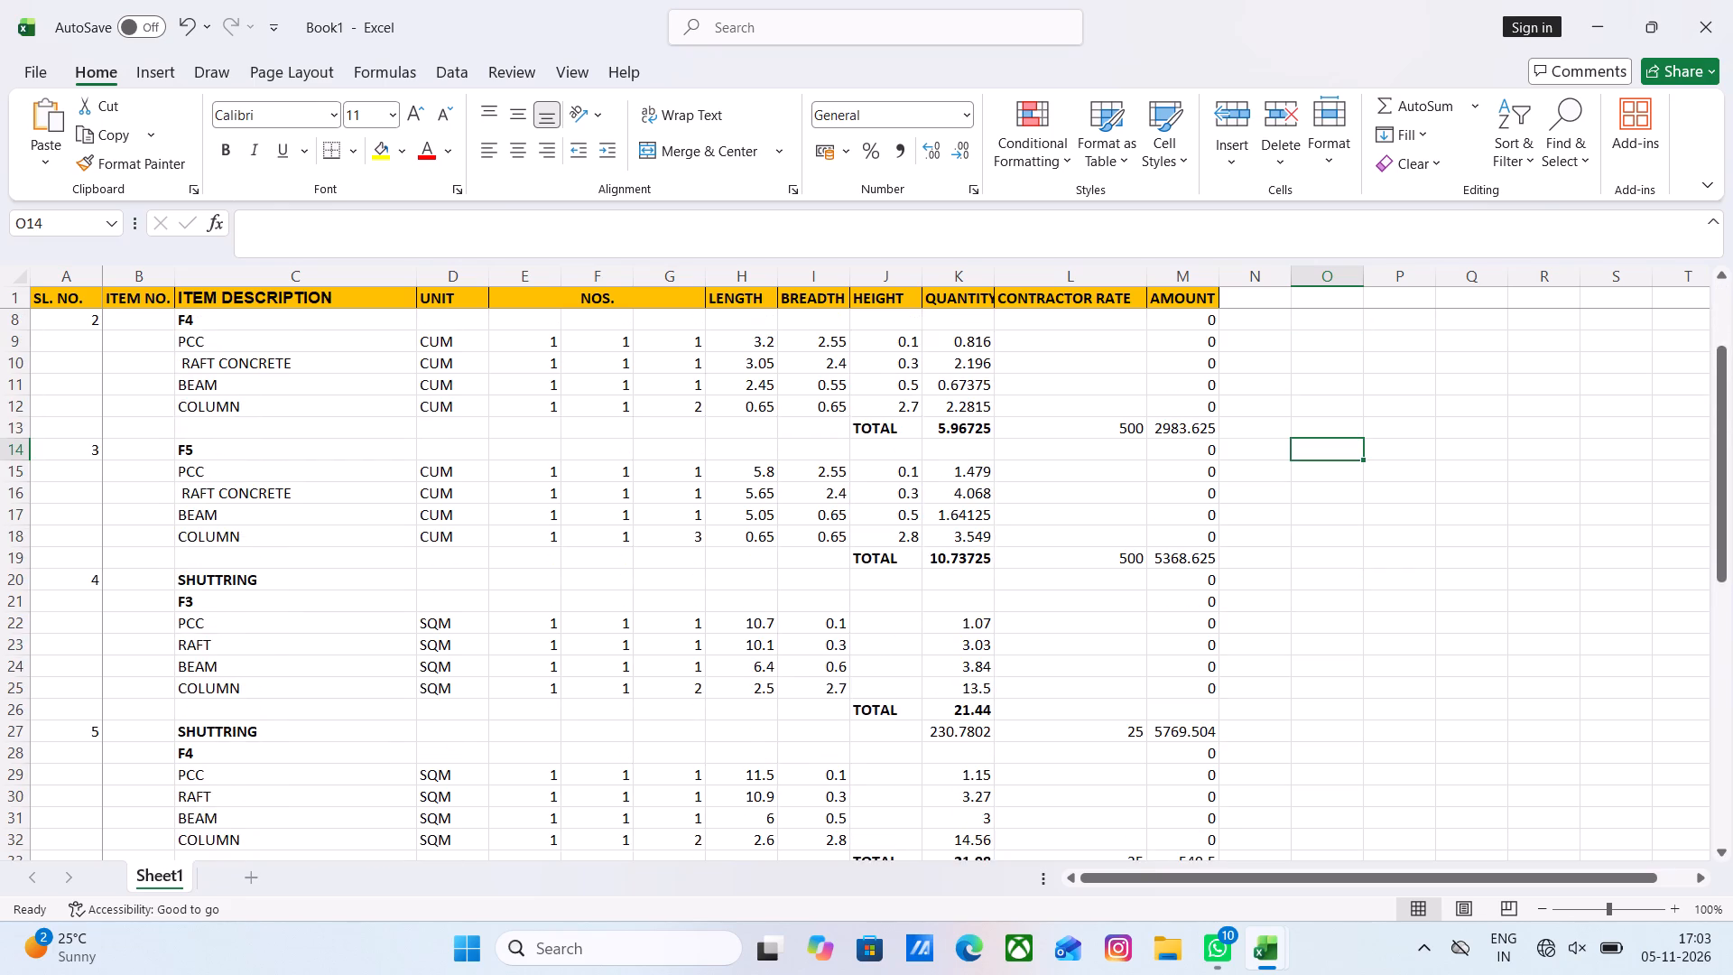
scroll(1123, 457, up, 8)
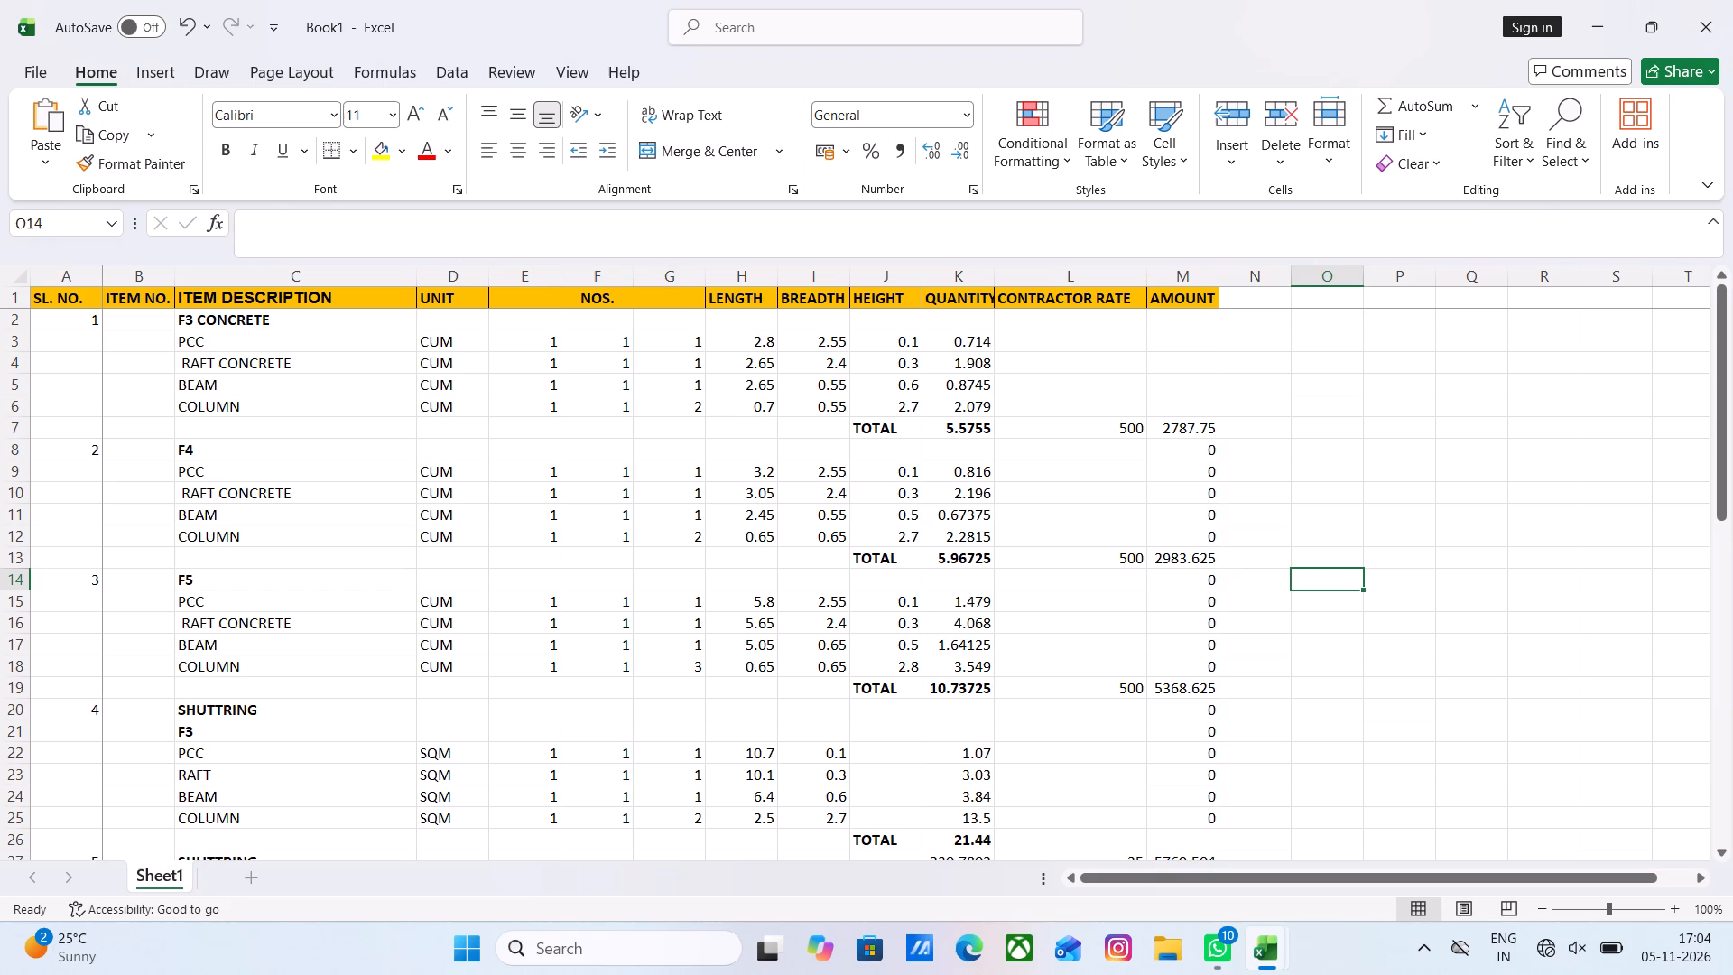
Inspect the F5 steel amount formula in M54 and the F5 total formula in J60.
scroll(788, 706, down, 2)
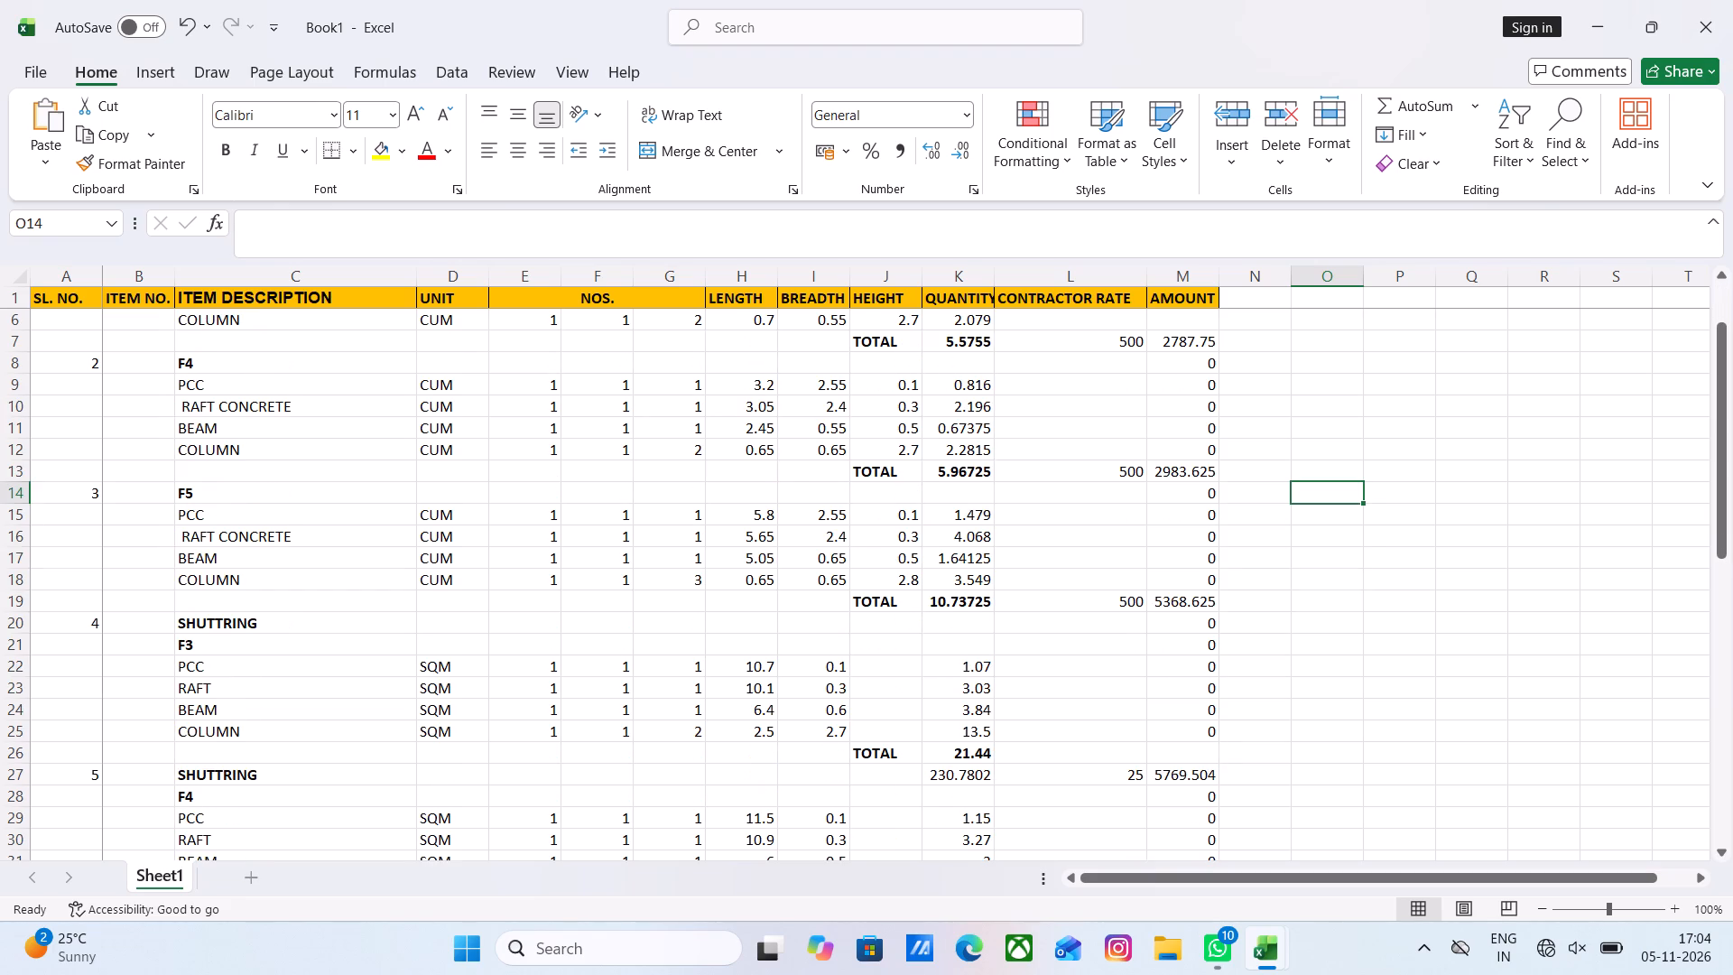
scroll(1117, 609, down, 13)
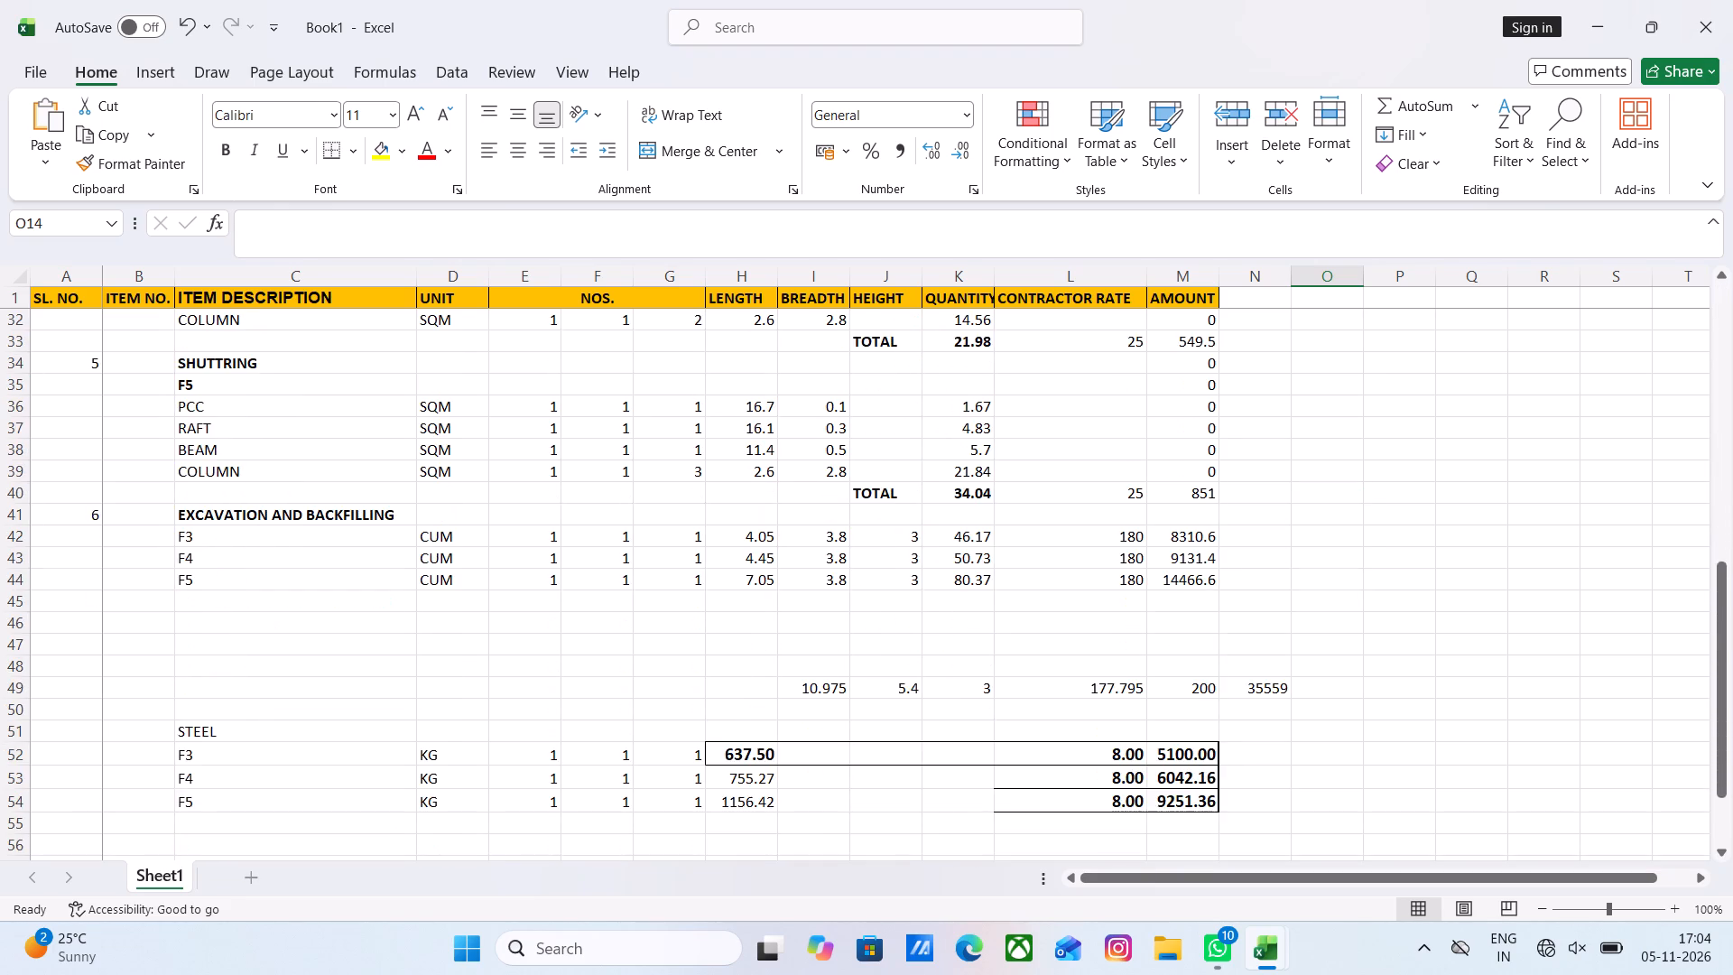
scroll(1117, 609, down, 1)
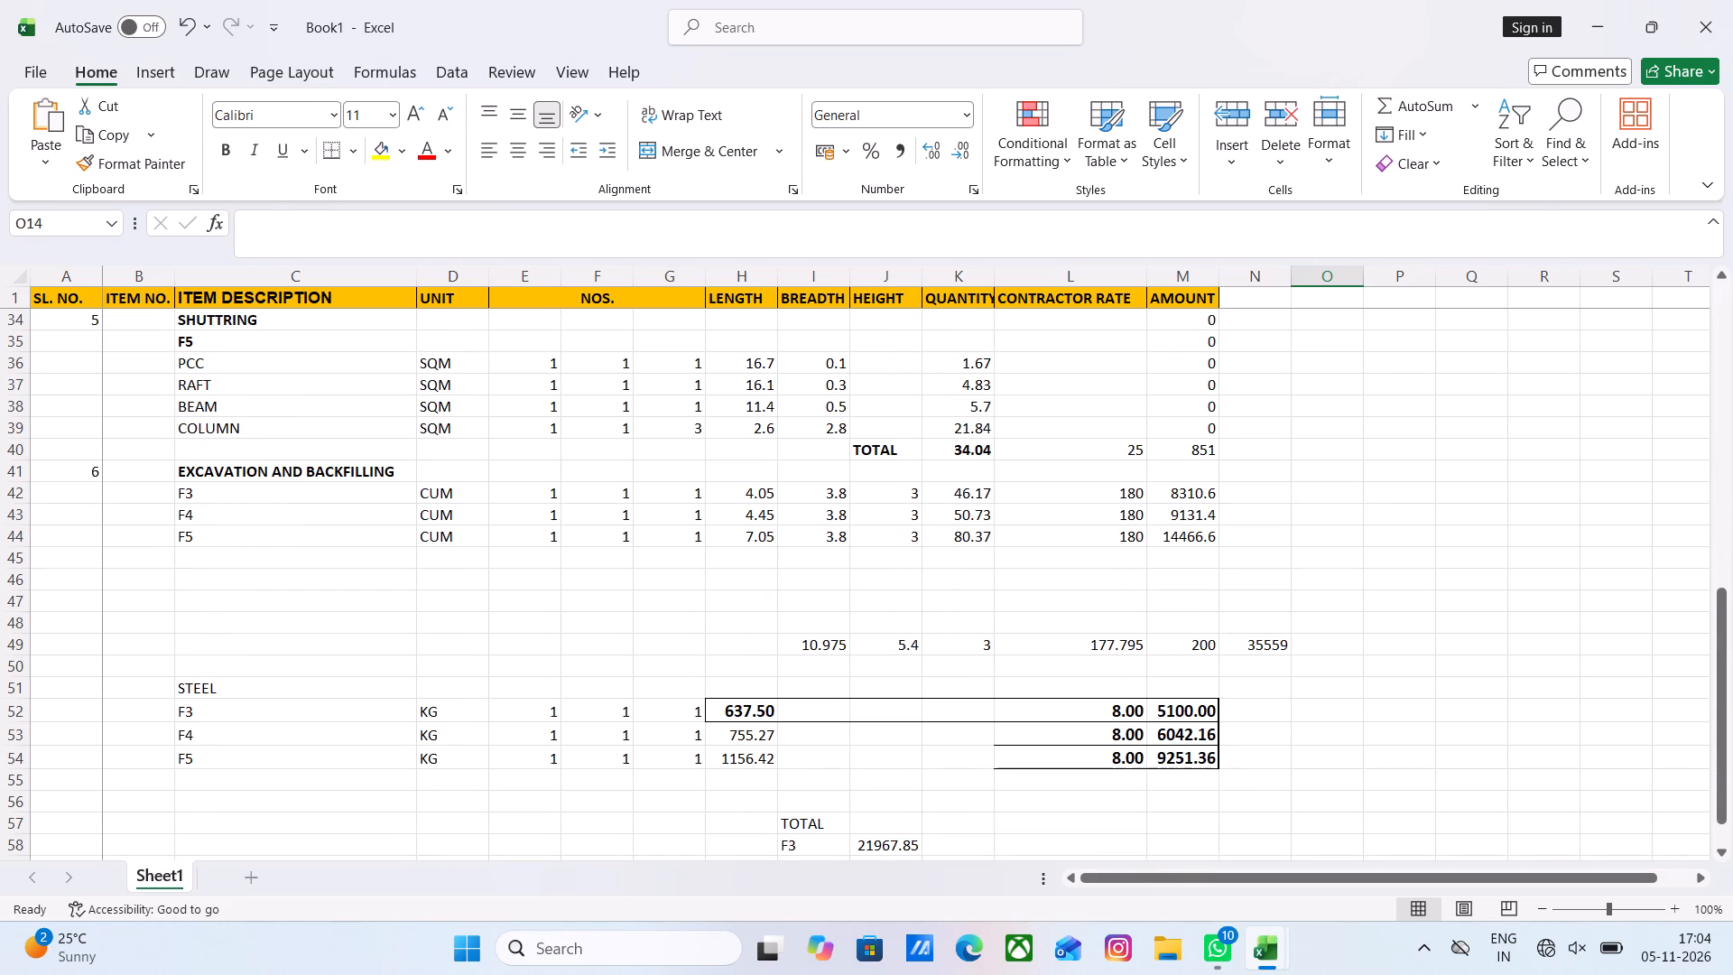
click(1189, 762)
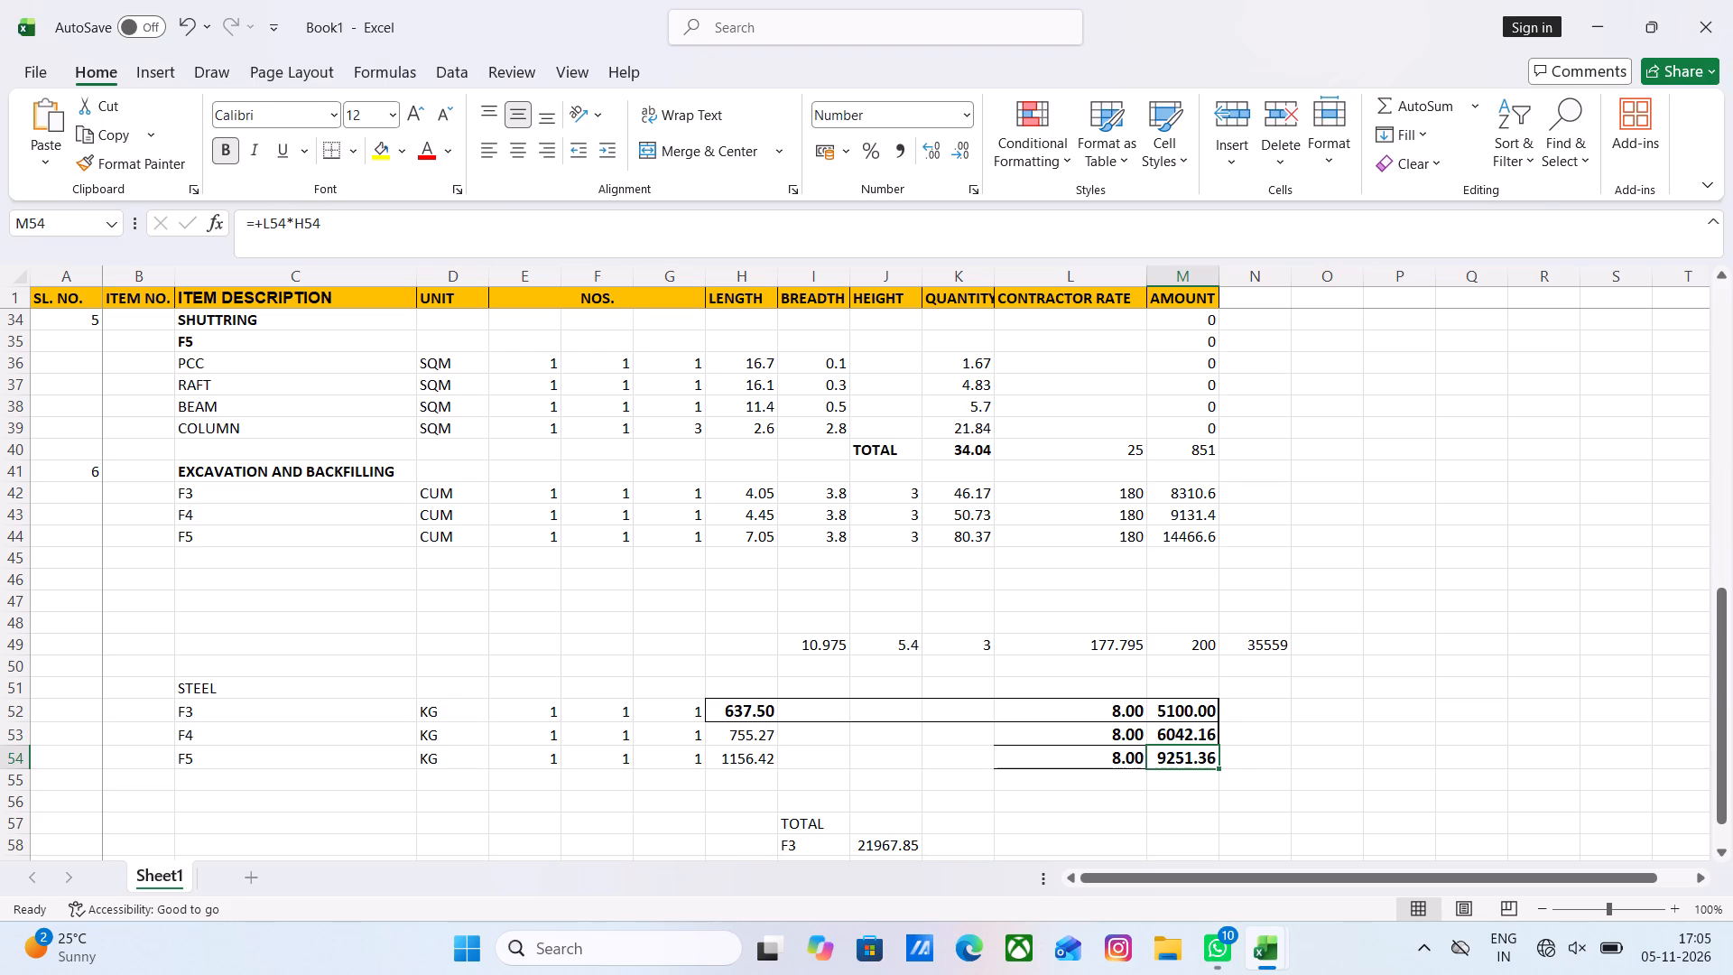
scroll(1100, 738, down, 2)
click(896, 801)
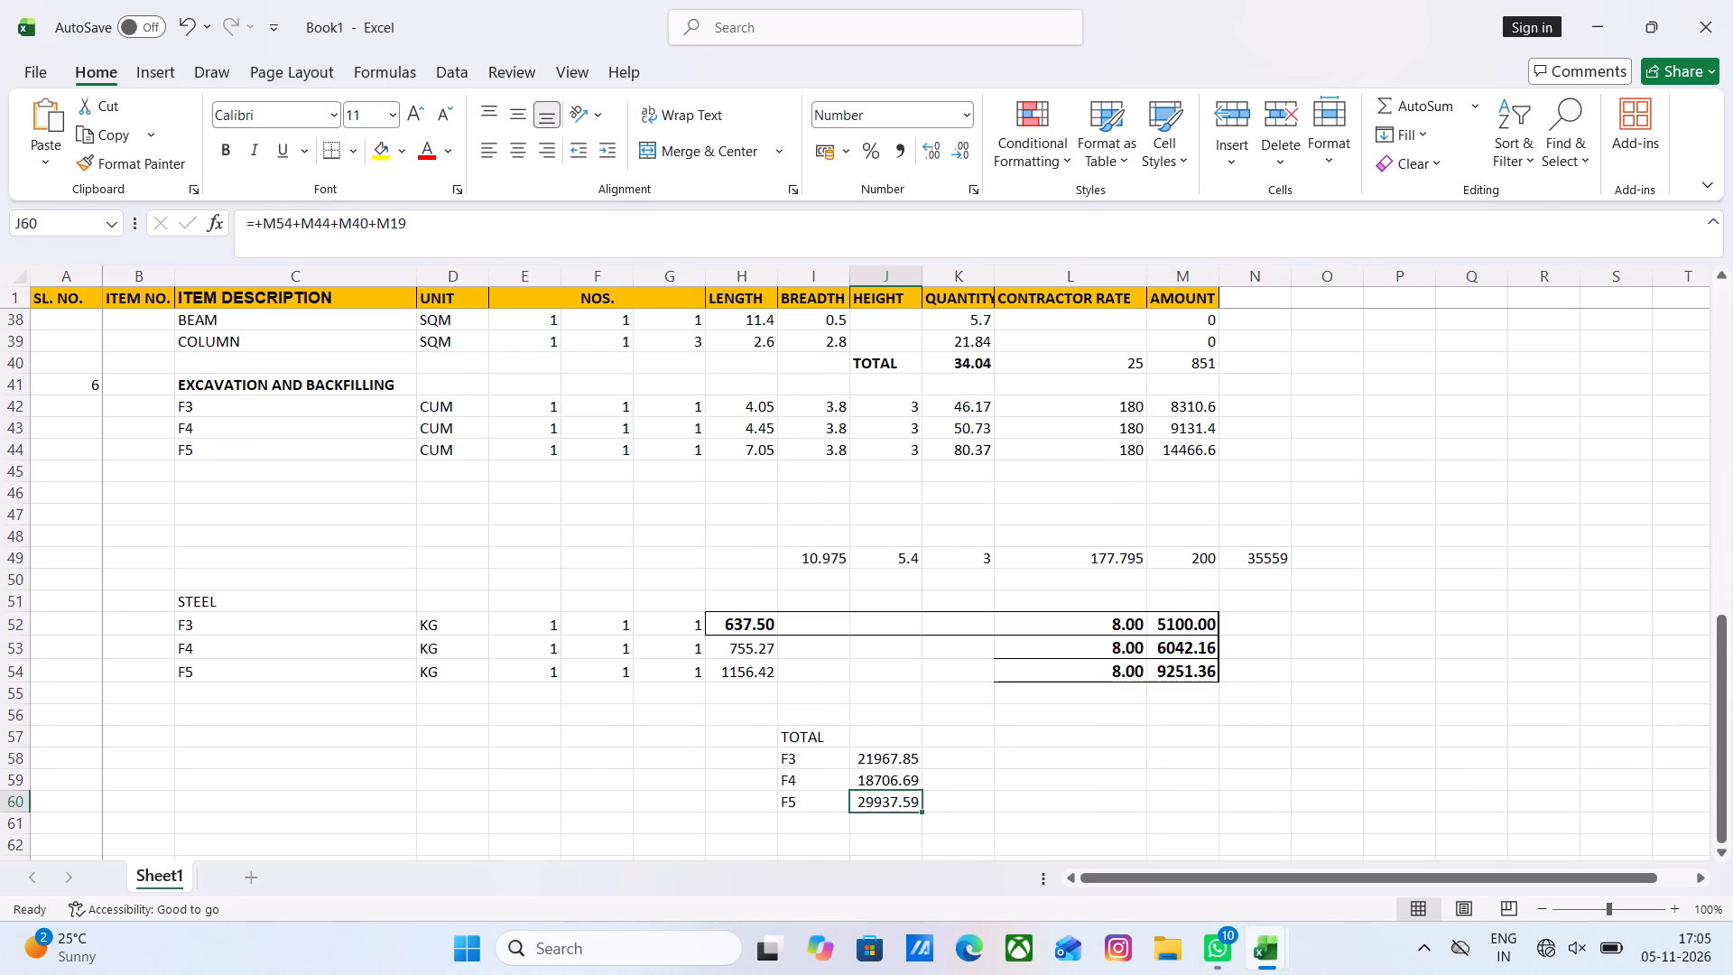
Make the TOTAL summary block in I57:J60, with the F3, F4 and F5 labels and amounts, bold.
drag(803, 740, 871, 779)
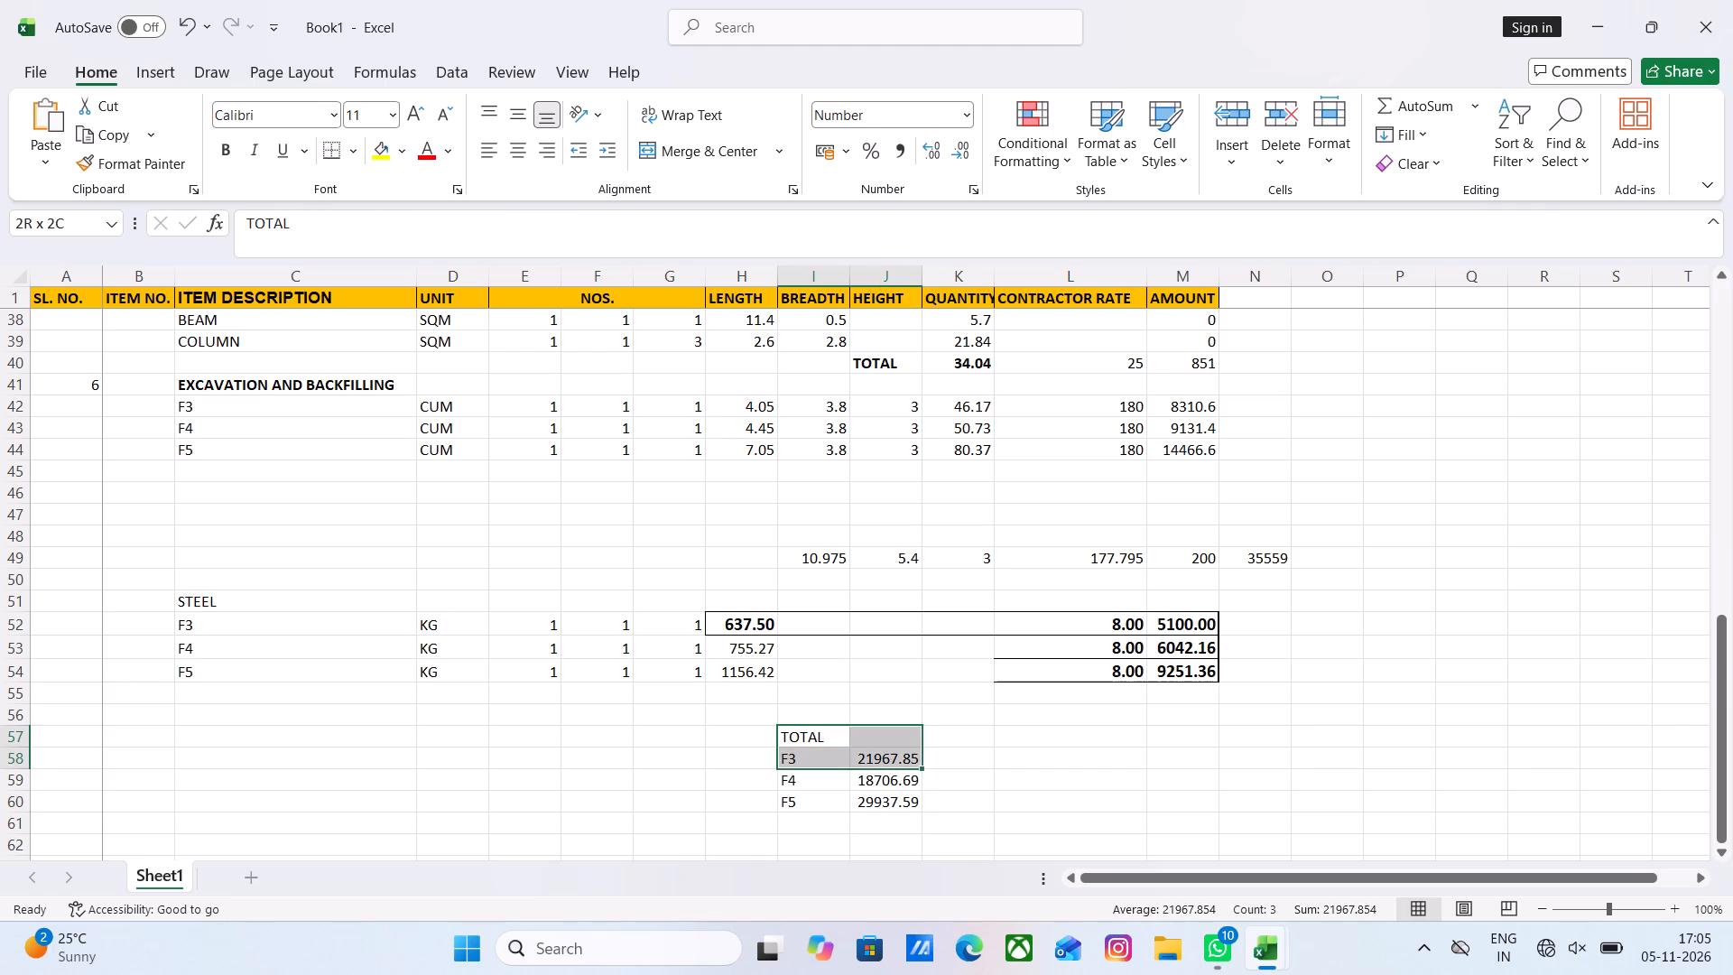
drag(871, 779, 888, 807)
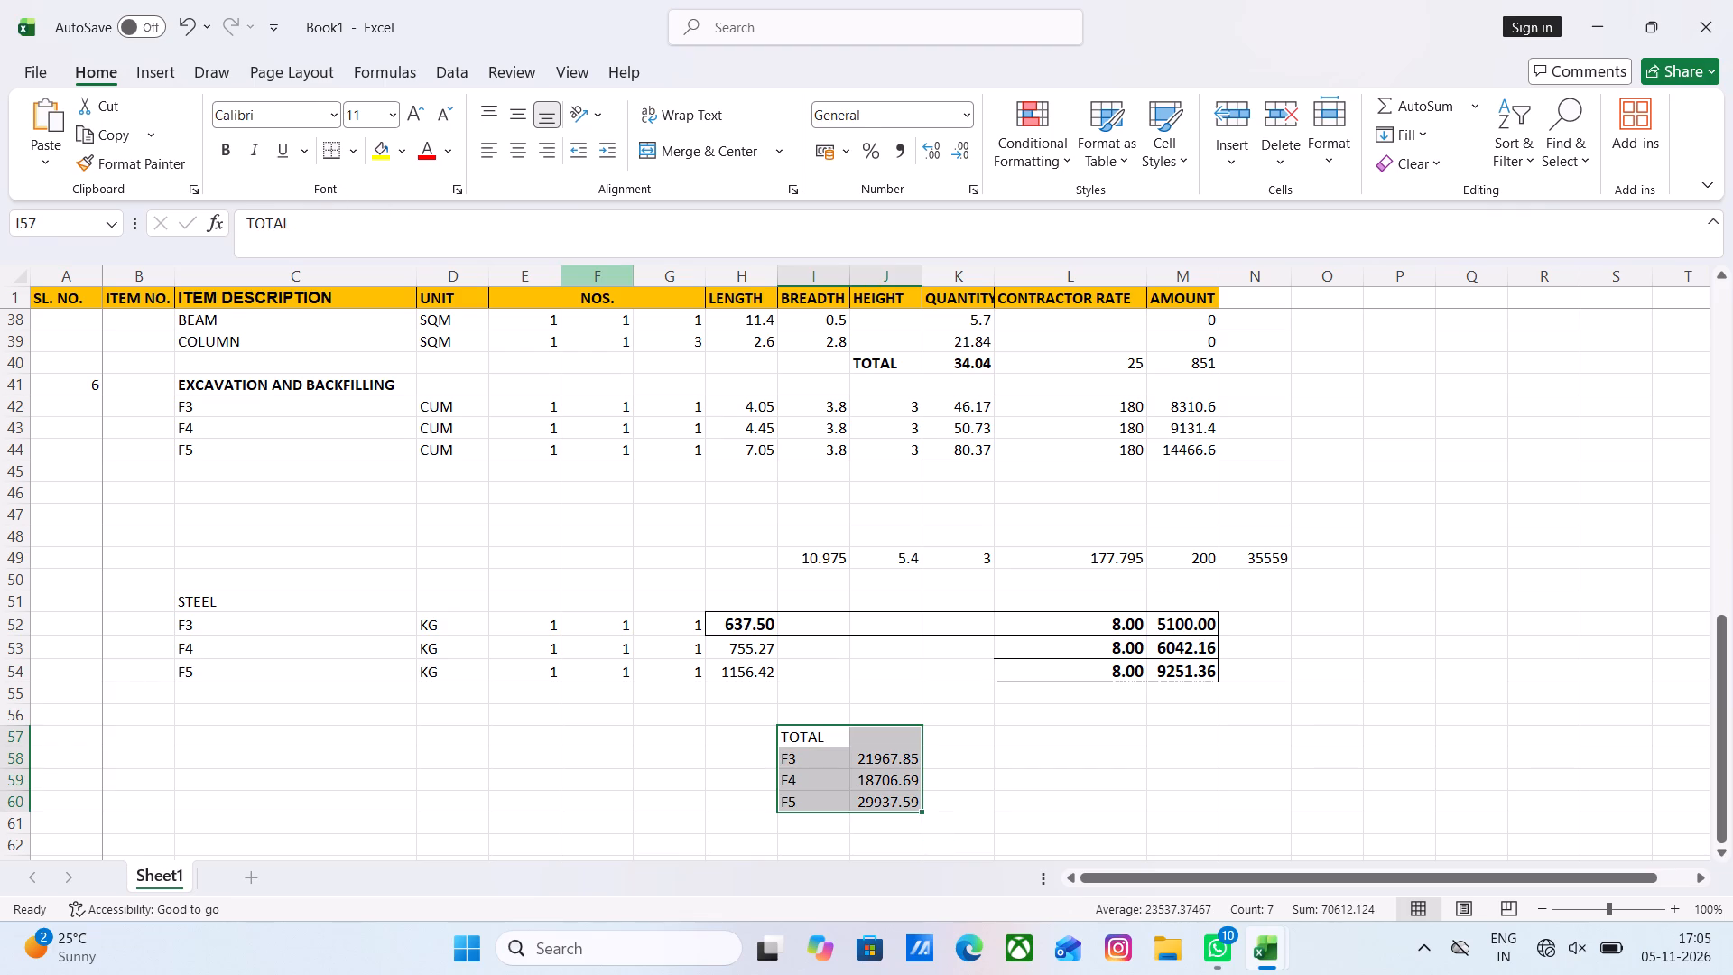
click(236, 153)
click(406, 800)
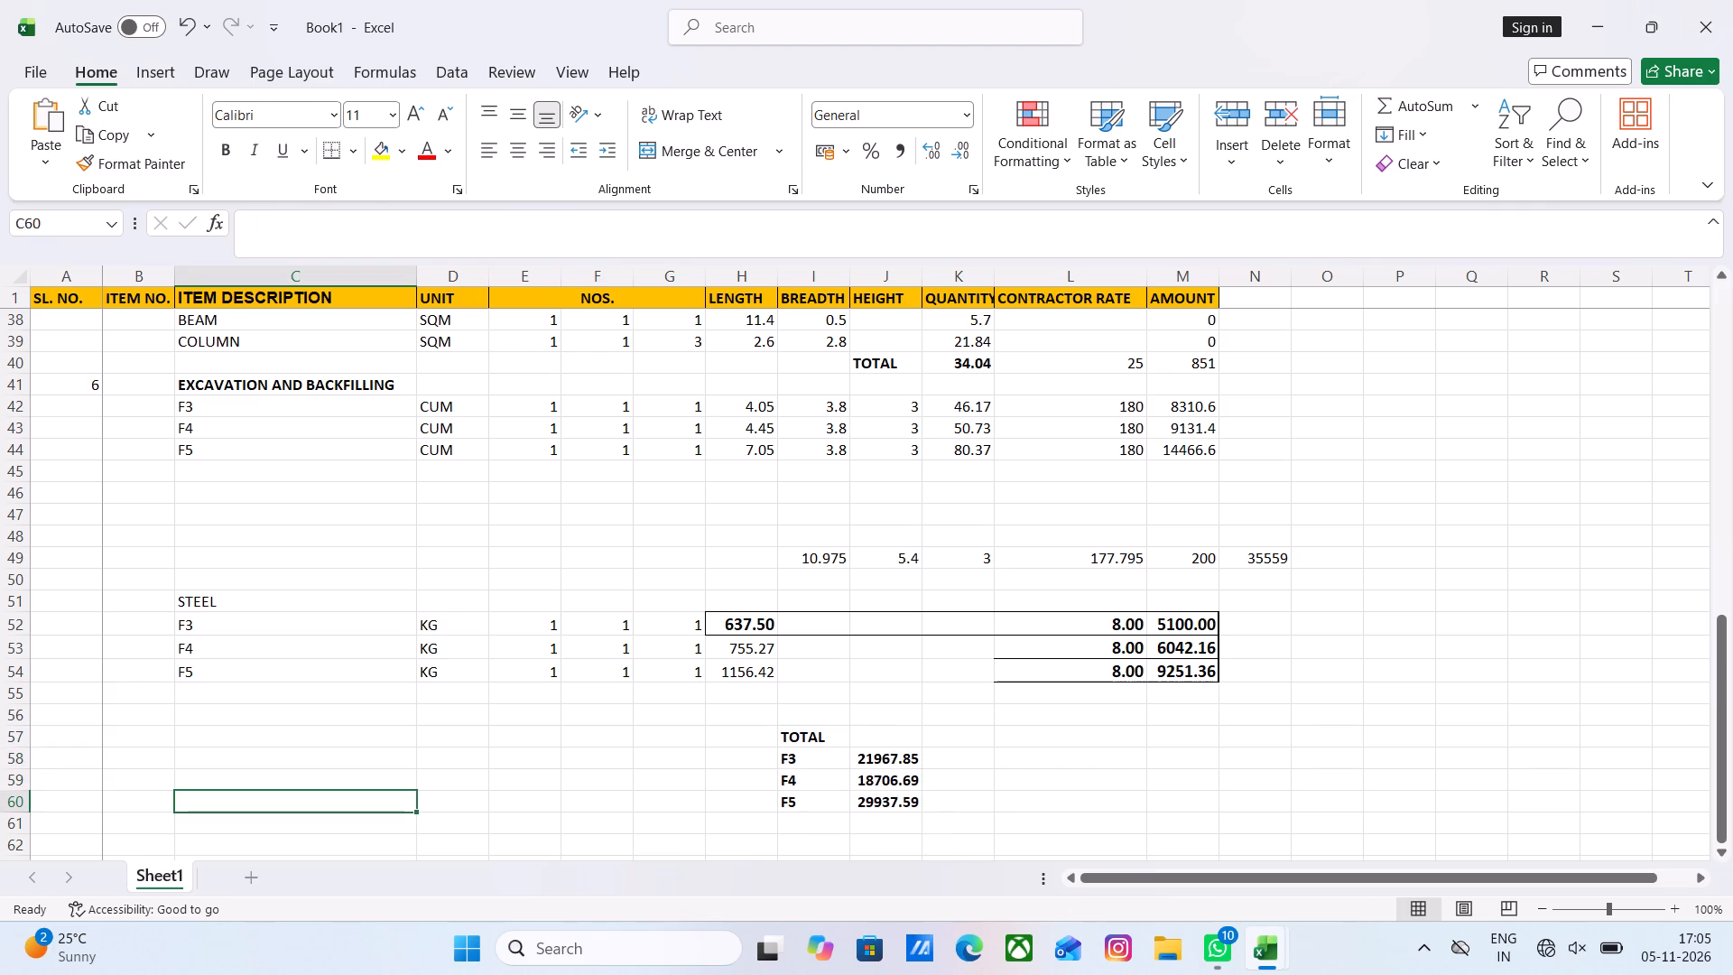
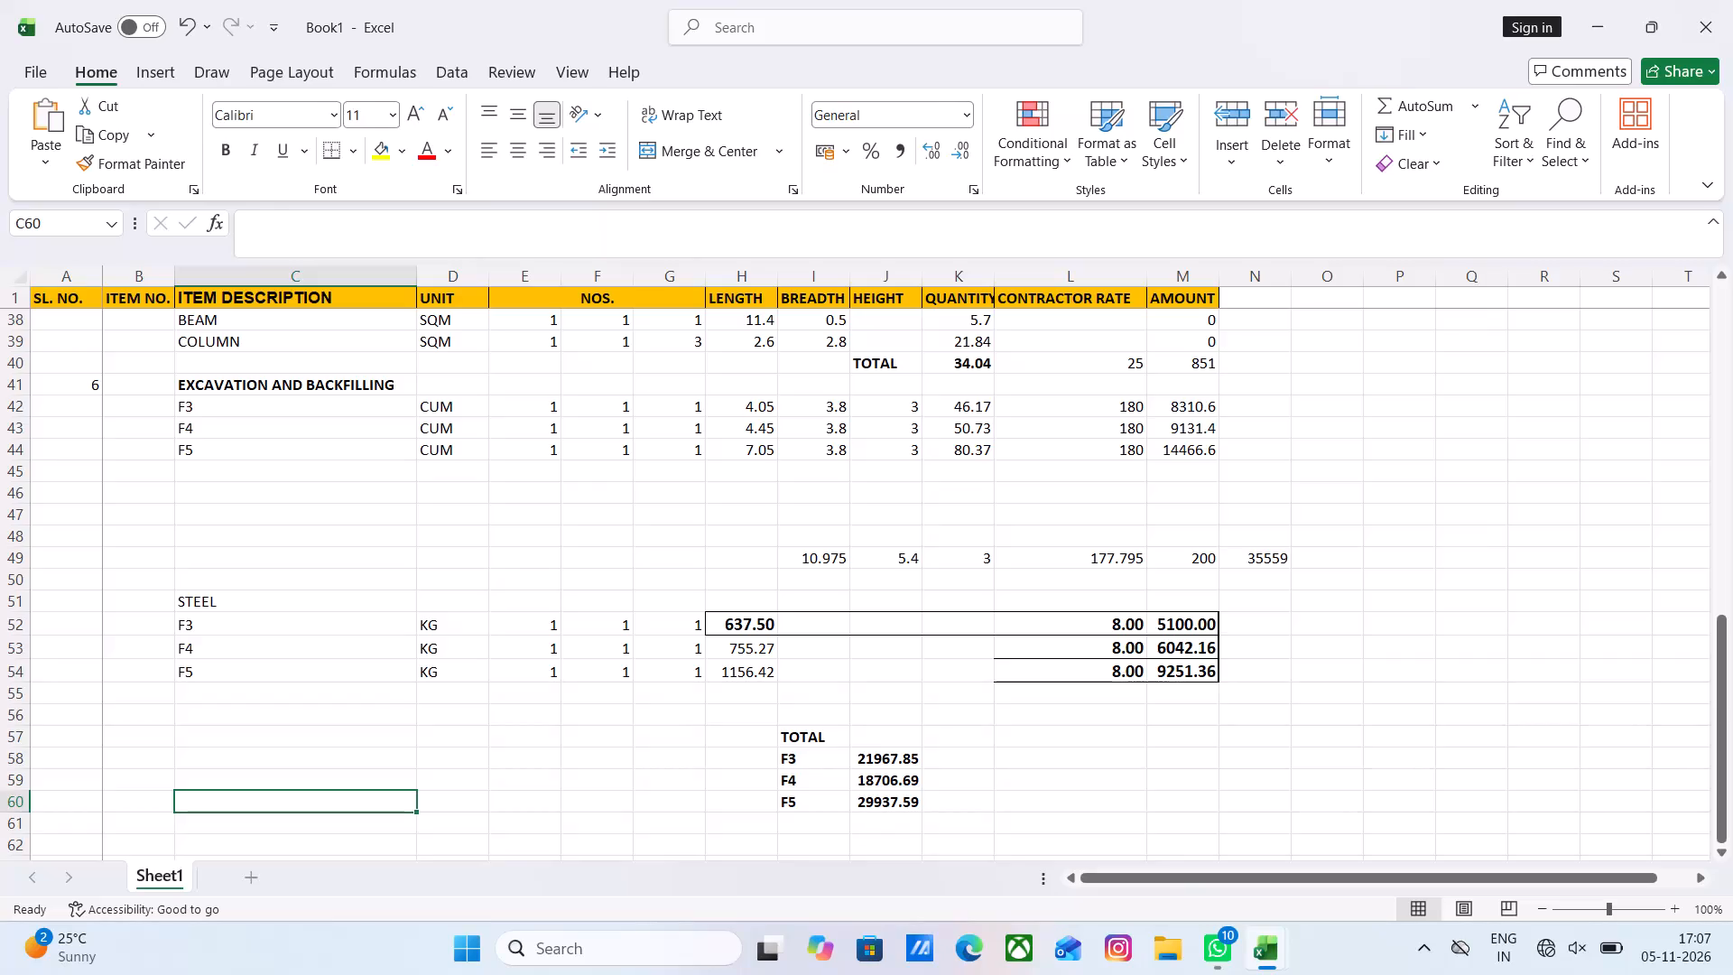
Review the concrete, shuttering and excavation rows, inspecting the F5 shuttering column's quantity and breadth and the F3 excavation breadth formula.
click(953, 346)
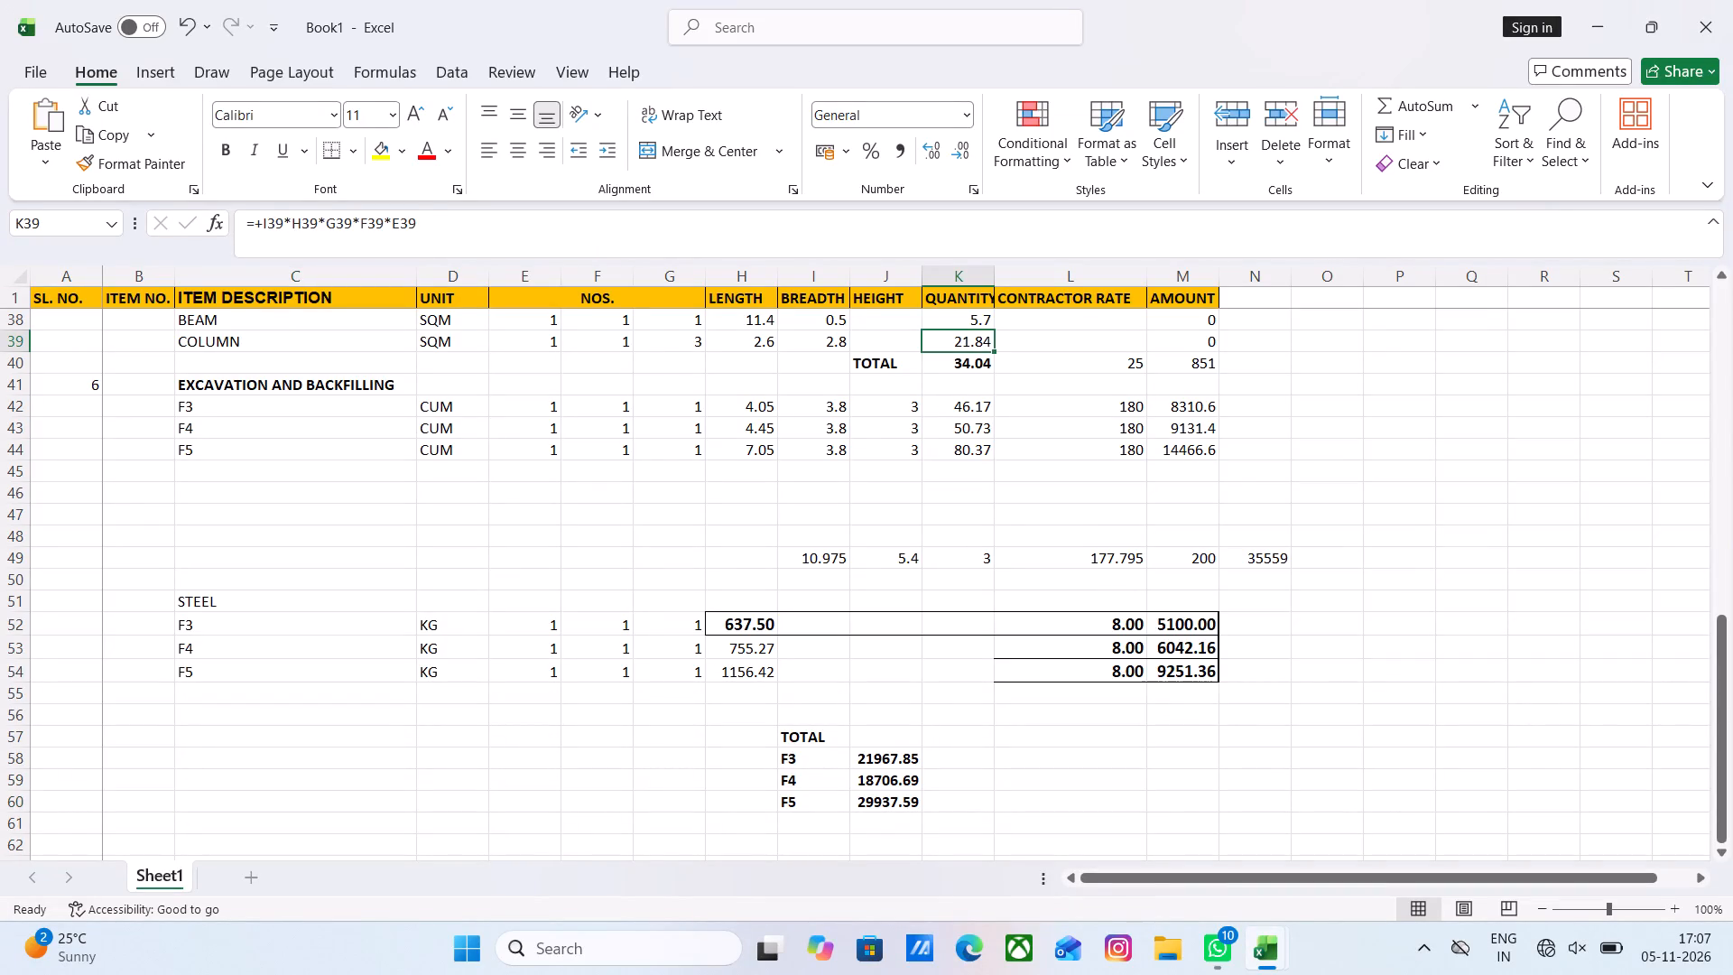
scroll(876, 385, up, 1)
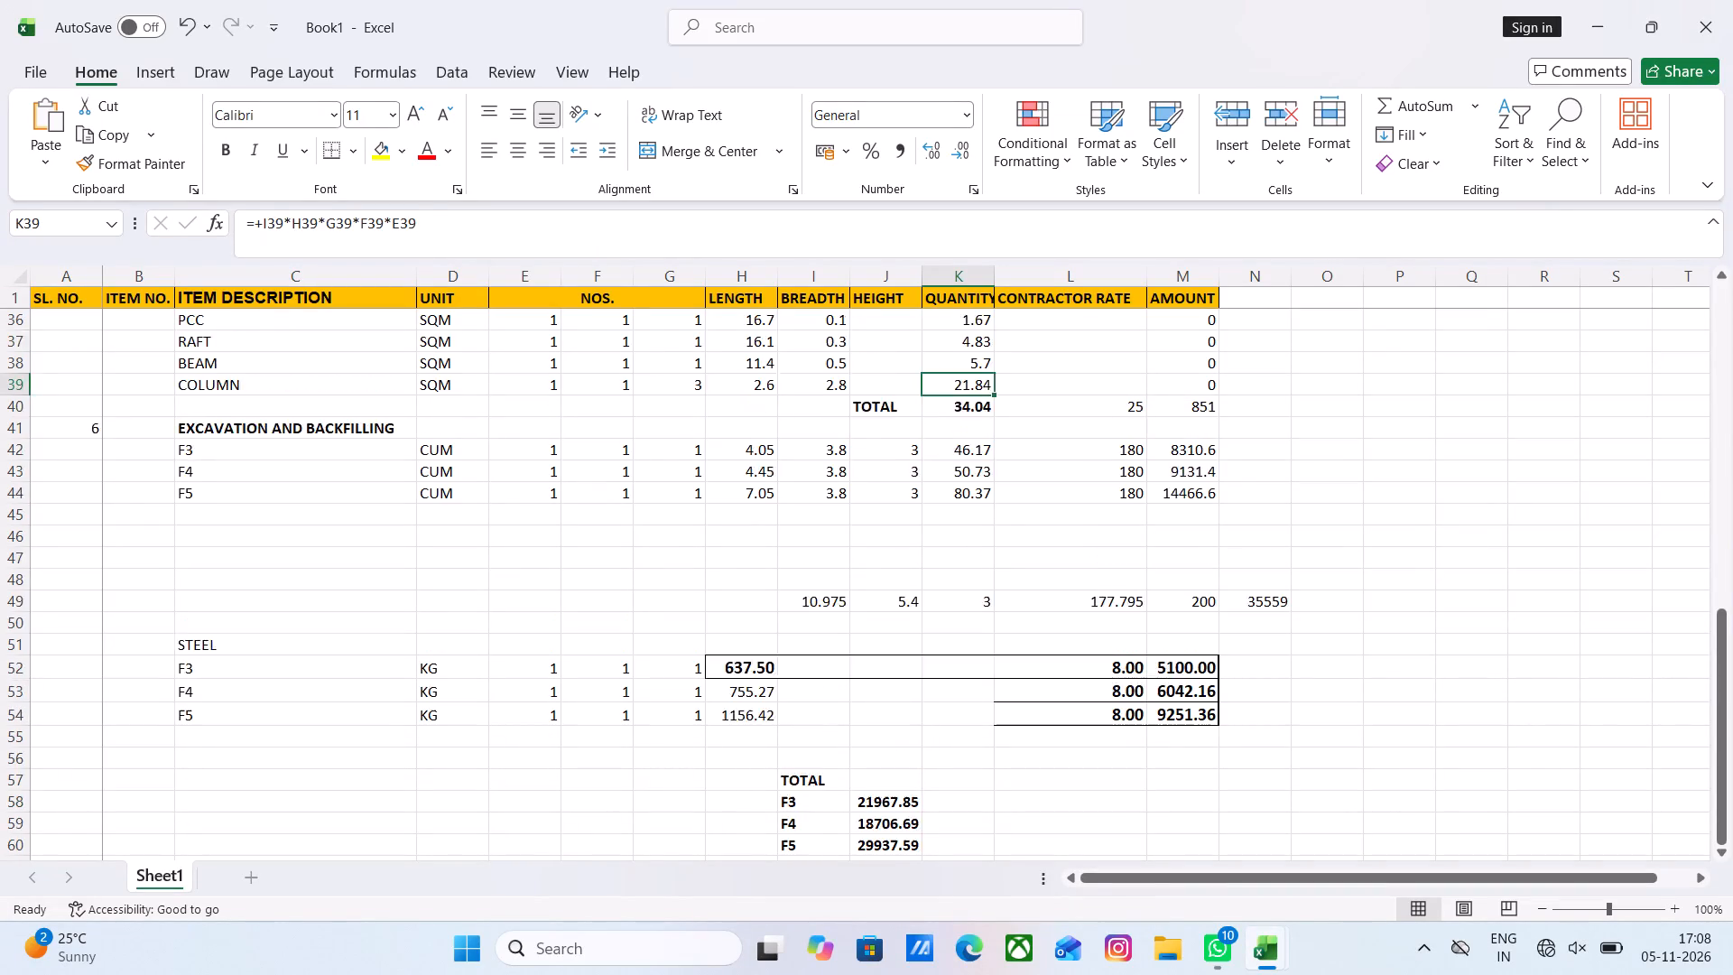
scroll(876, 385, up, 1)
click(836, 432)
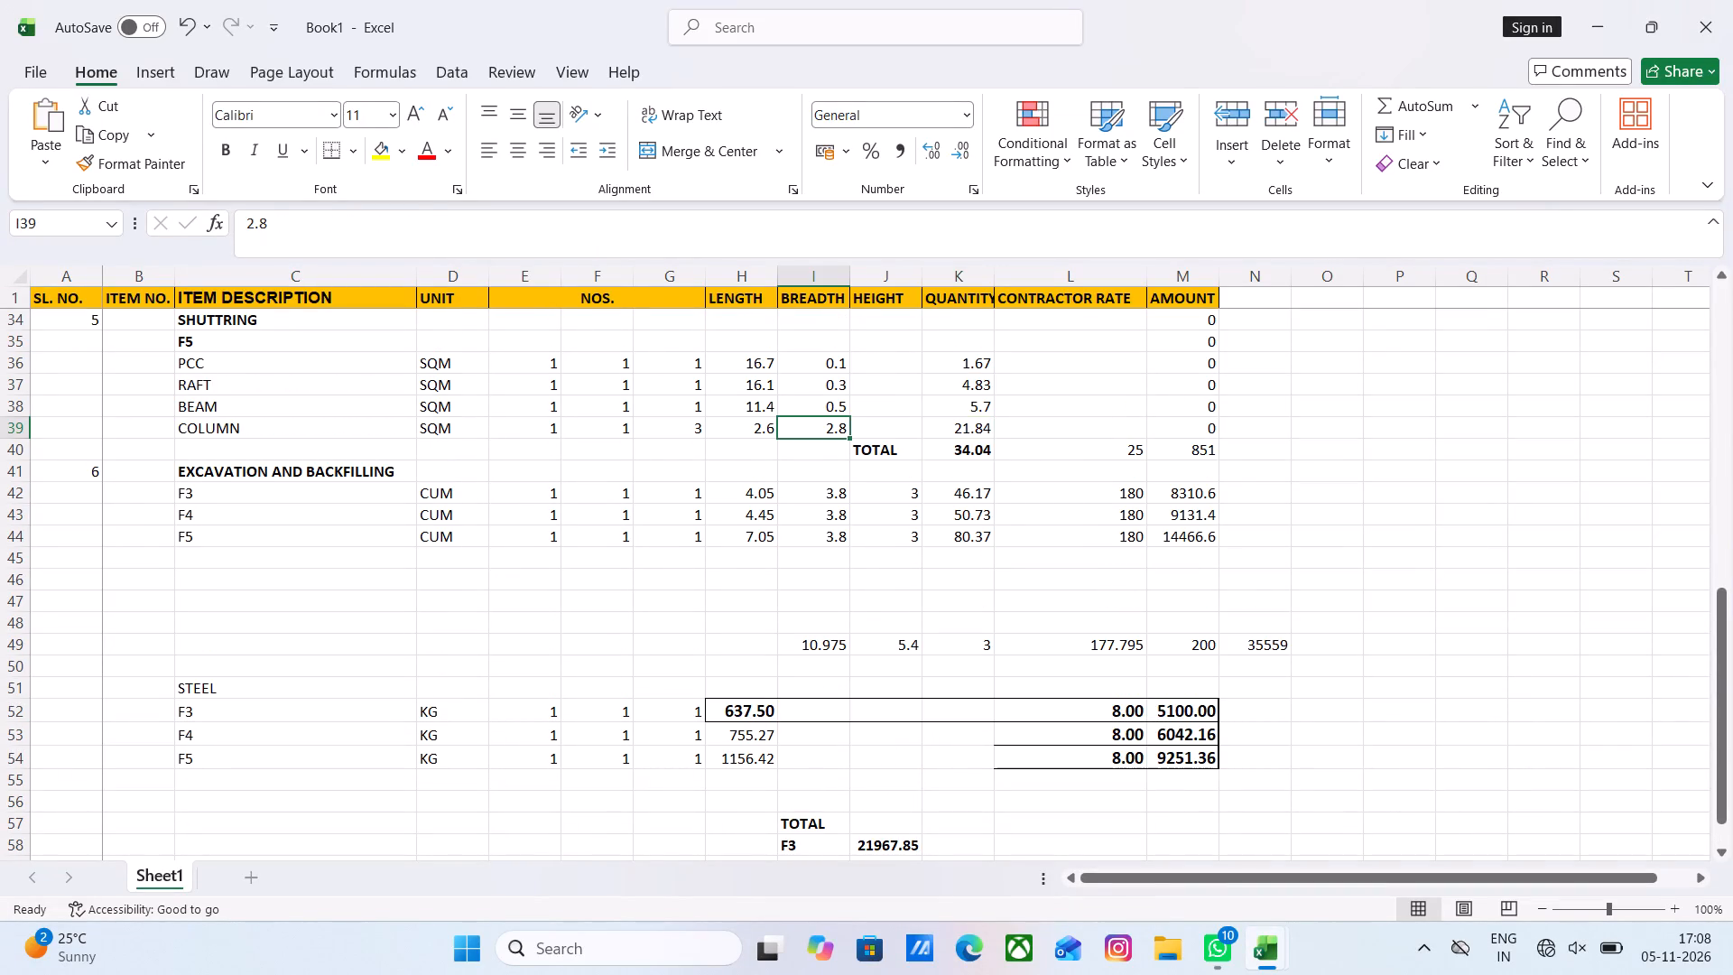
scroll(781, 482, up, 1)
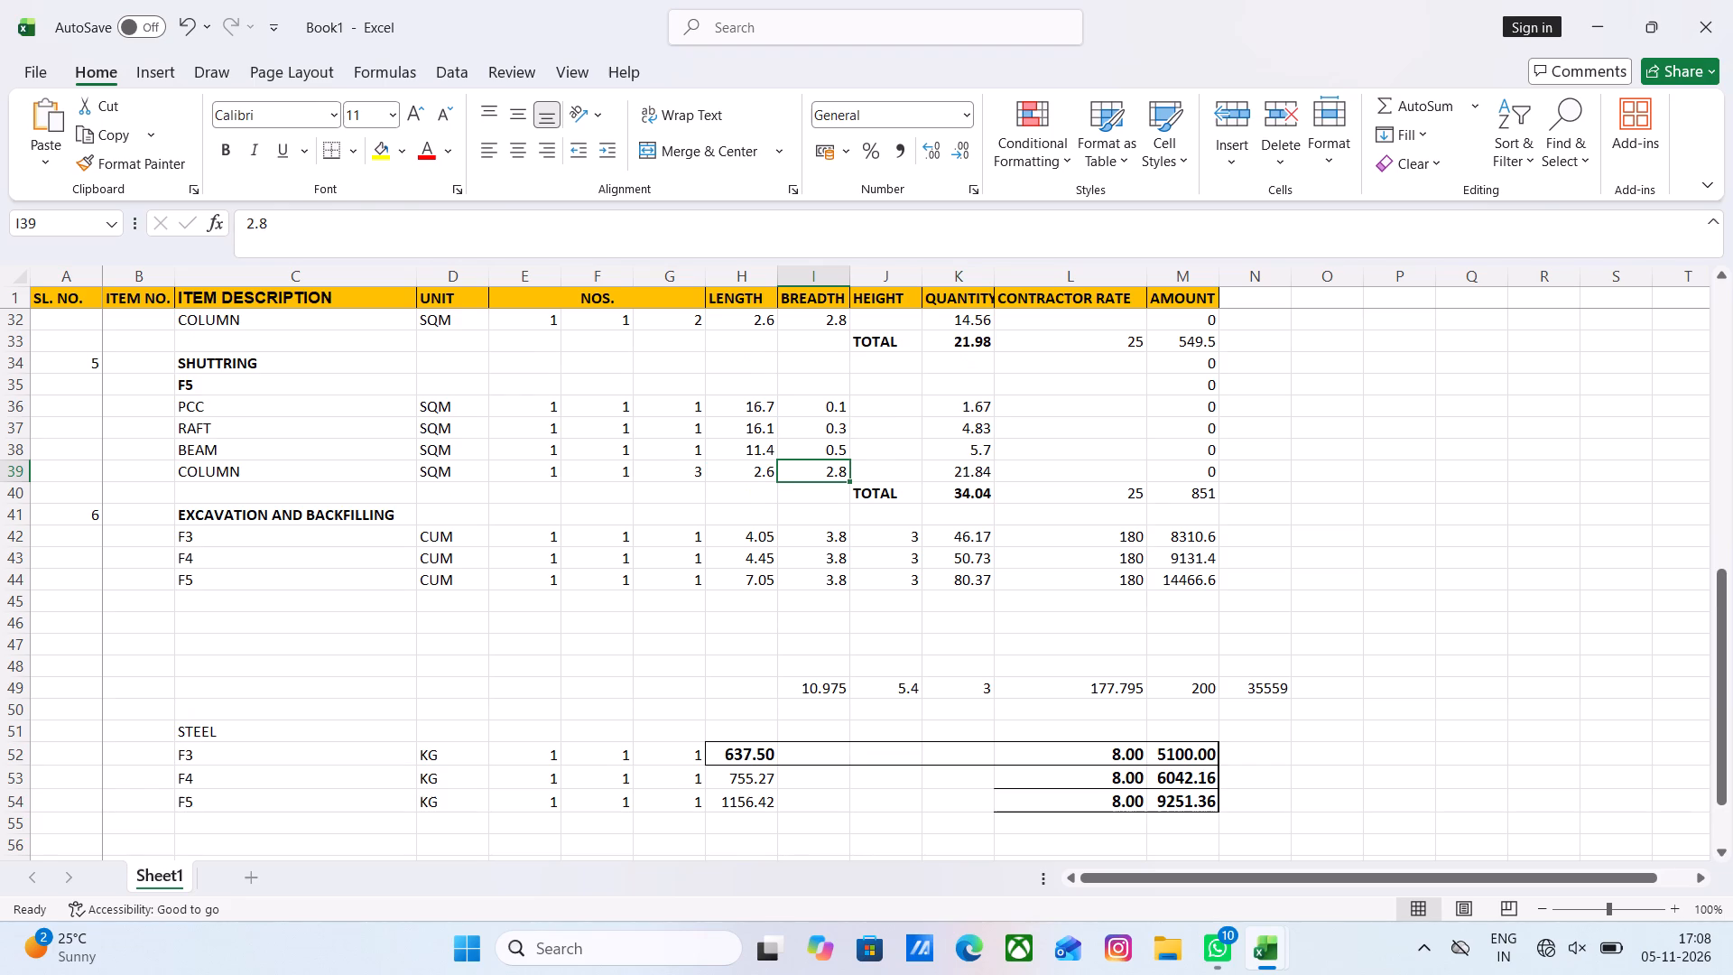
scroll(810, 491, up, 1)
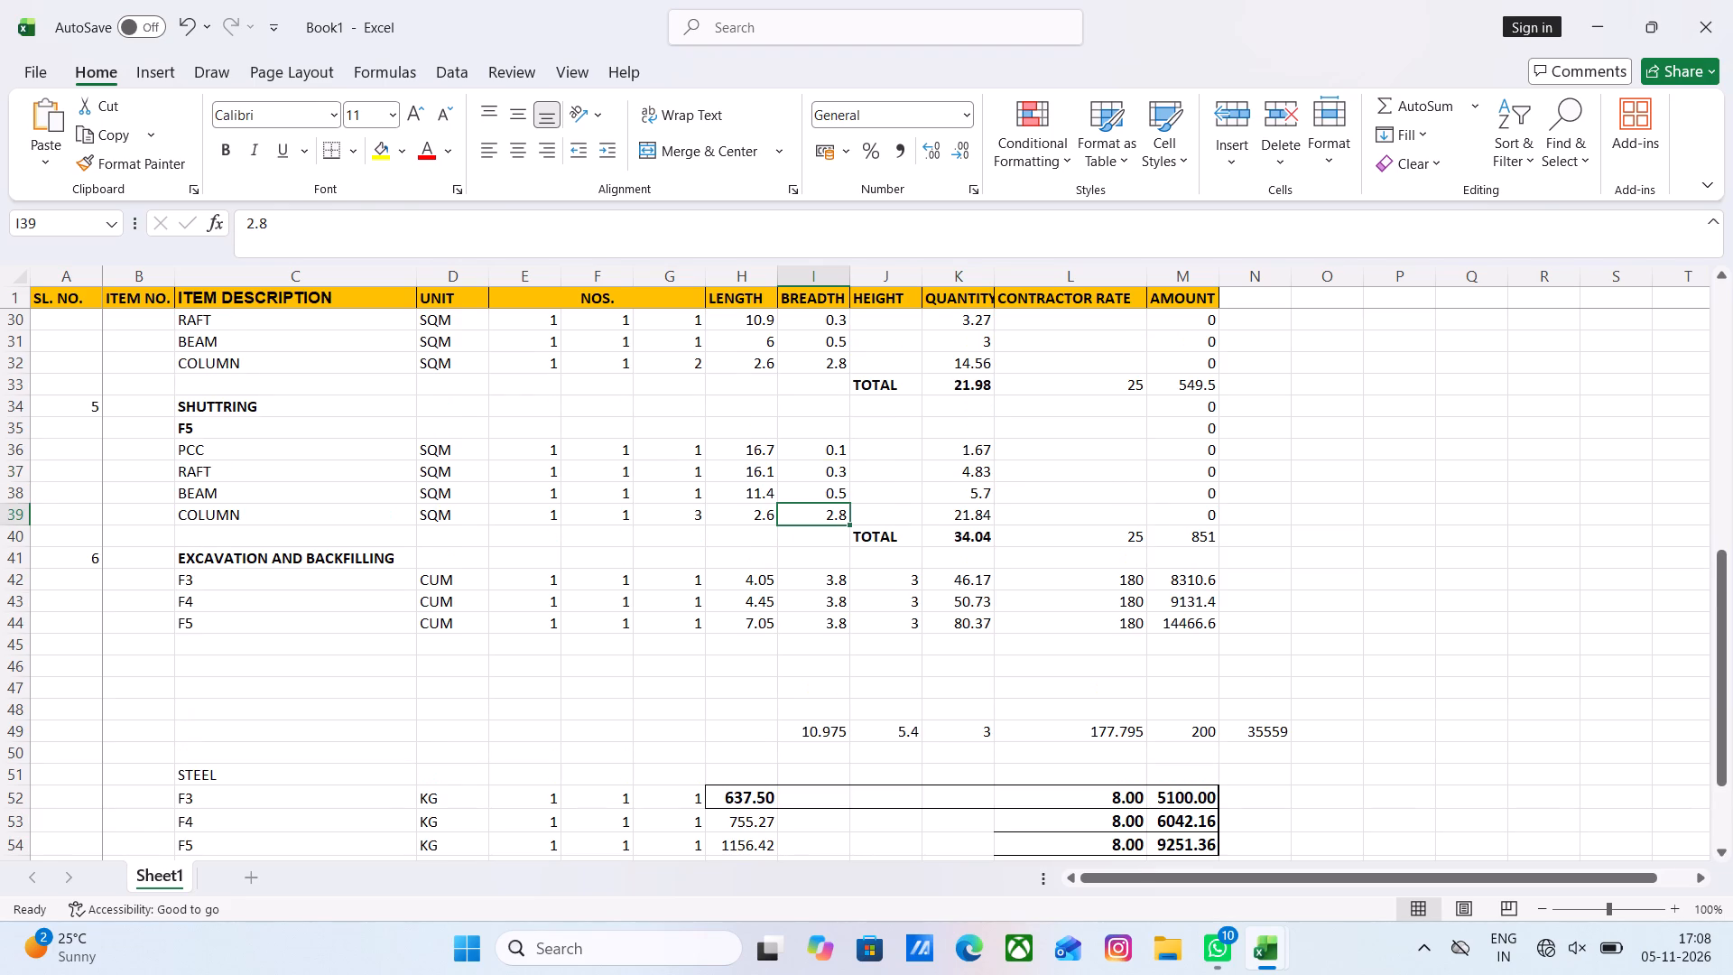
scroll(810, 491, up, 1)
scroll(810, 491, down, 2)
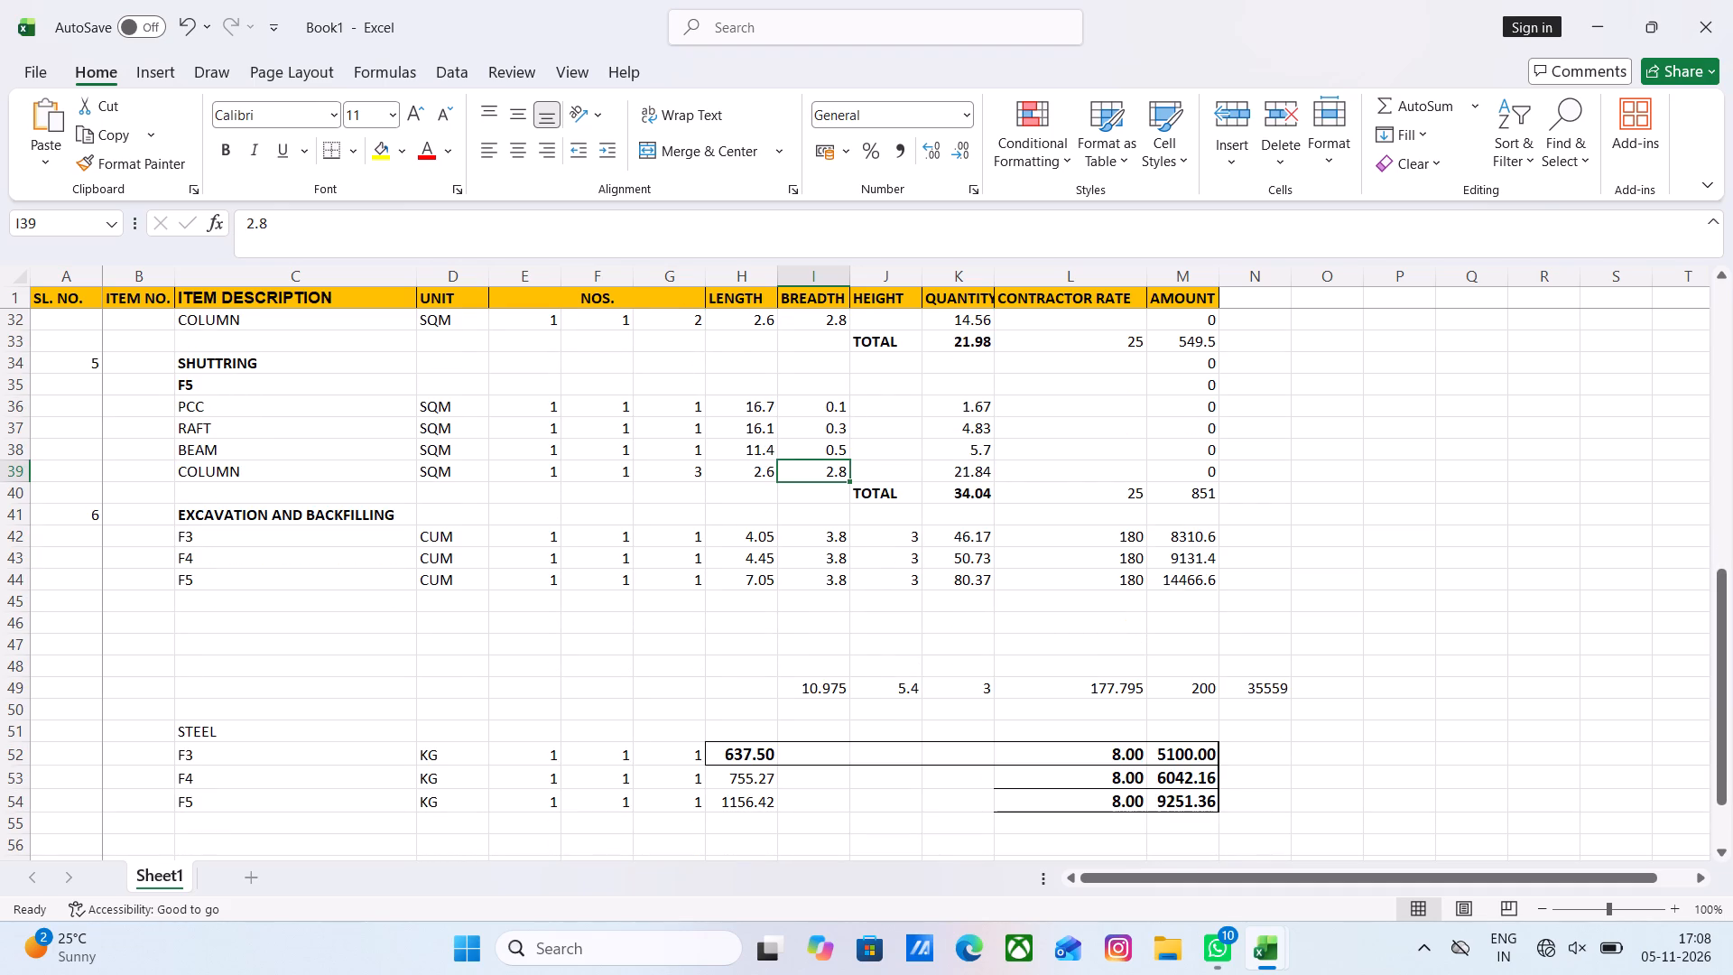
click(1253, 460)
scroll(1117, 496, up, 3)
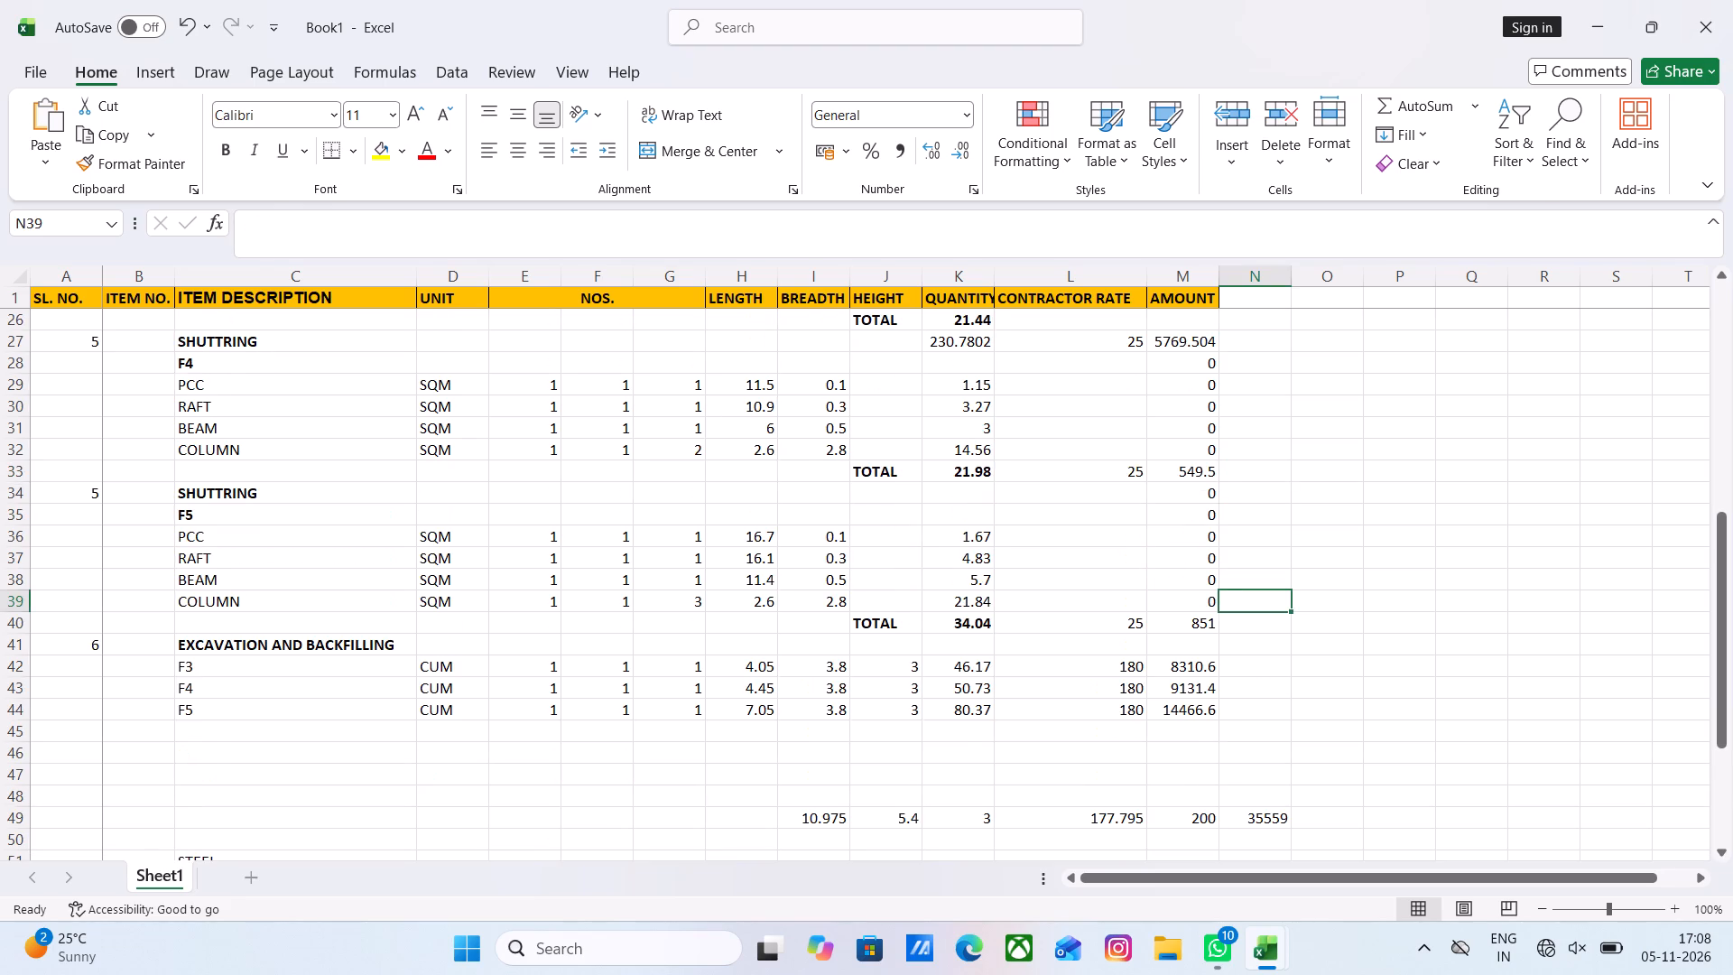
scroll(1117, 496, up, 4)
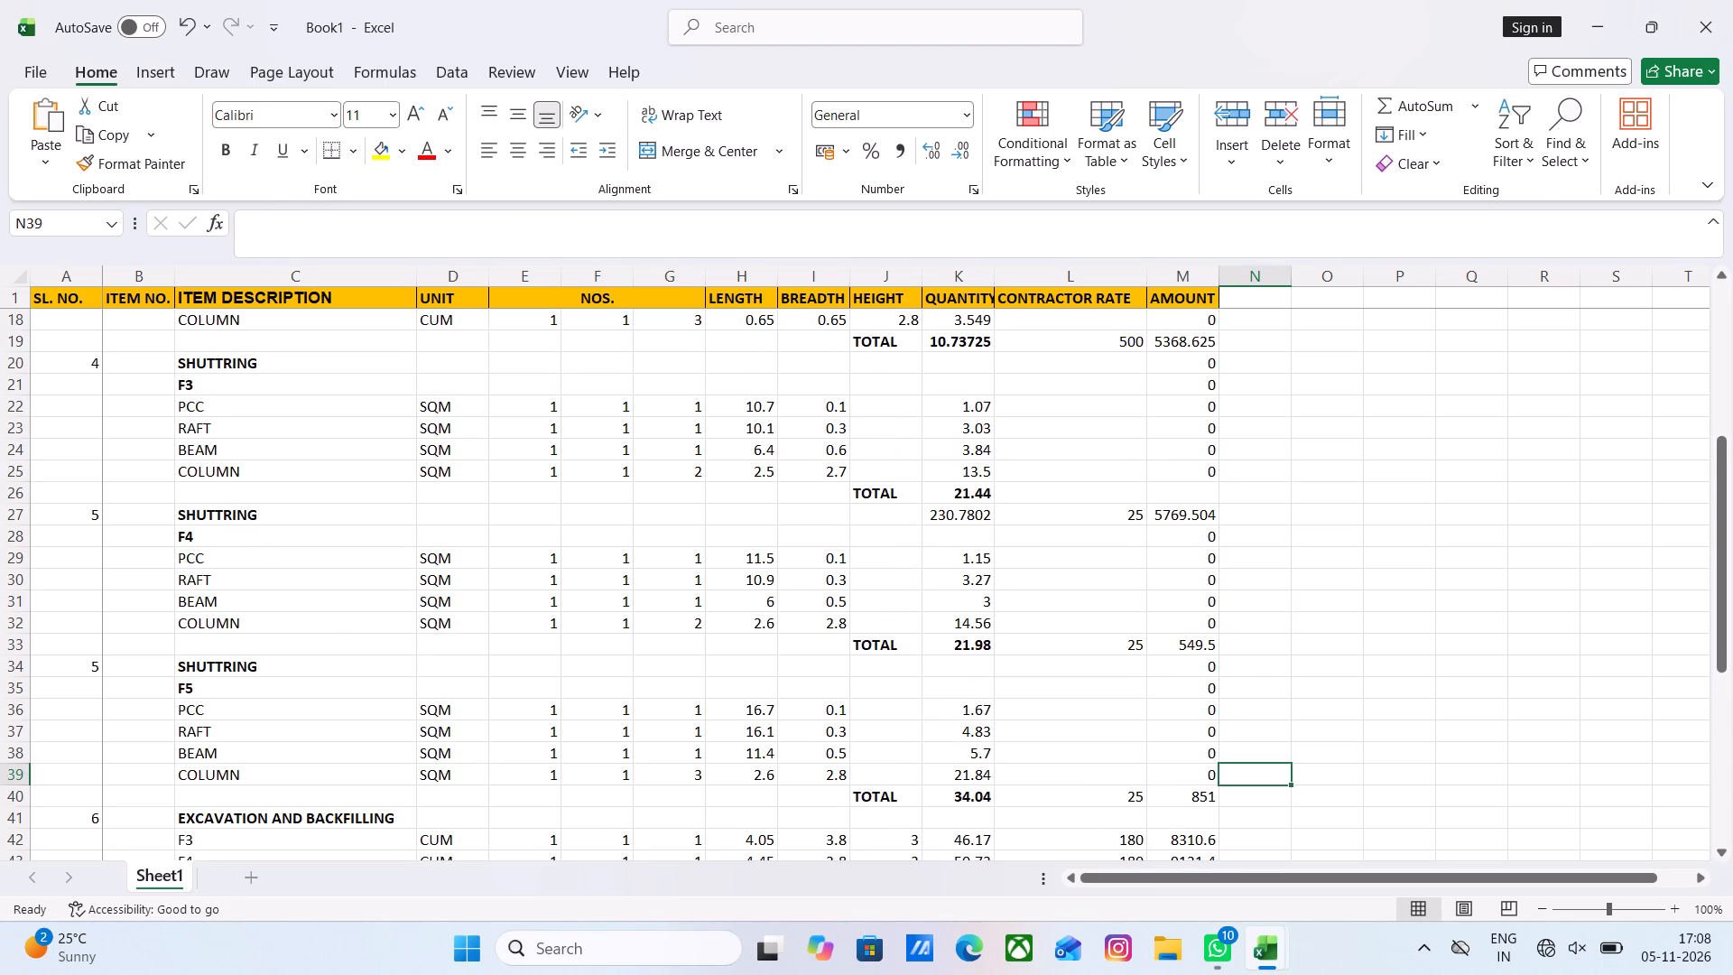
scroll(1112, 496, down, 5)
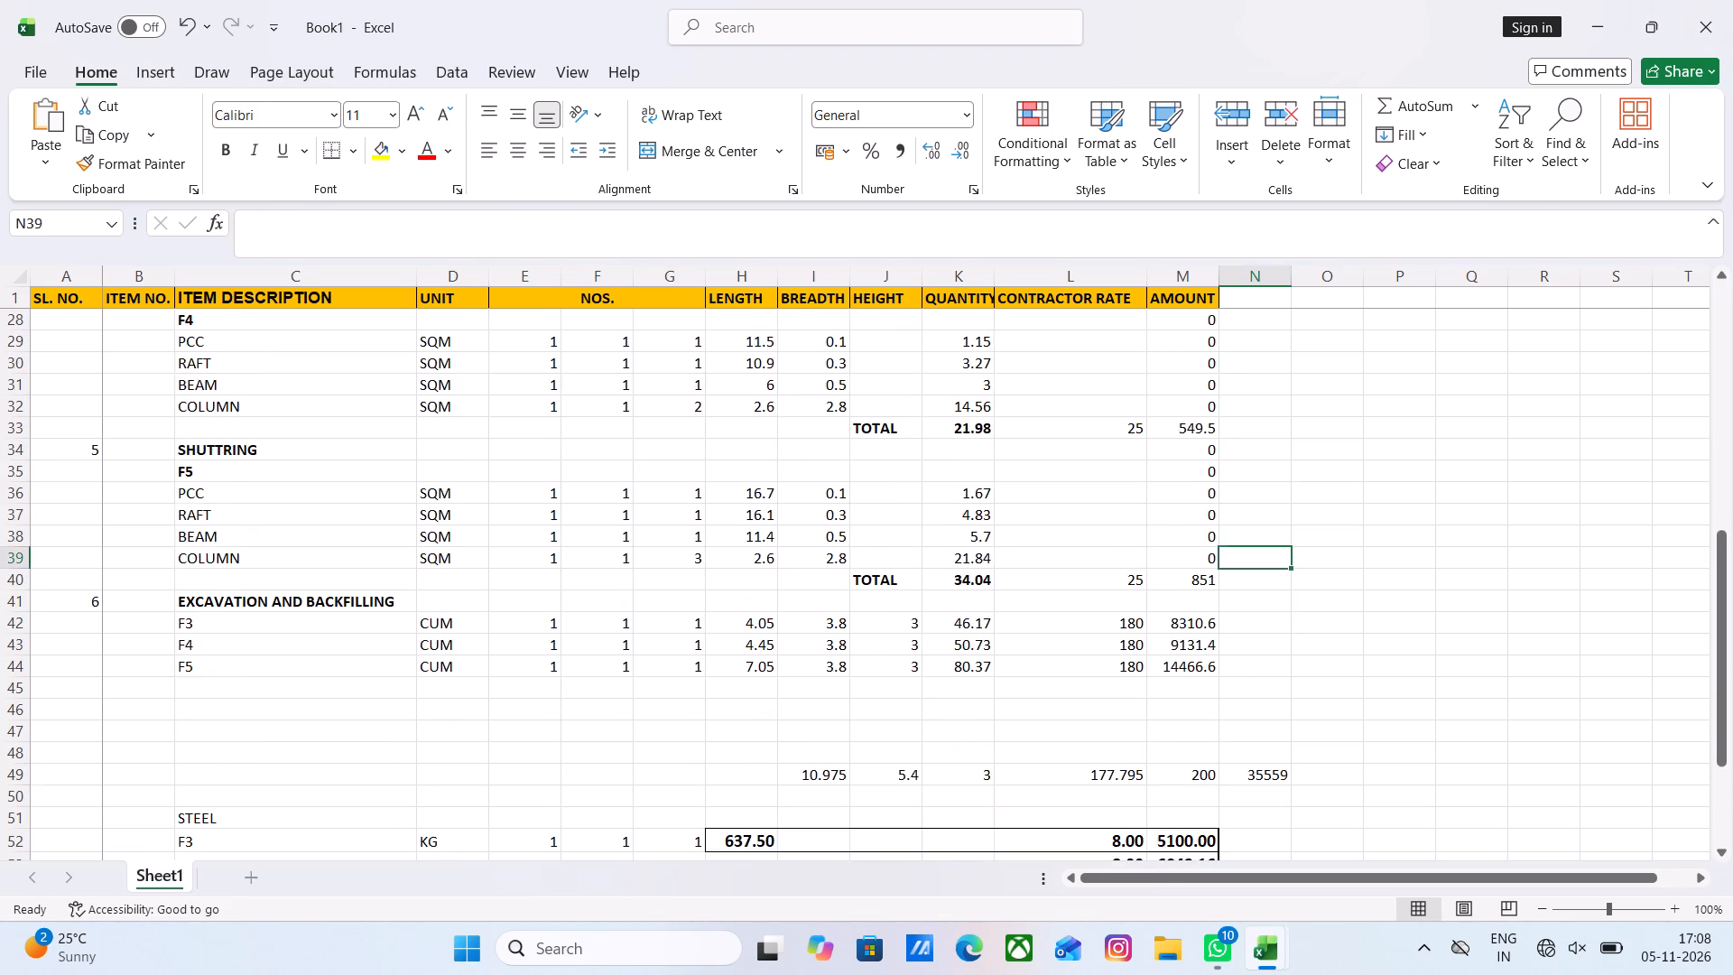
scroll(1111, 496, down, 4)
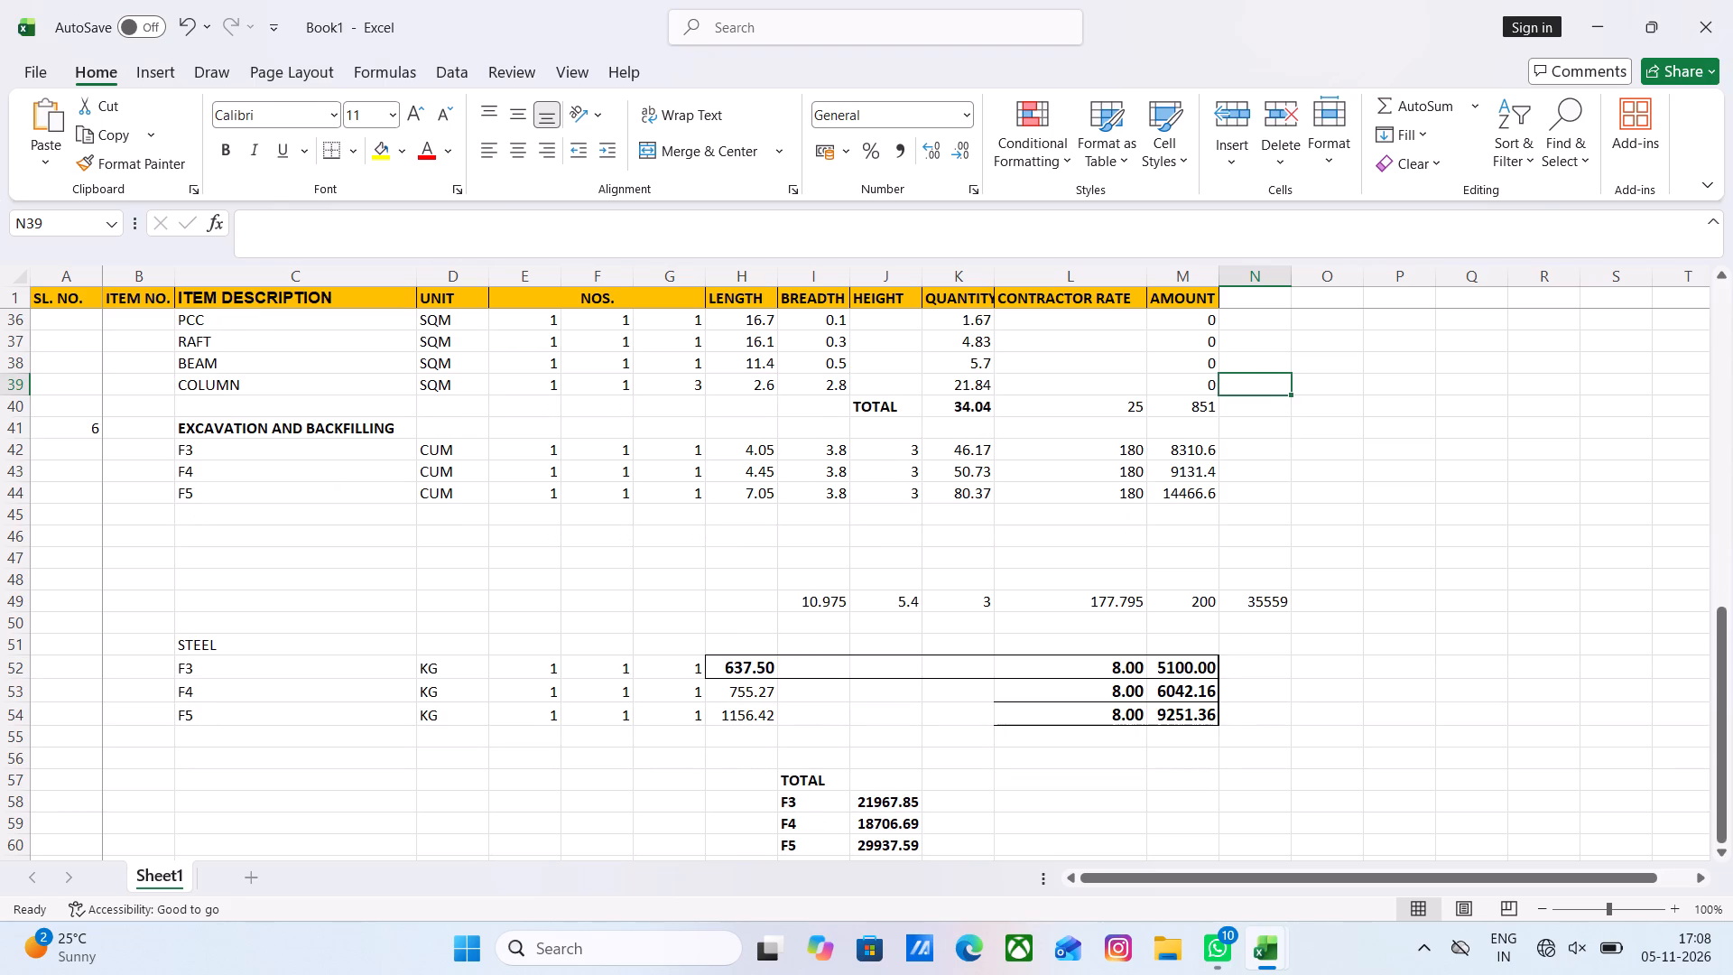
click(825, 450)
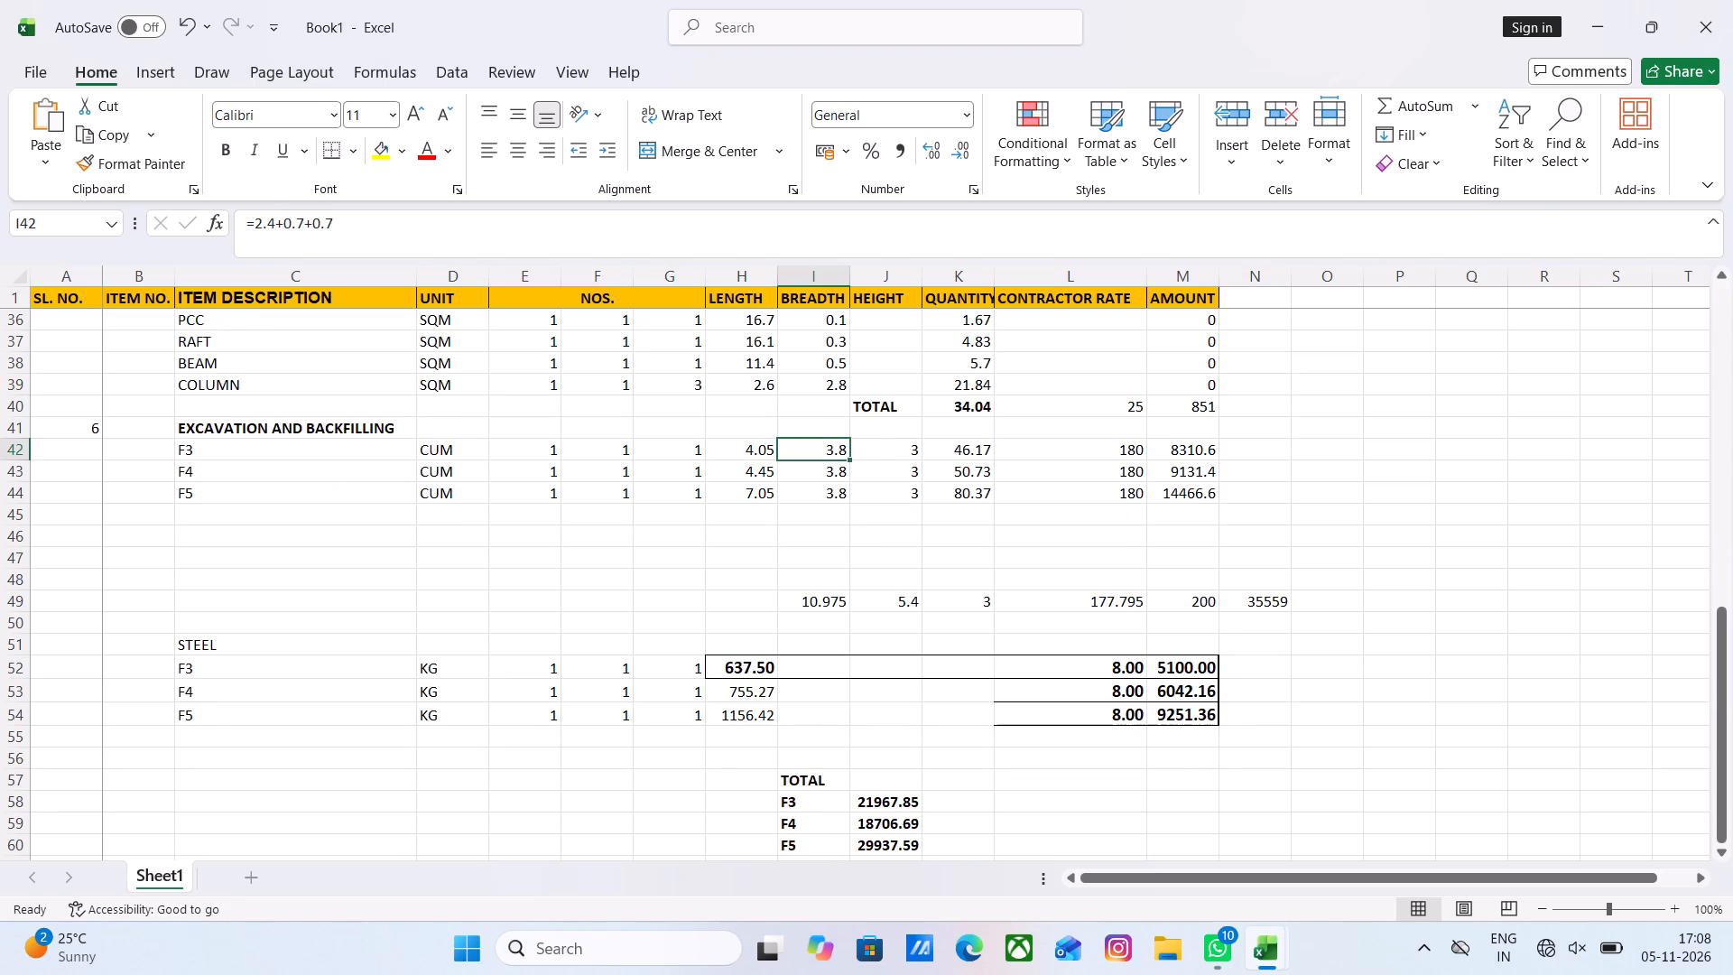
click(1352, 451)
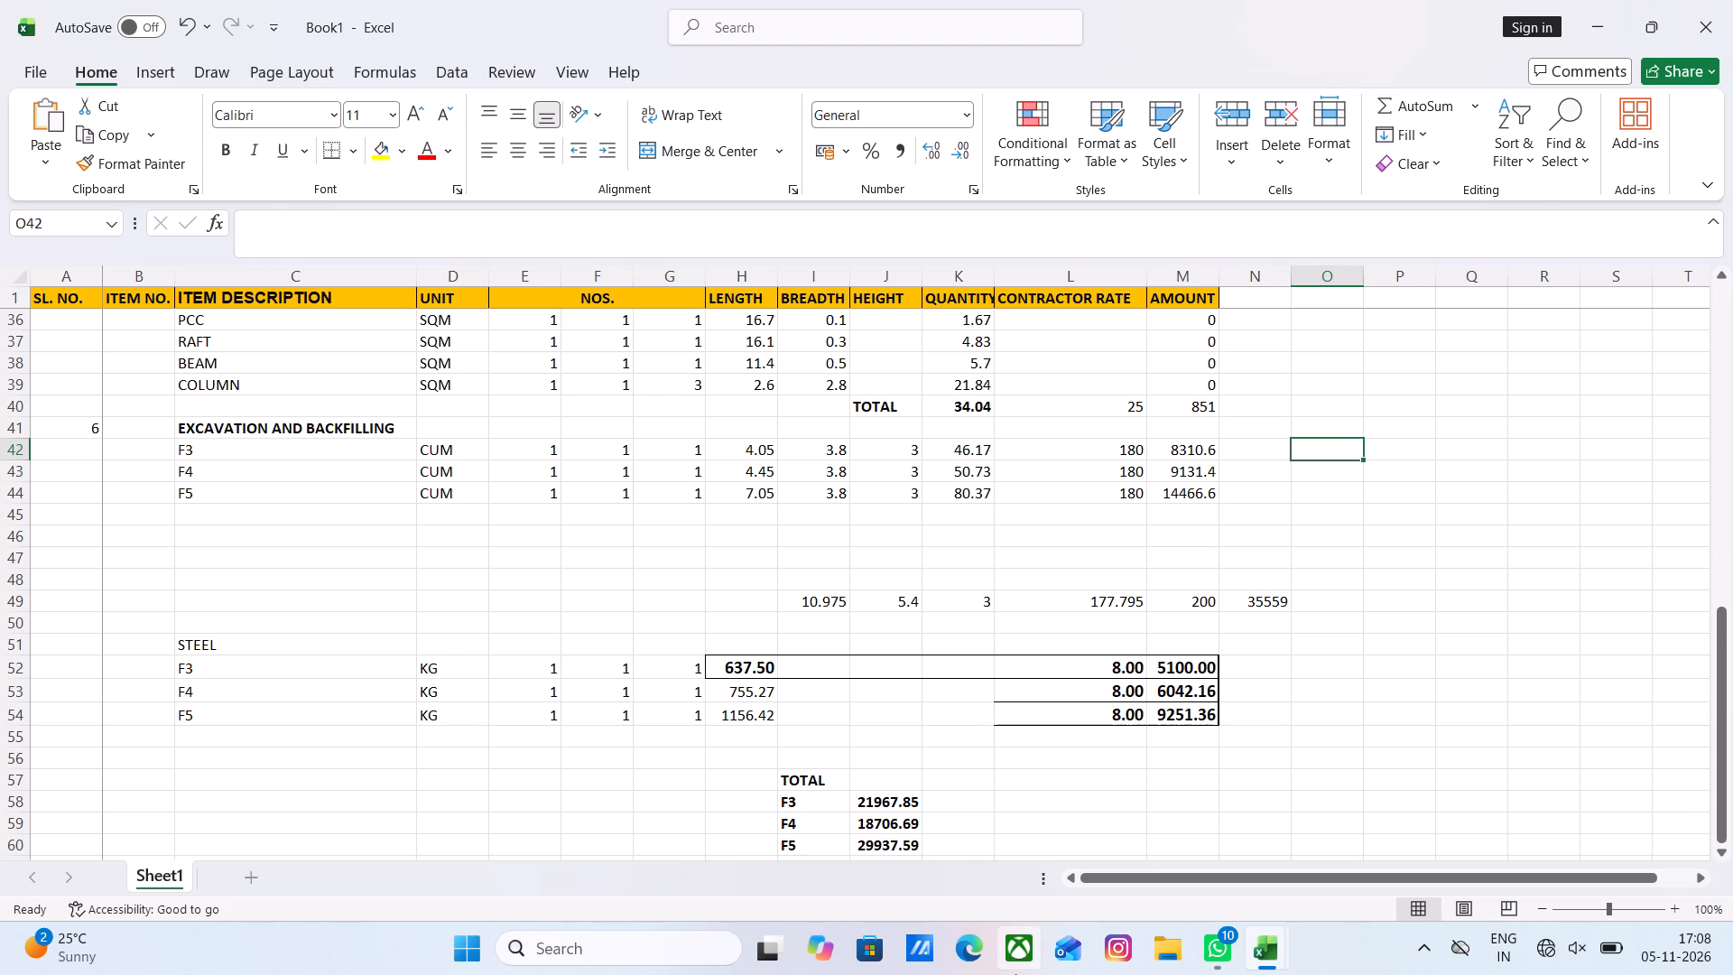
scroll(683, 583, up, 16)
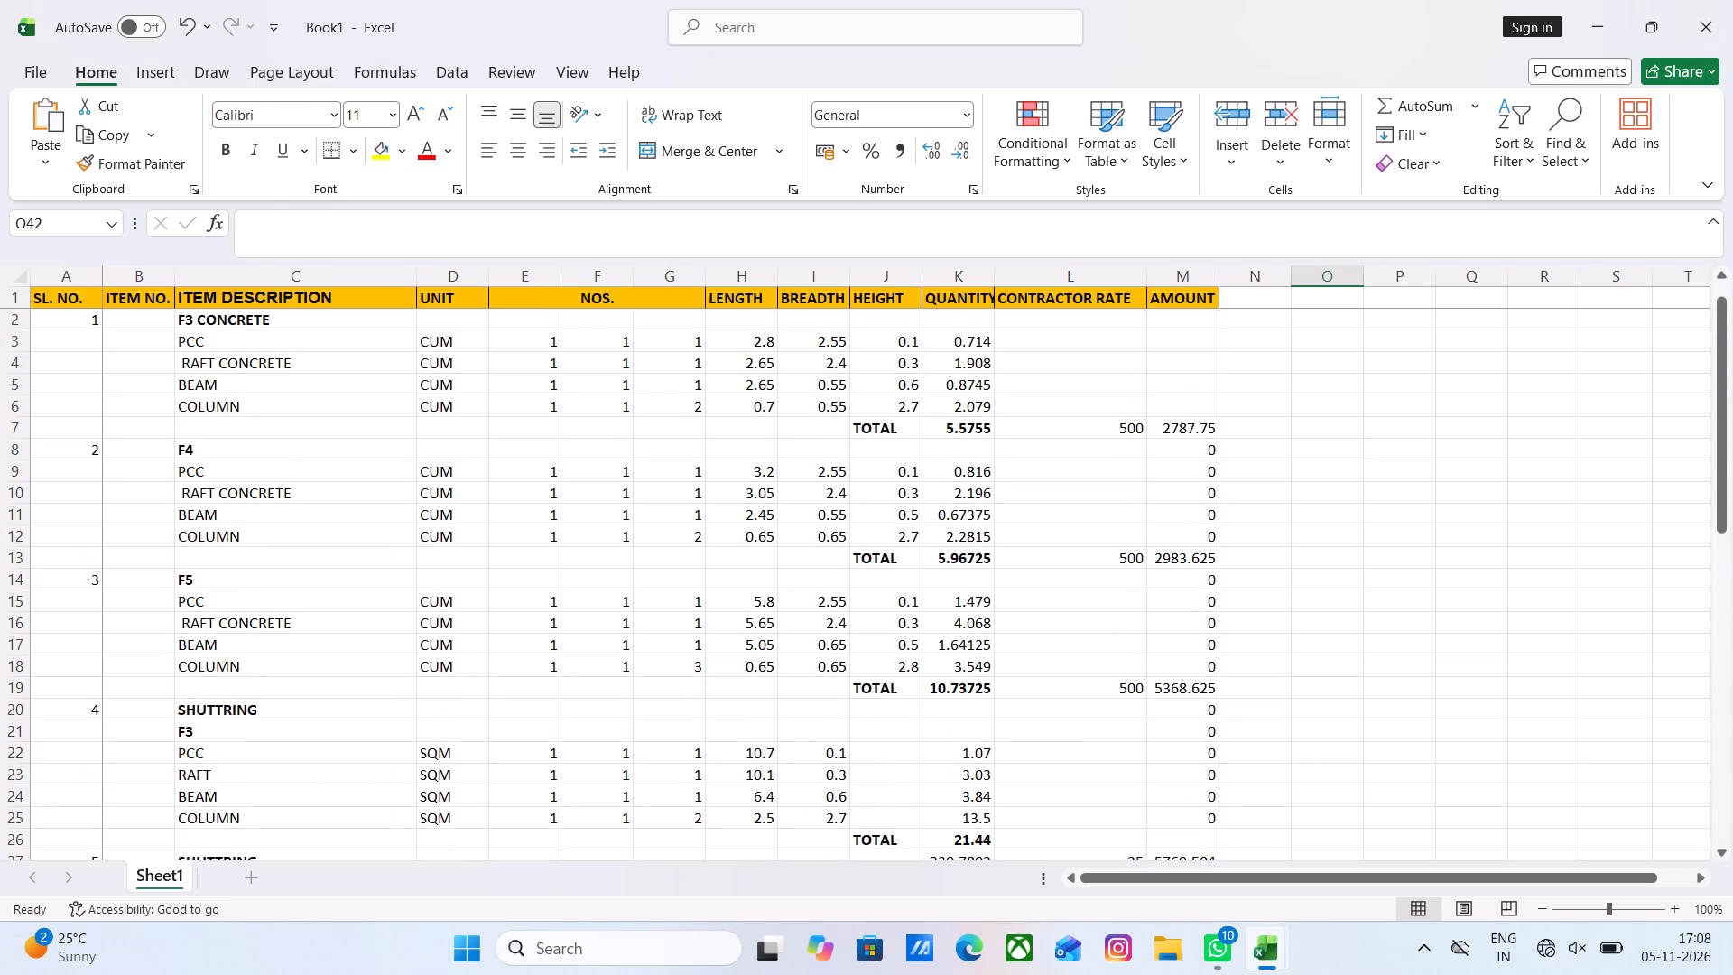
scroll(683, 583, up, 10)
scroll(533, 340, up, 2)
Set the first NOS. value to 0 for the F3, F4 and F5 excavation and backfilling rows, in E42:E44.
scroll(561, 646, down, 11)
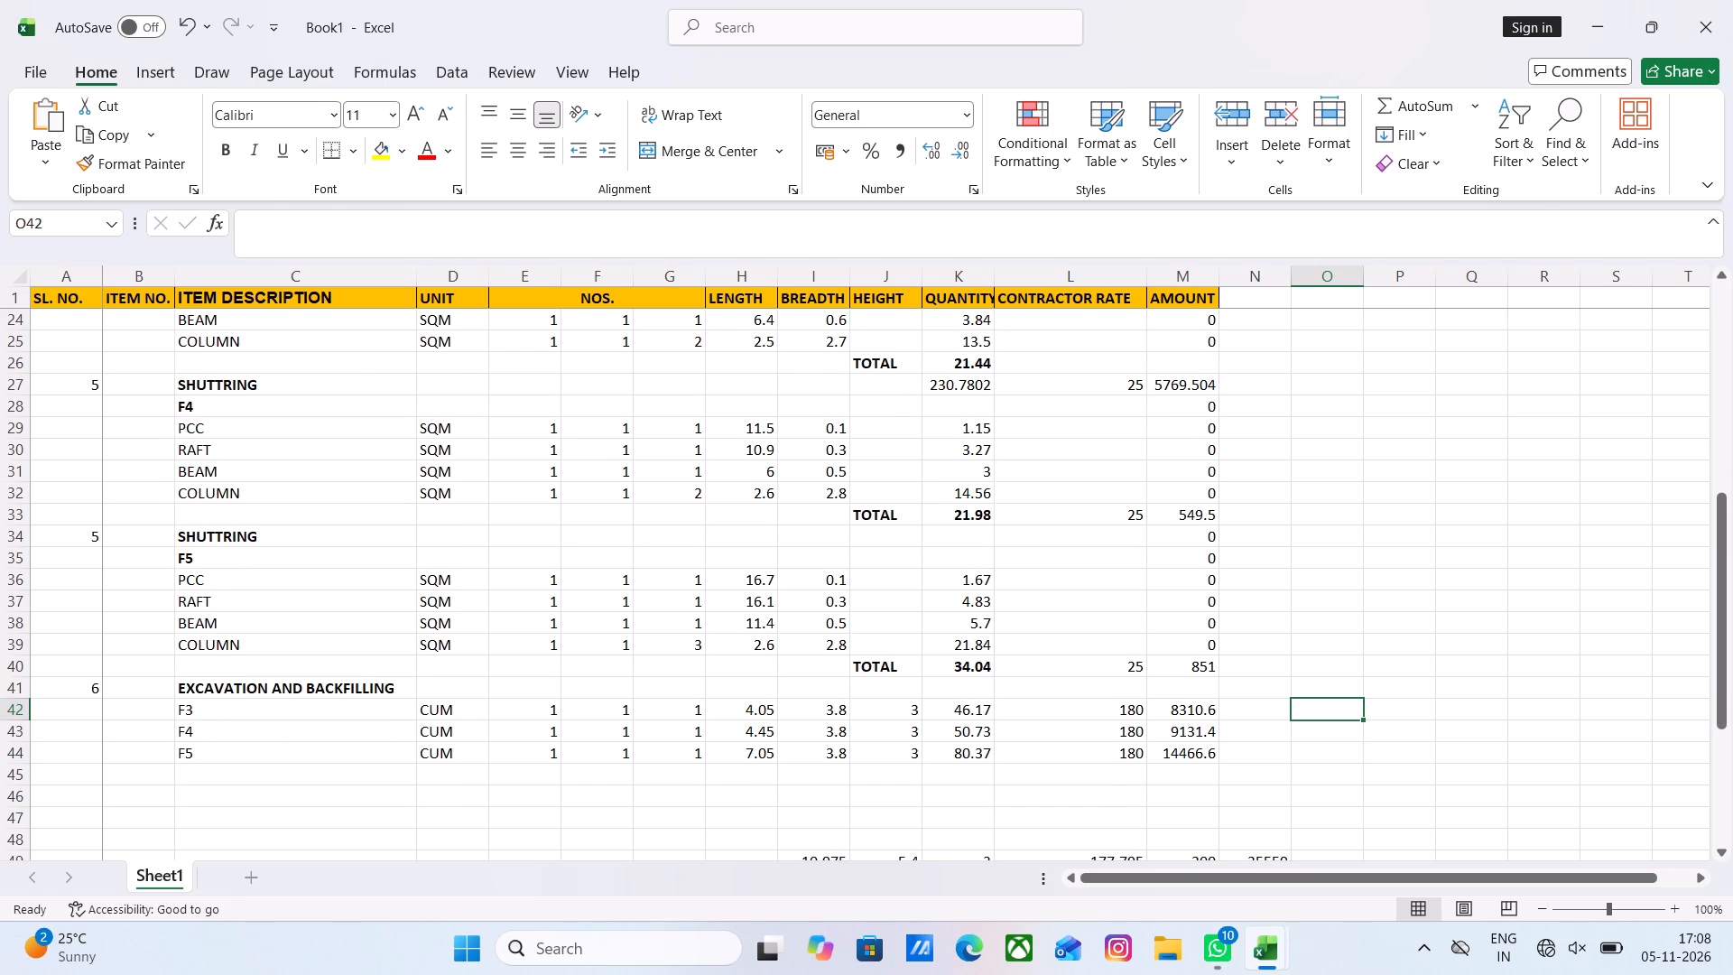
click(544, 709)
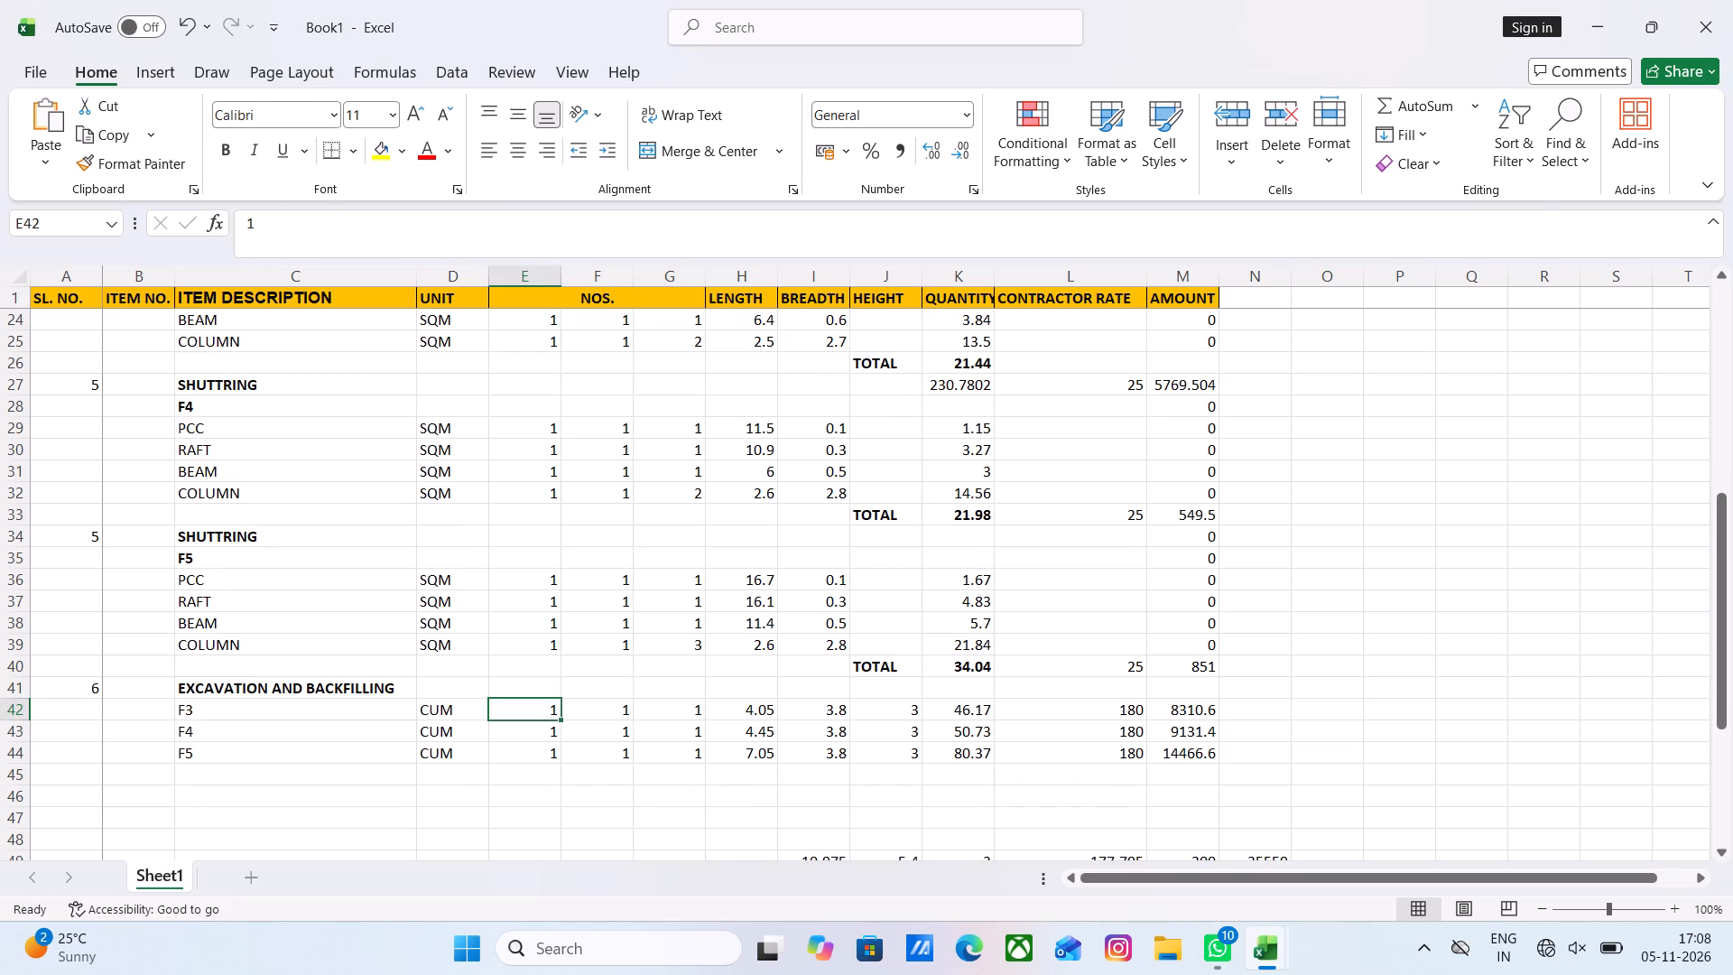
key(0)
key(Down)
key(0)
key(Down)
key(0)
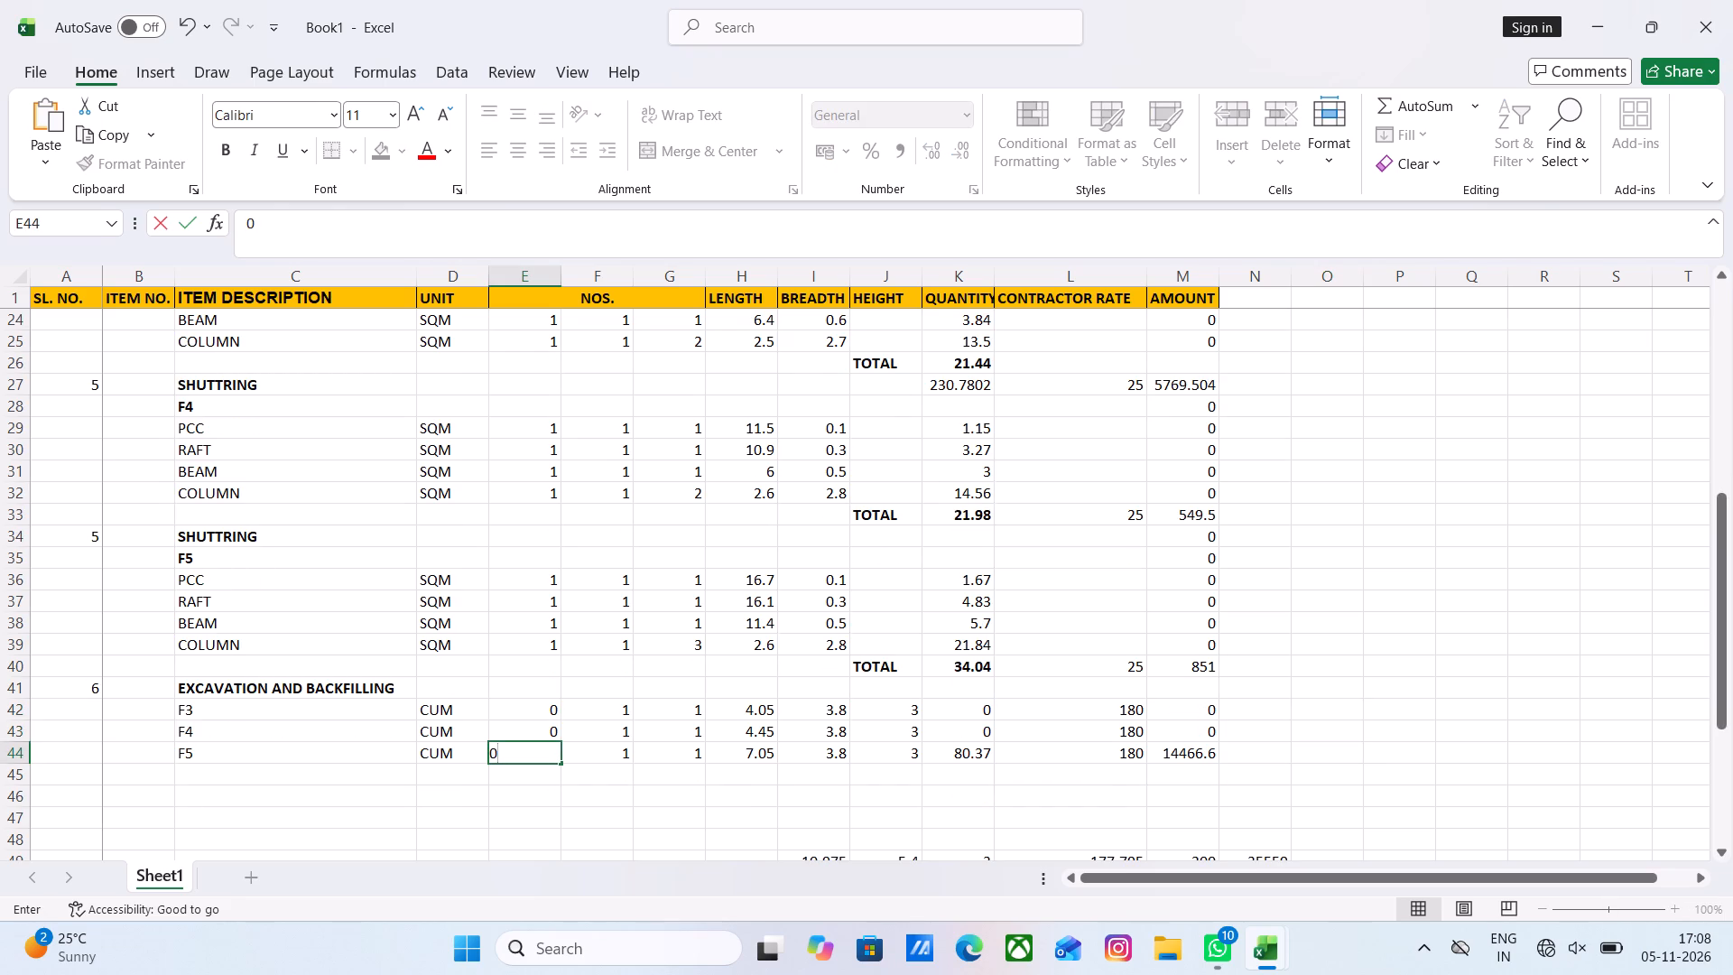
click(544, 805)
scroll(574, 788, down, 8)
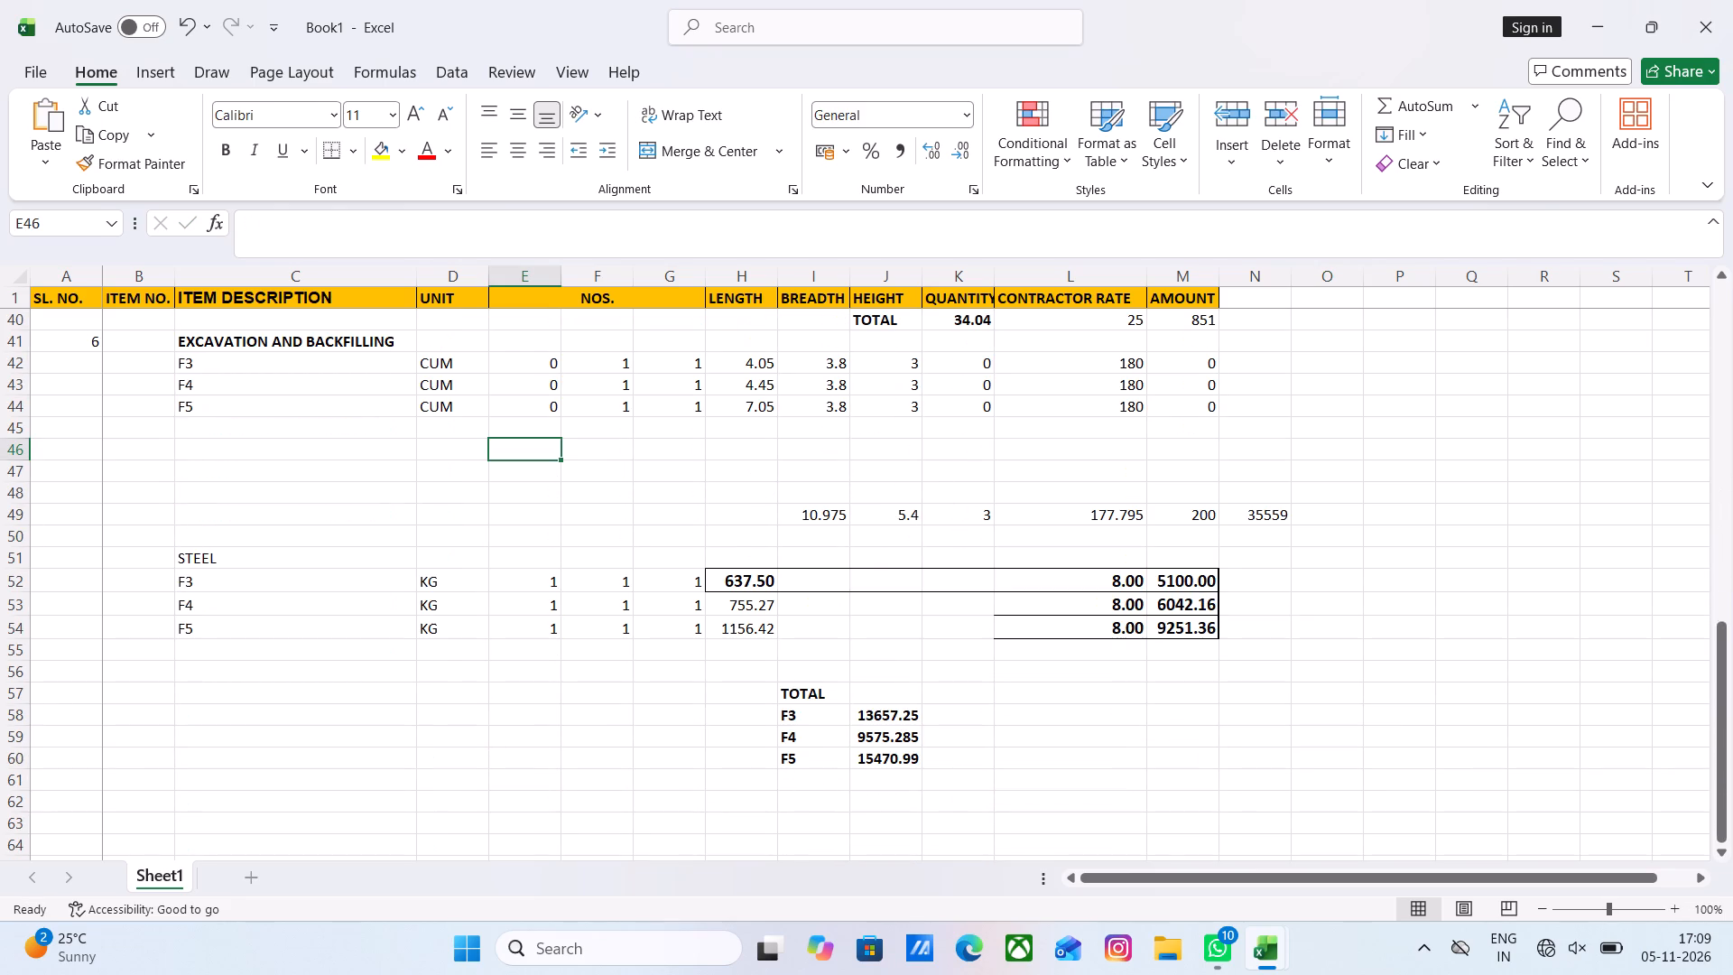
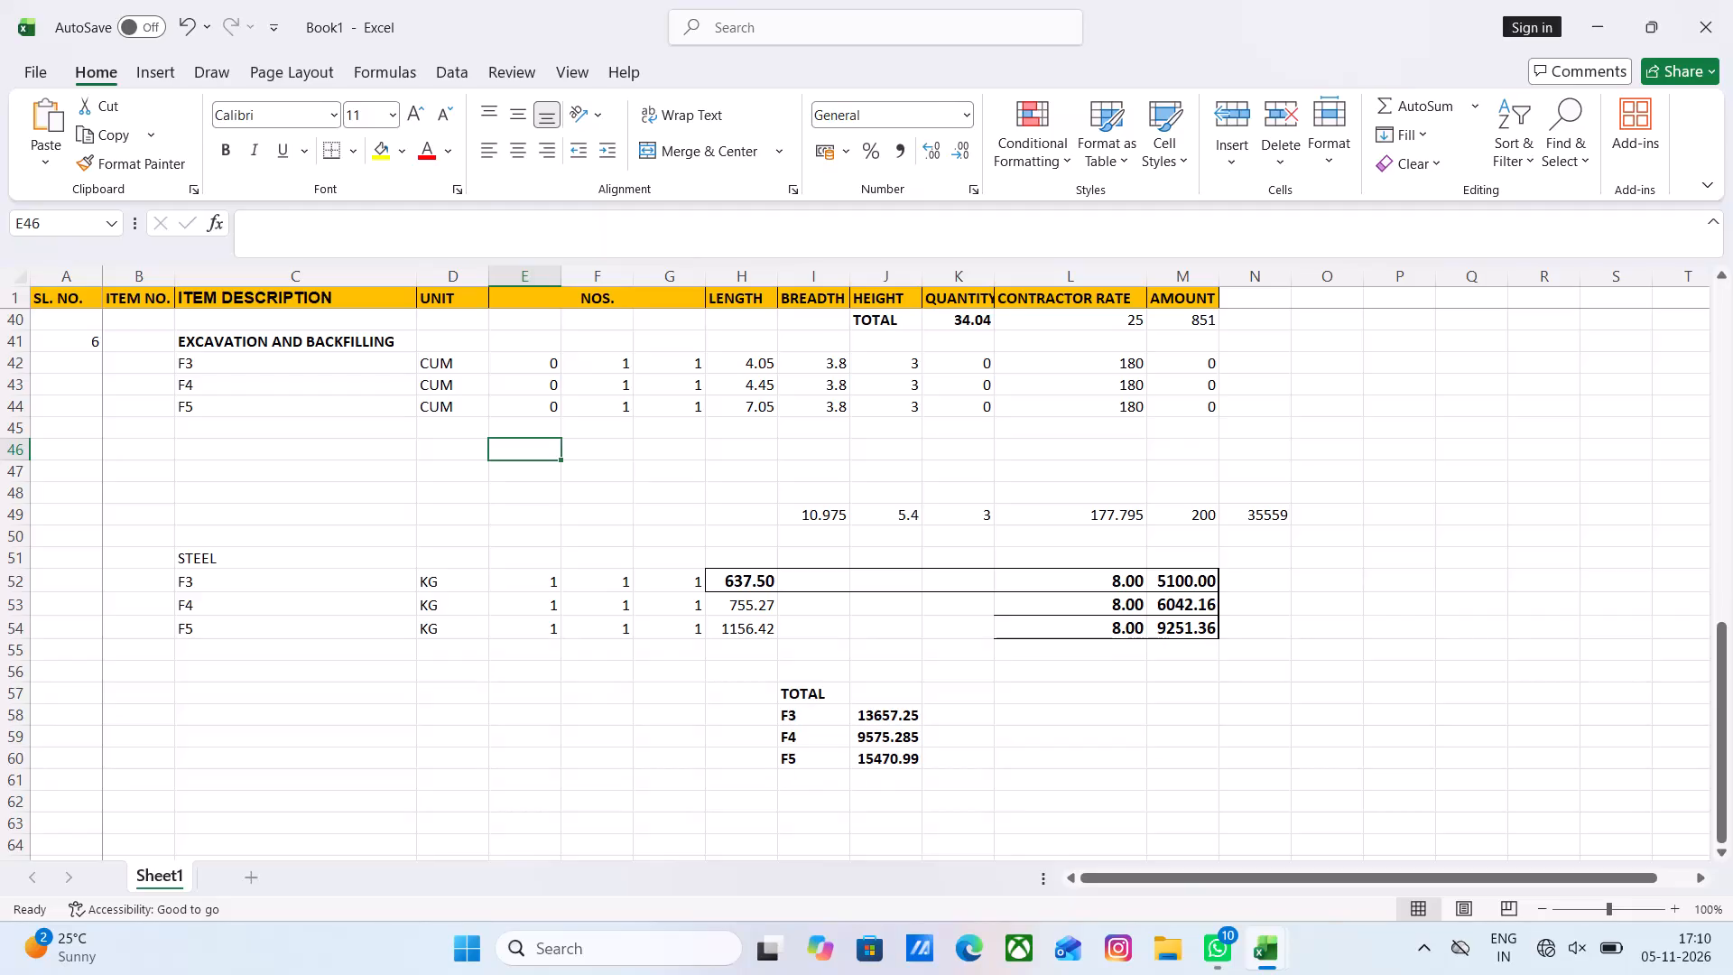
Inspect the length formulas in the F4 and F5 excavation and backfilling rows.
click(759, 410)
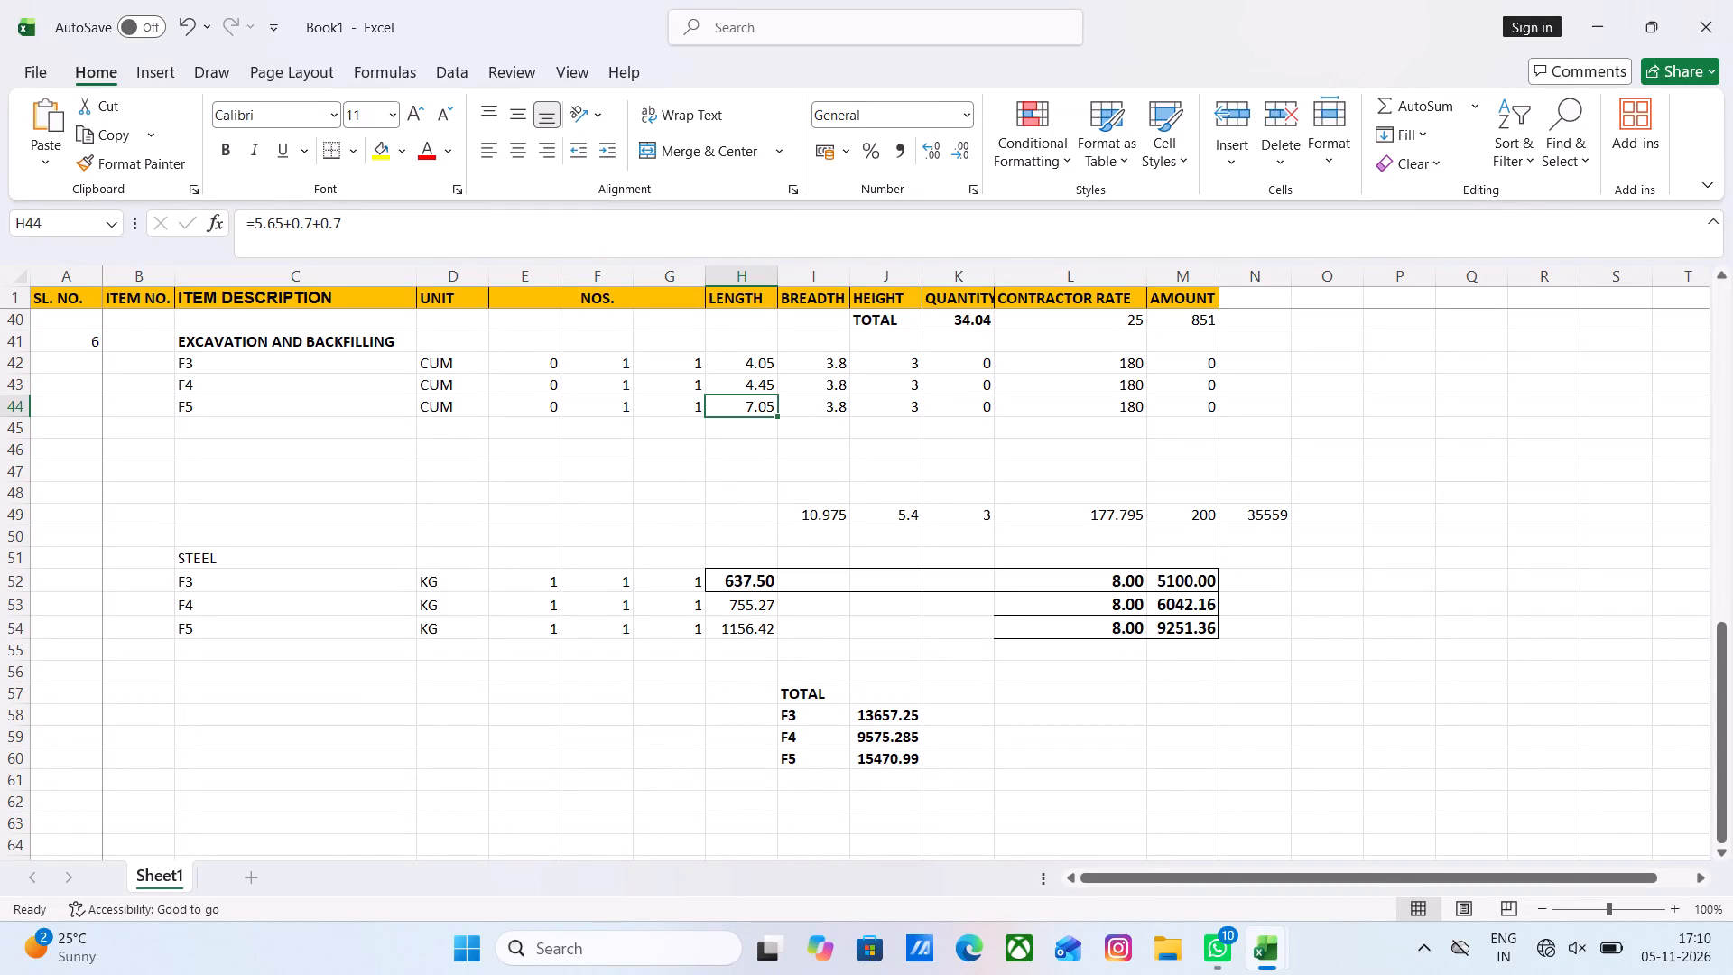
click(746, 388)
click(750, 406)
click(744, 441)
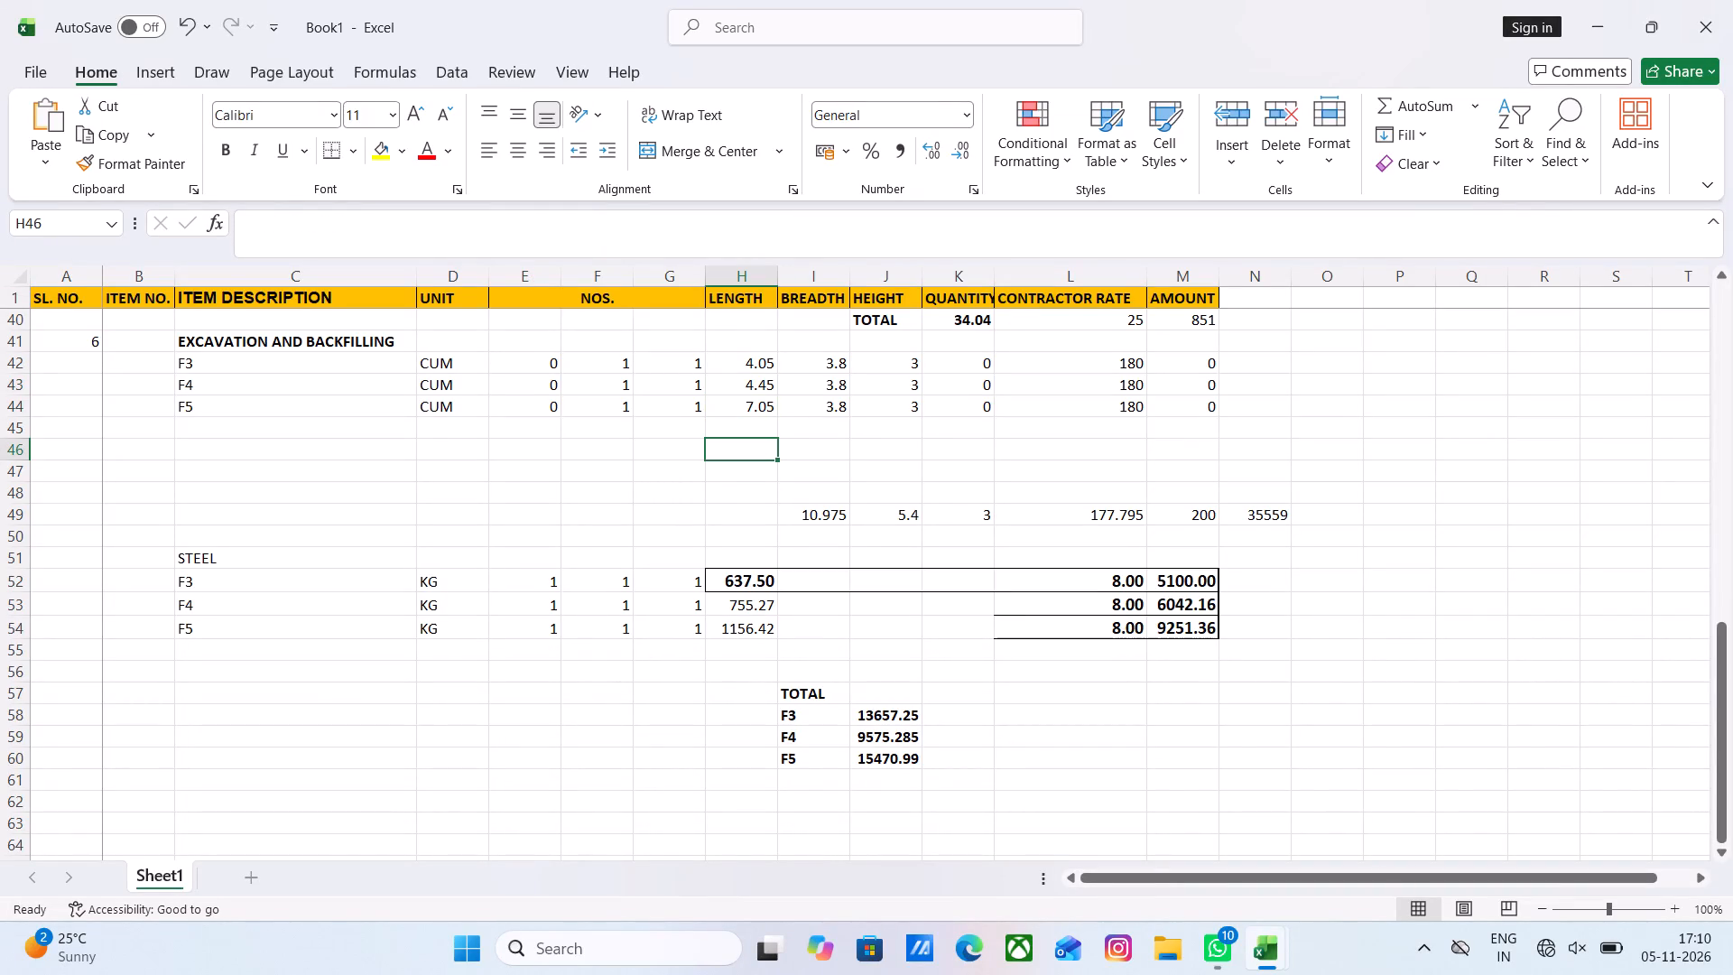
click(683, 445)
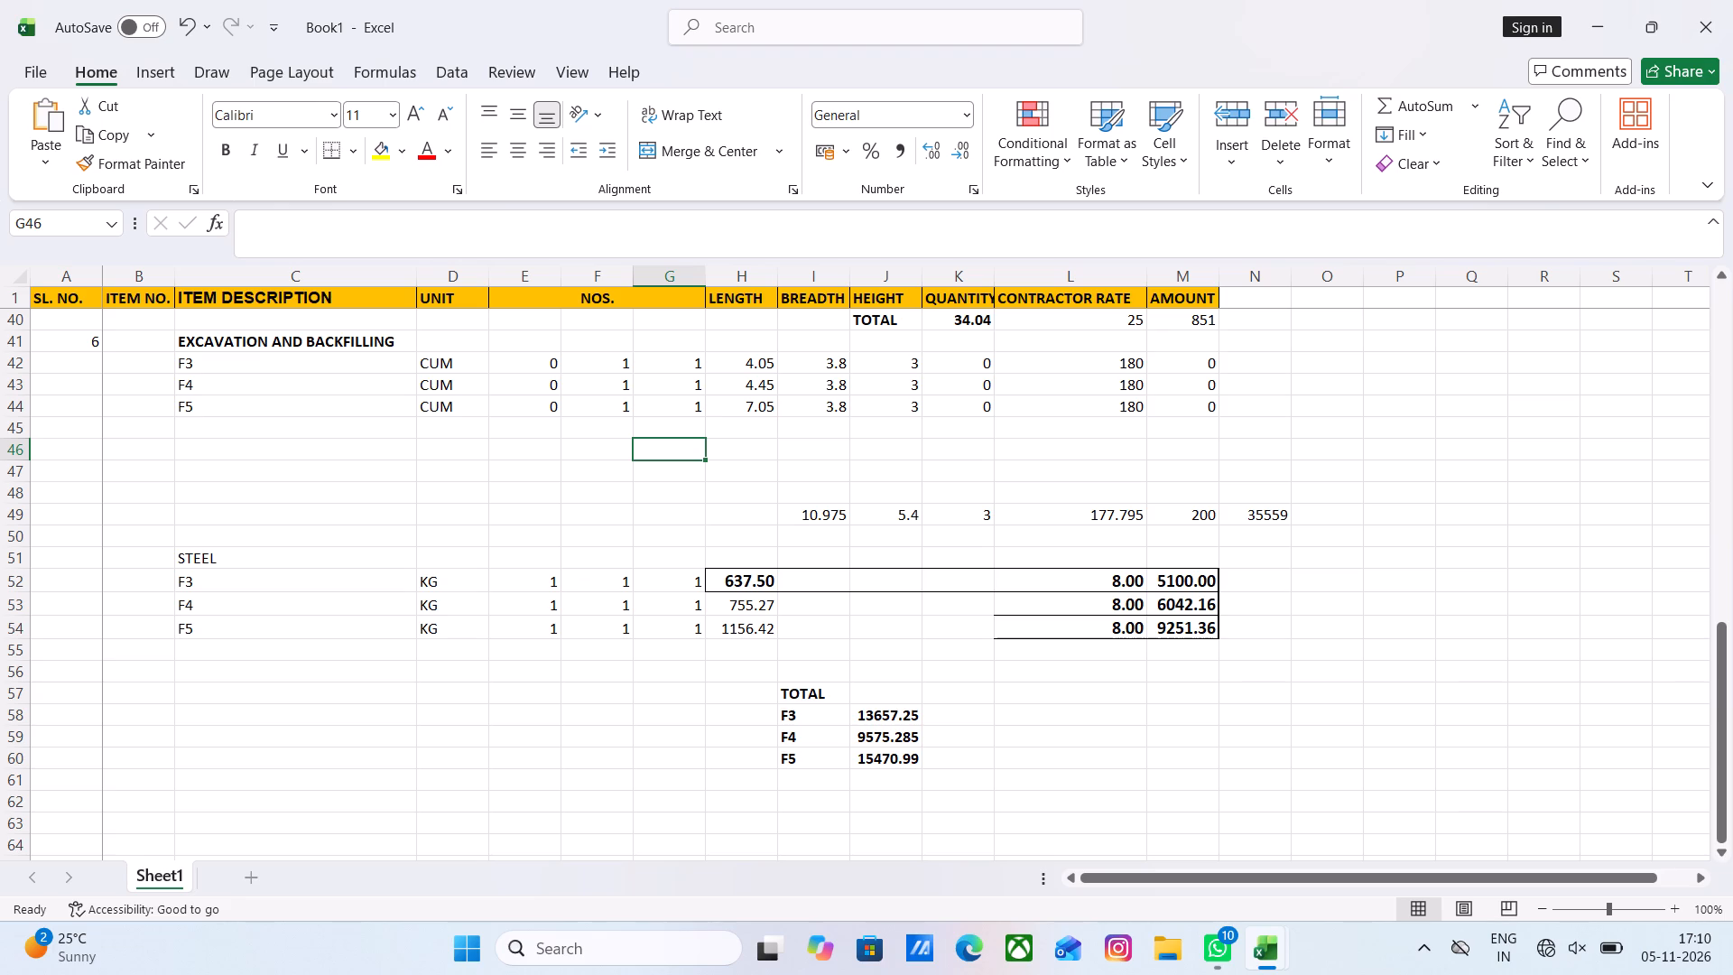
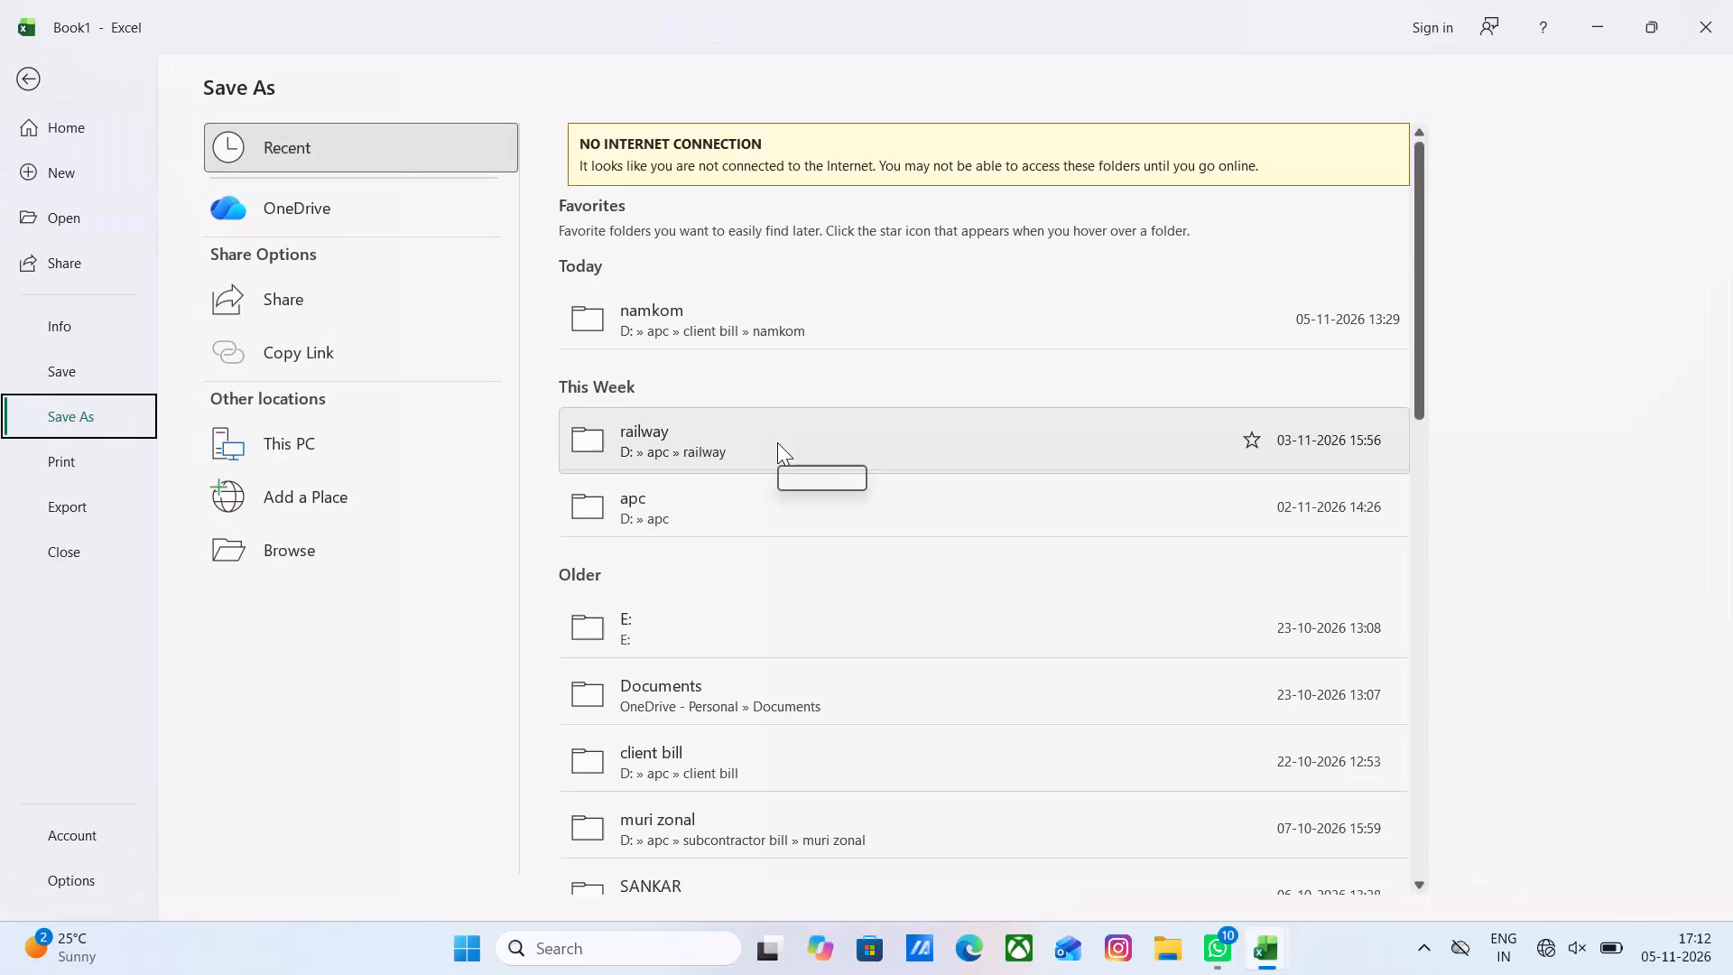
Leave the Save As page without saving and return to the Book1 worksheet.
click(26, 76)
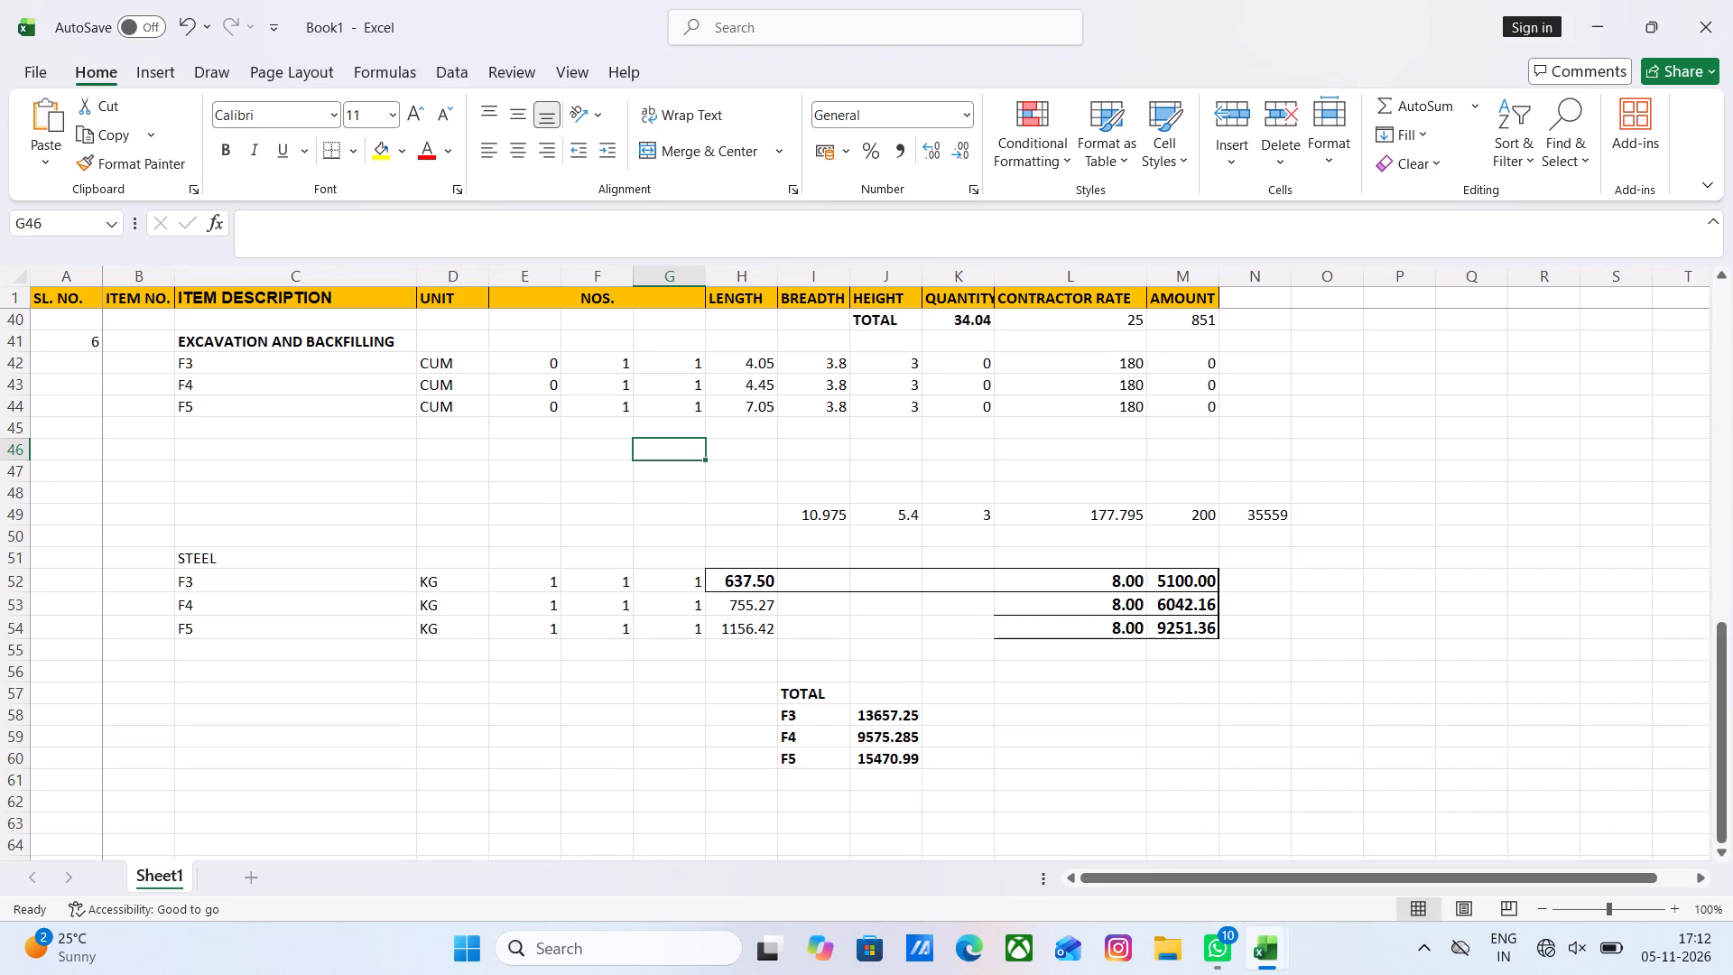